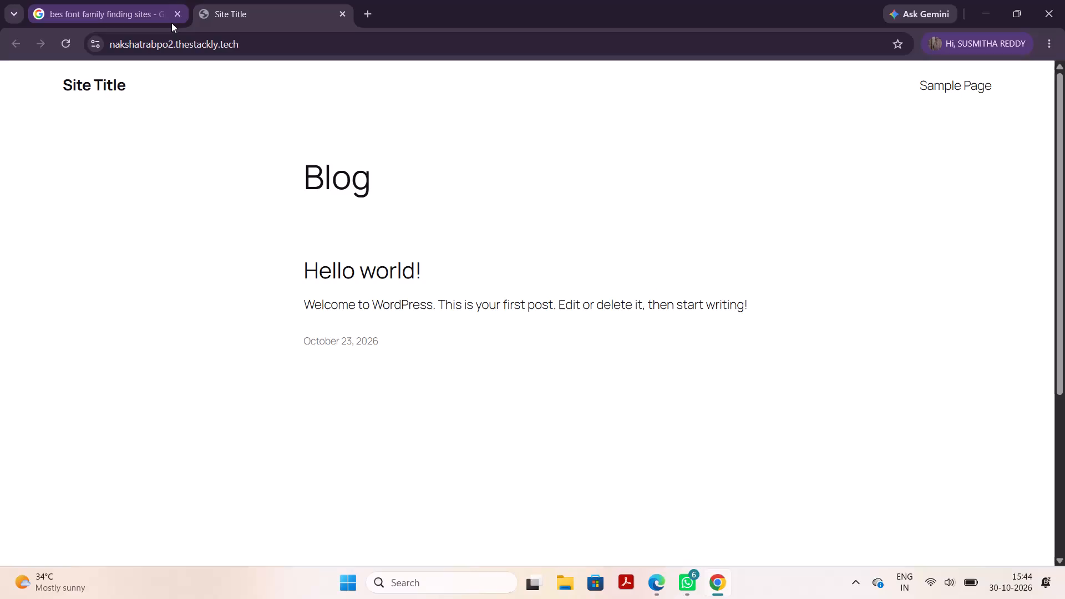
Close the Google search page about font family finding sites, keeping the WordPress site open.
click(181, 11)
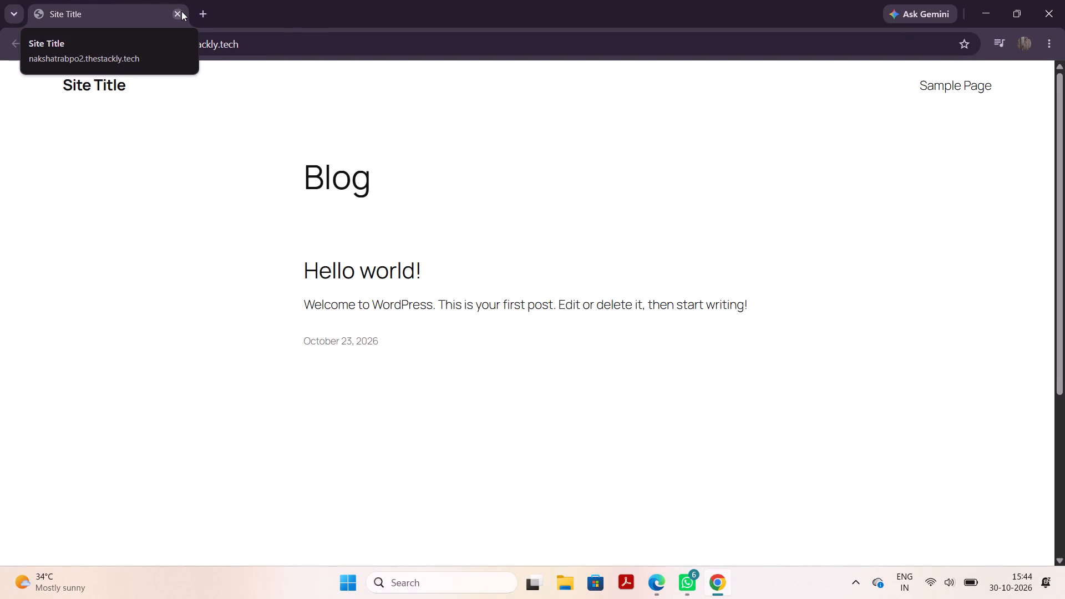
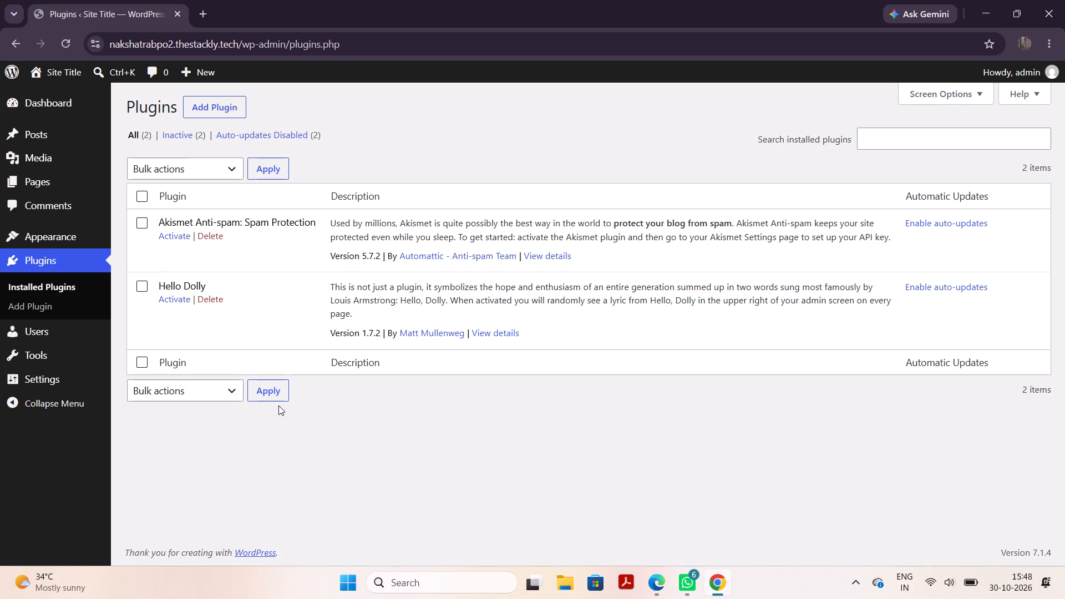
Open the page for adding a new plugin to the WordPress site.
click(199, 113)
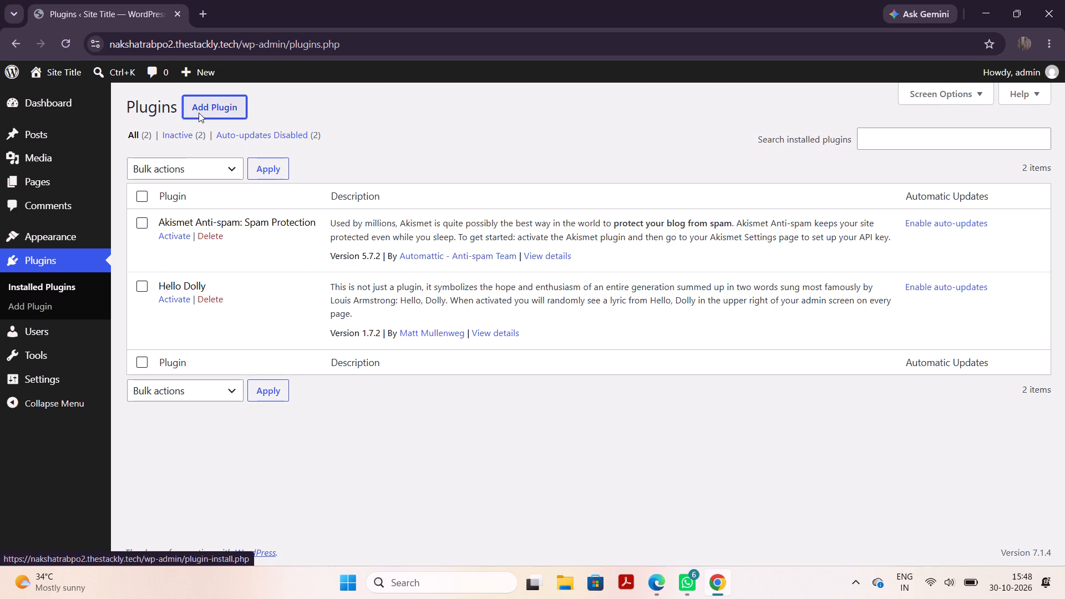
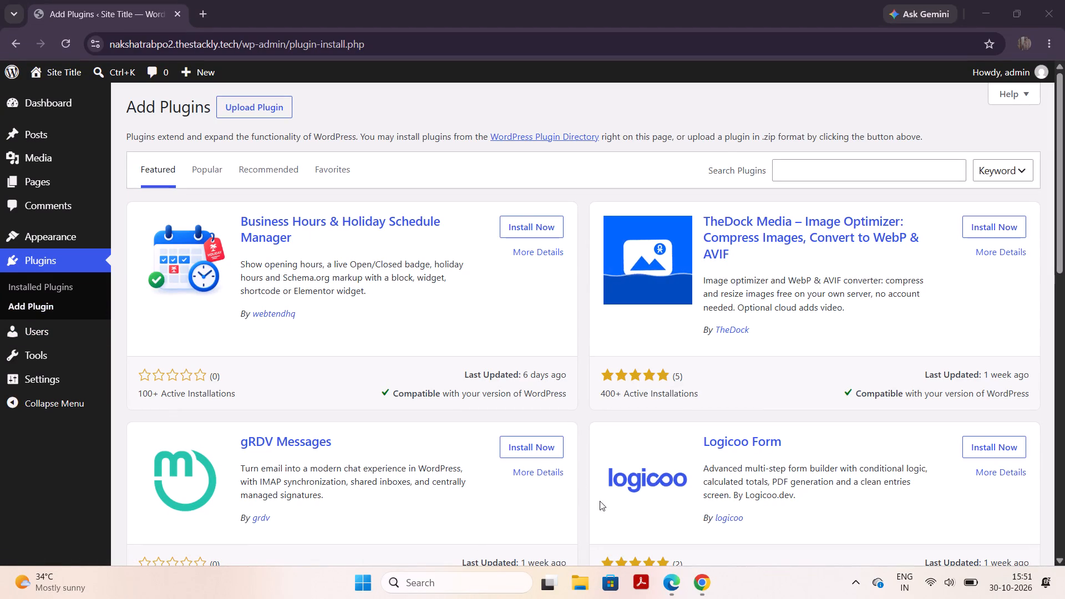
Switch to Microsoft Edge, look through the Wild Kind article on free commercial font pairings, and close that browser window.
click(674, 594)
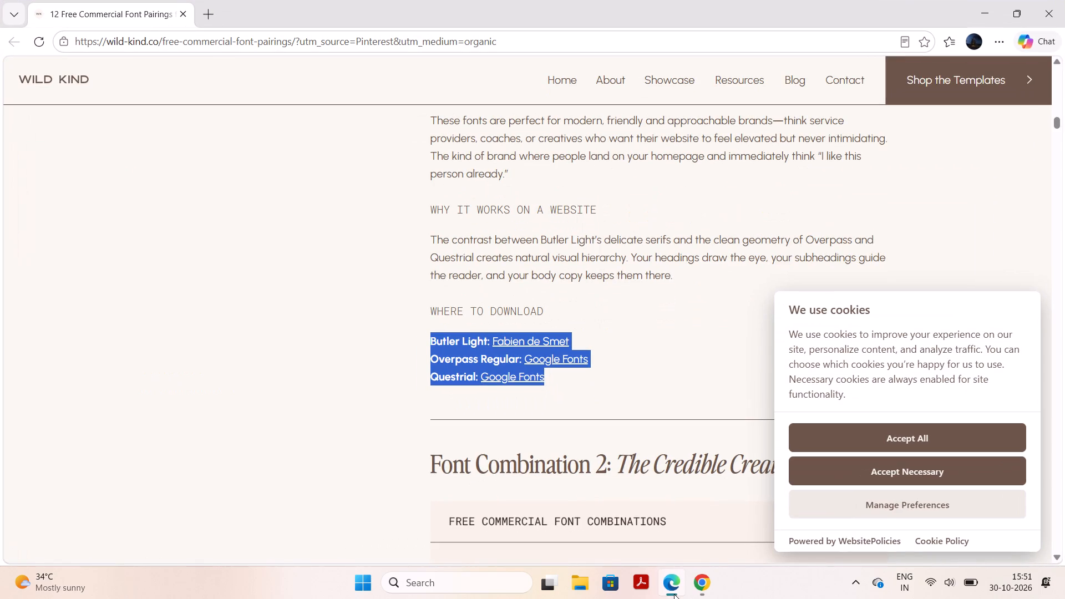
scroll(783, 330, up, 7)
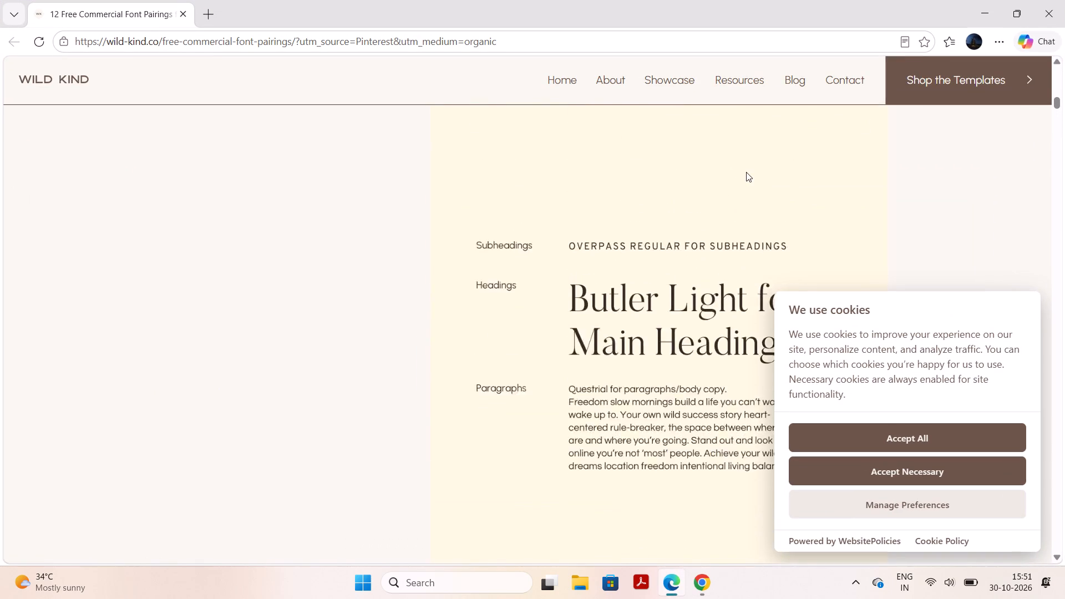
scroll(746, 172, up, 10)
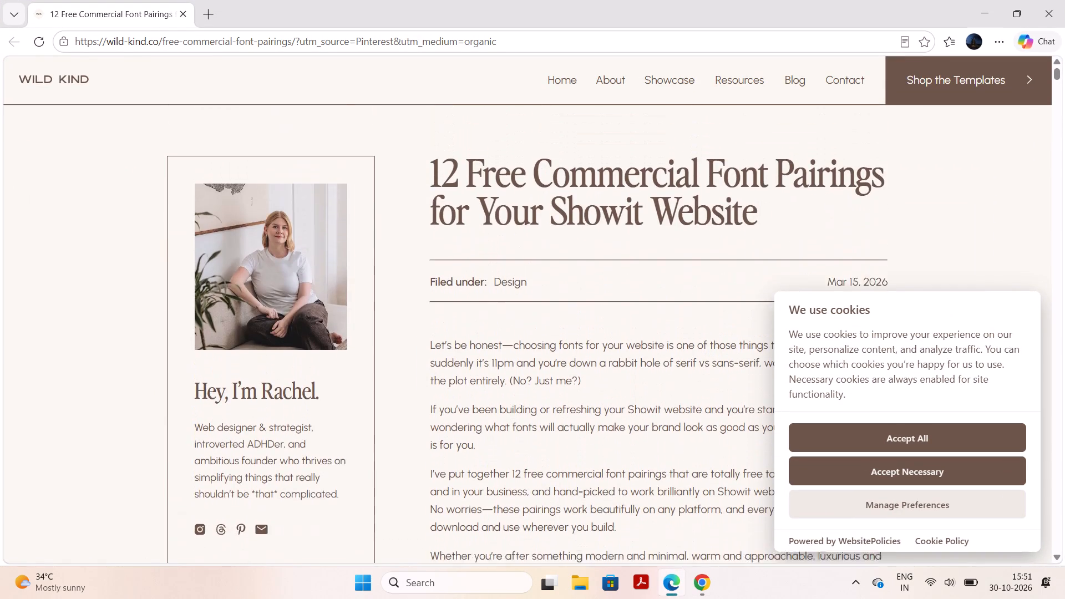
scroll(746, 172, up, 3)
scroll(755, 260, down, 4)
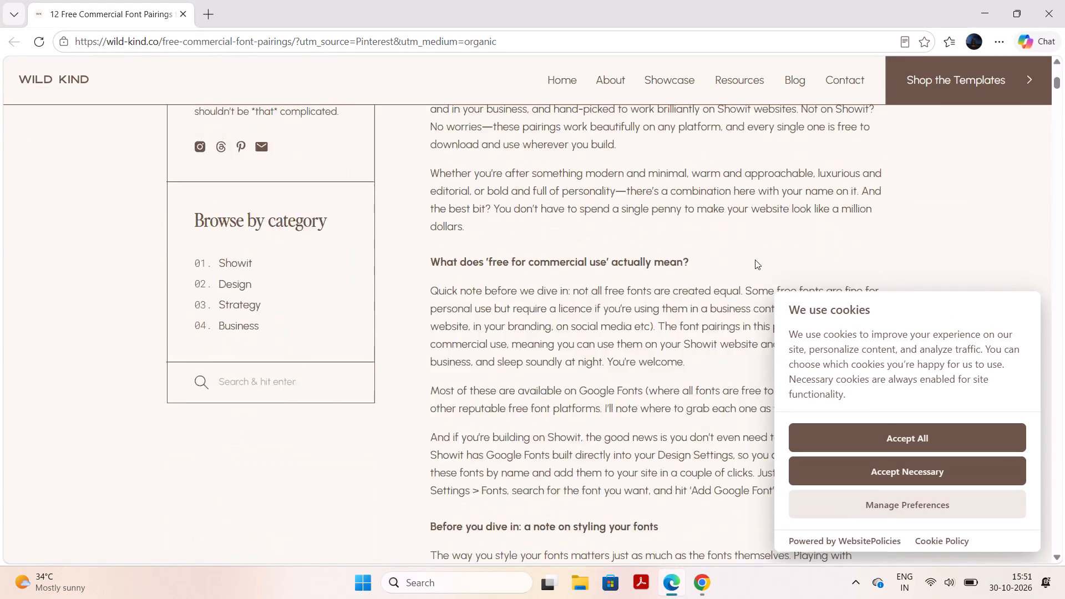
scroll(755, 260, down, 2)
click(1064, 0)
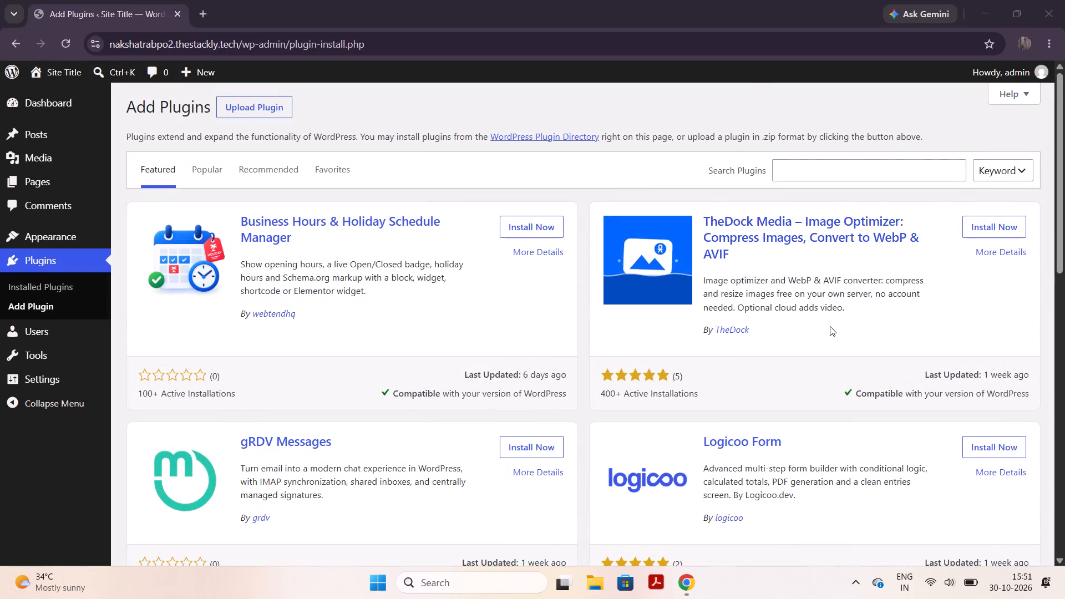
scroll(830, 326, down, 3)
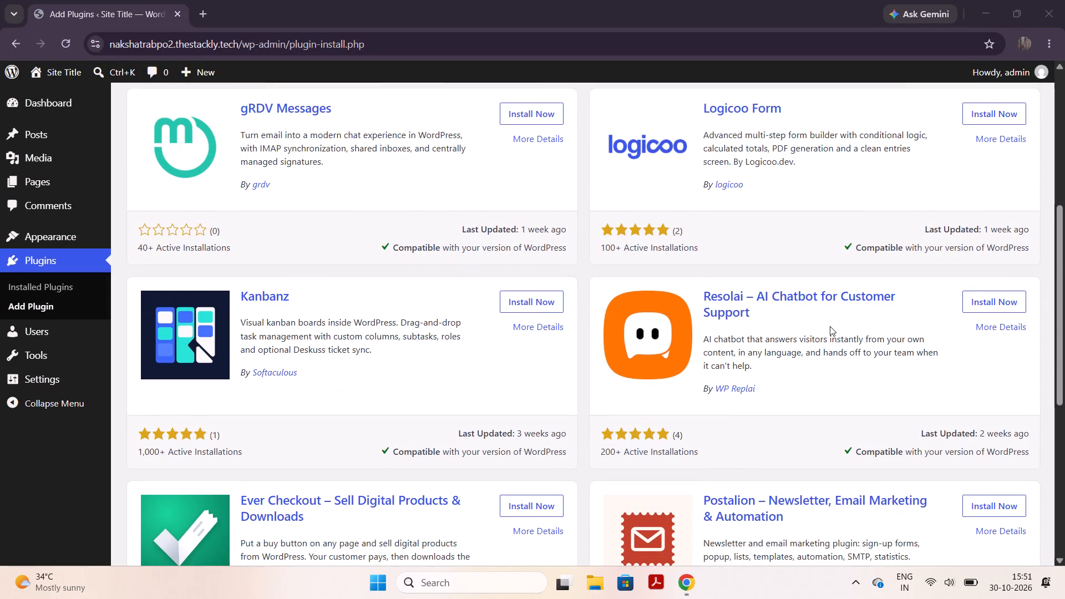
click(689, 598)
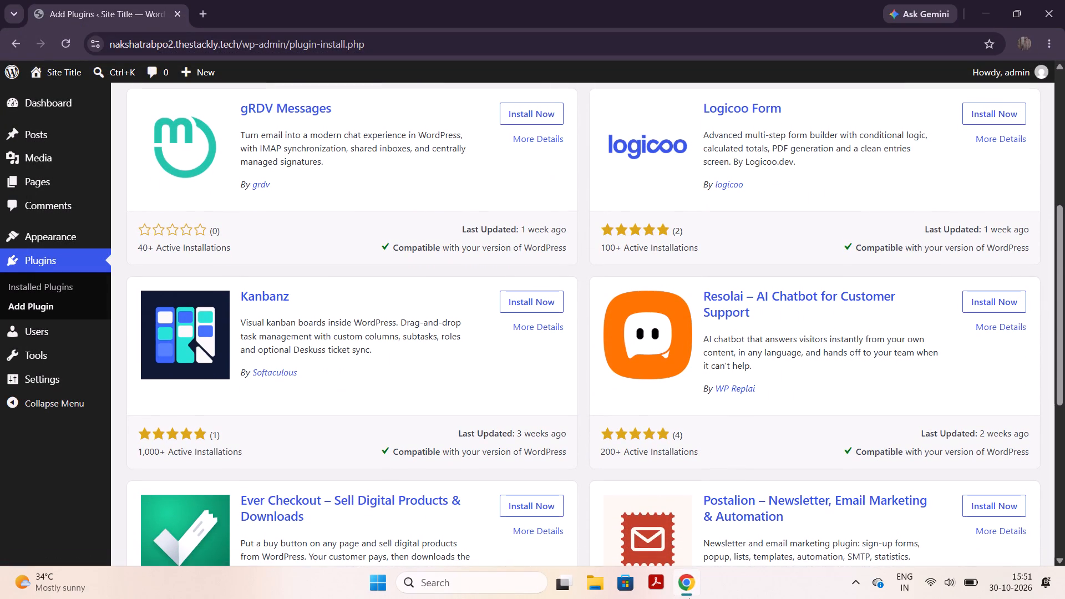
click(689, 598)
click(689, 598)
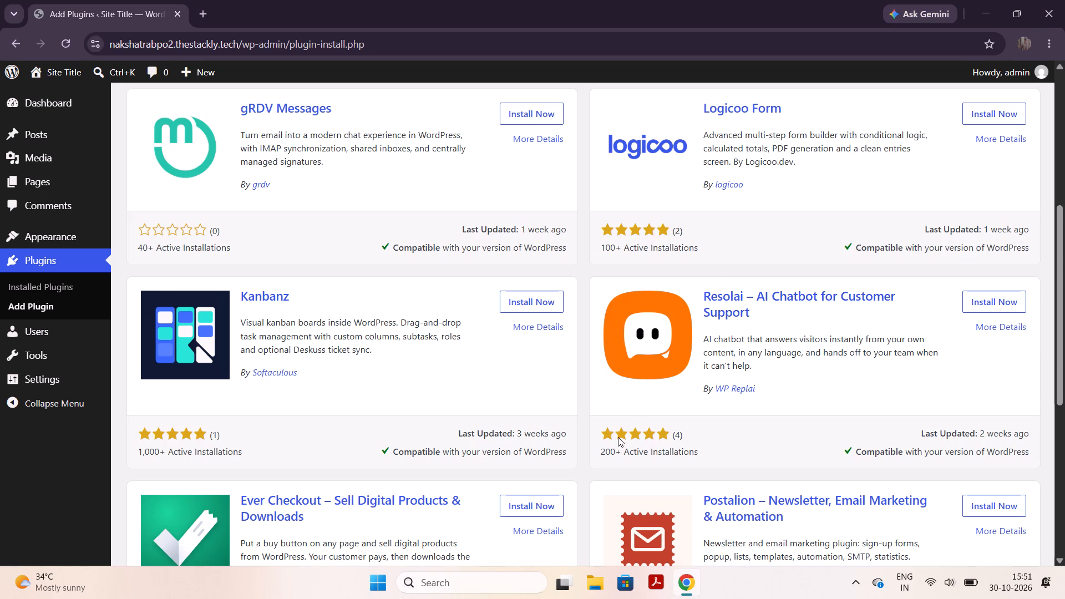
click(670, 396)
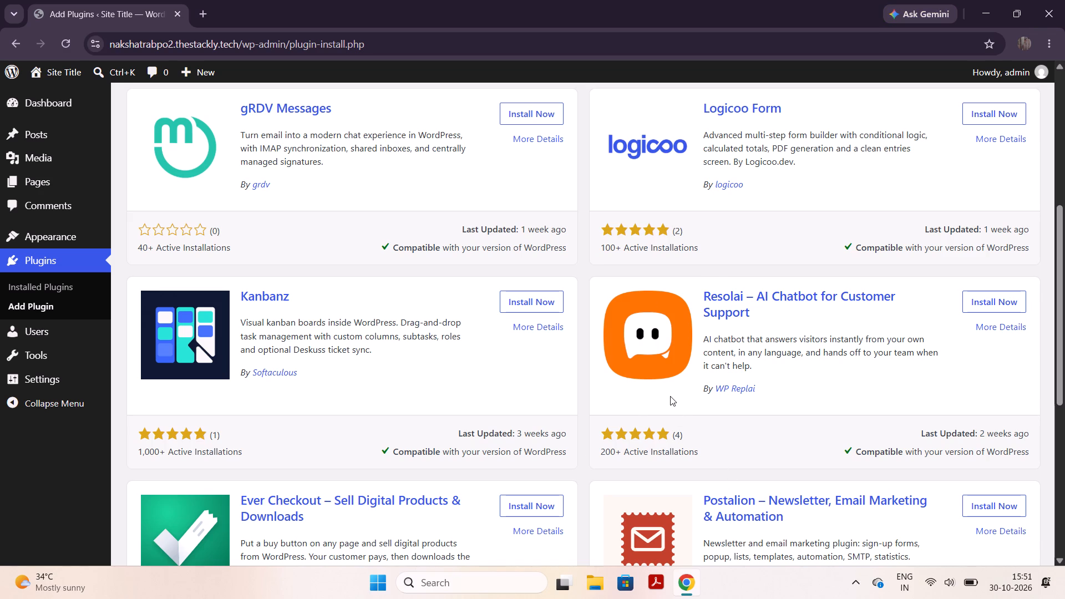
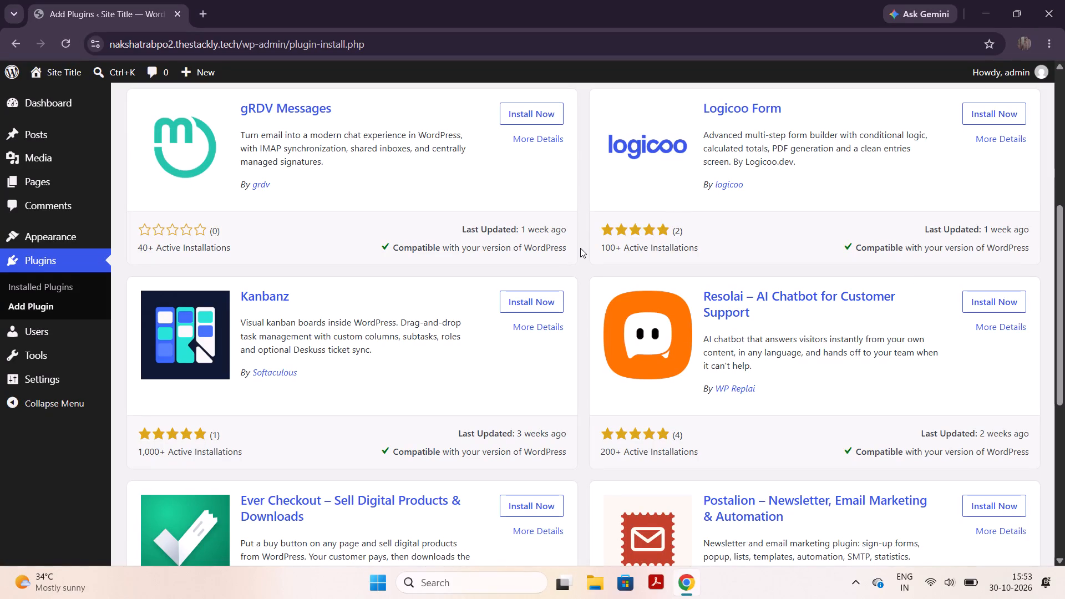
Close the Google Chrome window that holds the WordPress Add Plugins page.
click(1064, 0)
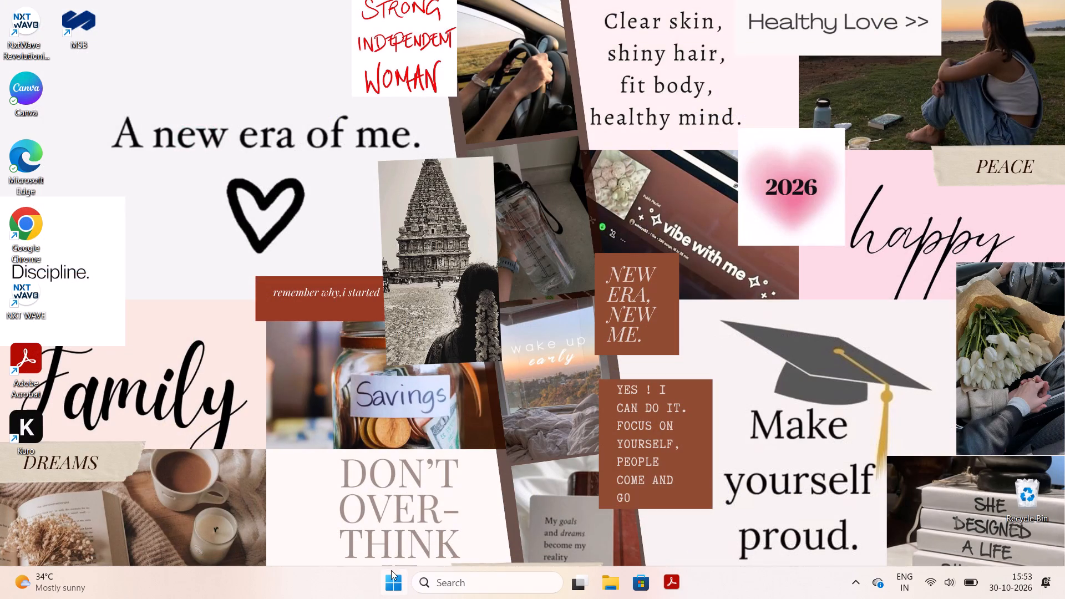
Open Windows search from the desktop.
click(505, 582)
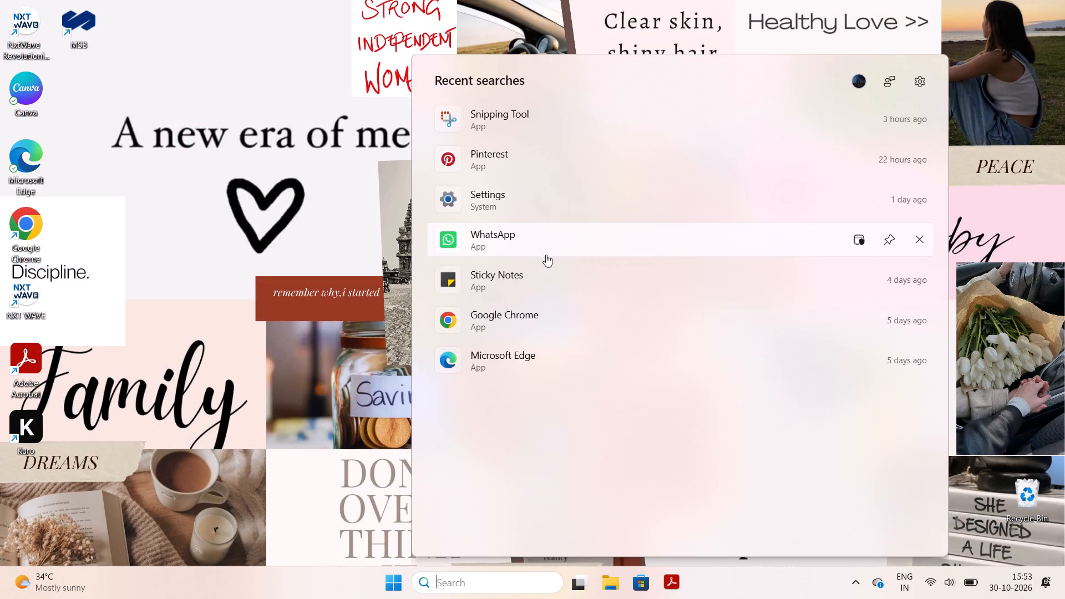
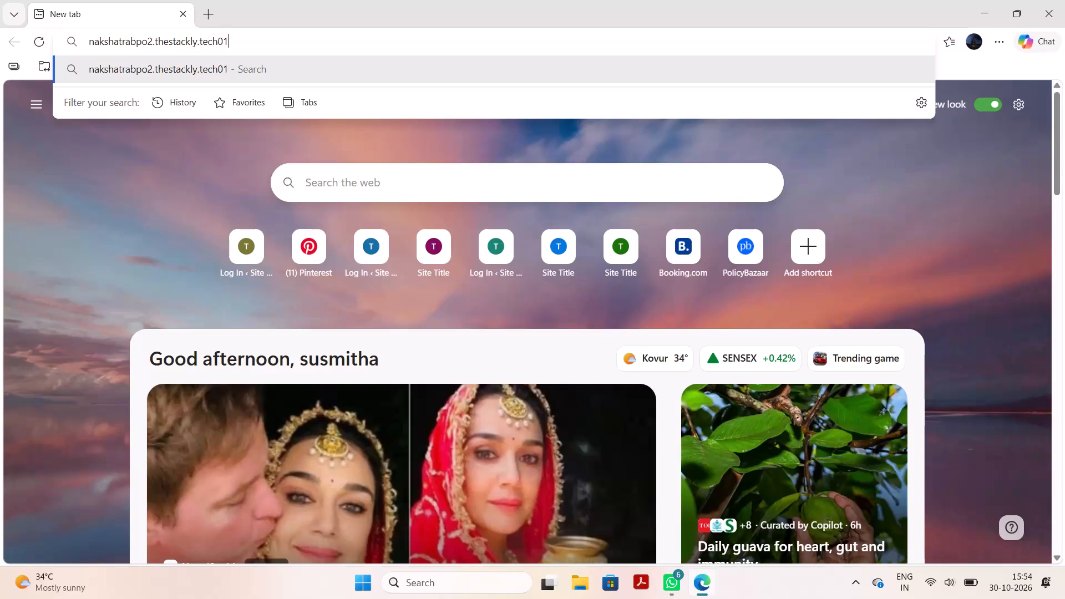
Correct the address to nakshatrabpo2.thestackly.tech by removing the trailing 01, and load the site.
key(BackSpace)
key(BackSpace)
key(Return)
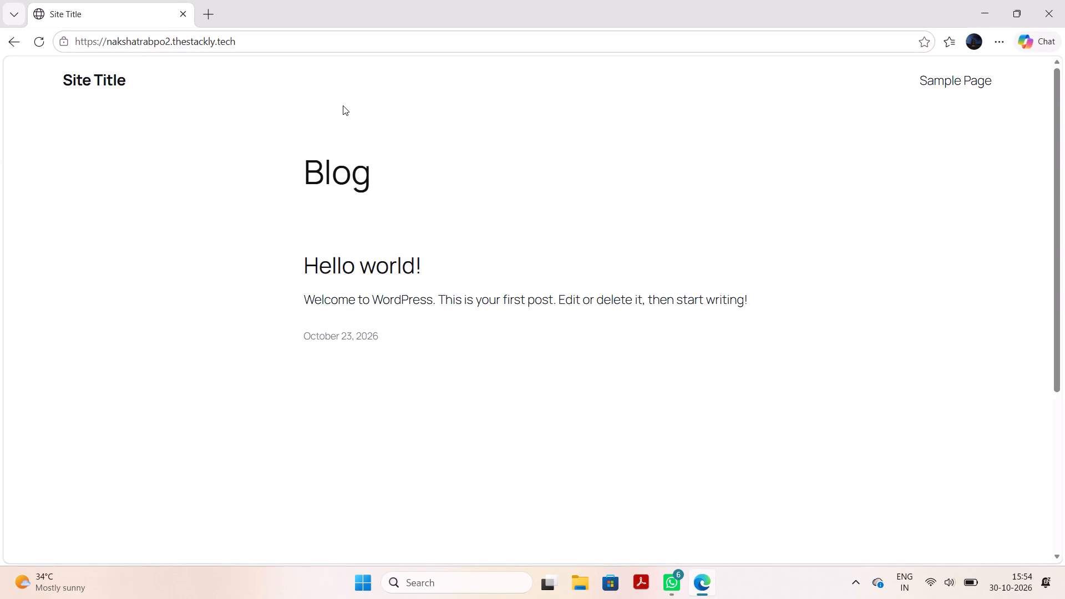
Append /wp-adm to the nakshatrabpo2.thestackly.tech address to reach the WordPress admin login.
click(265, 42)
click(265, 42)
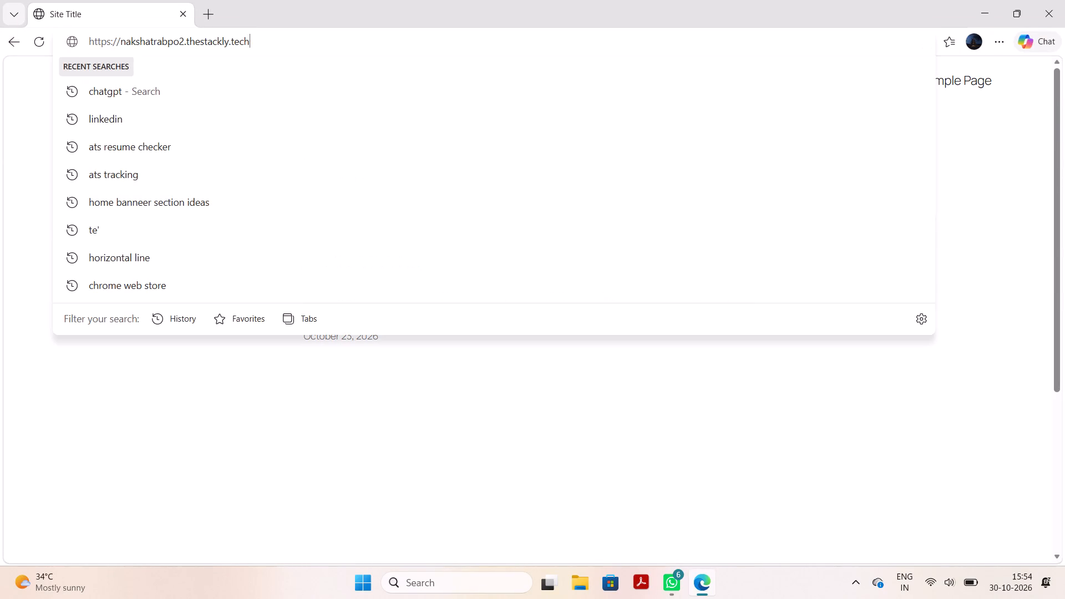
text(/wp-adm)
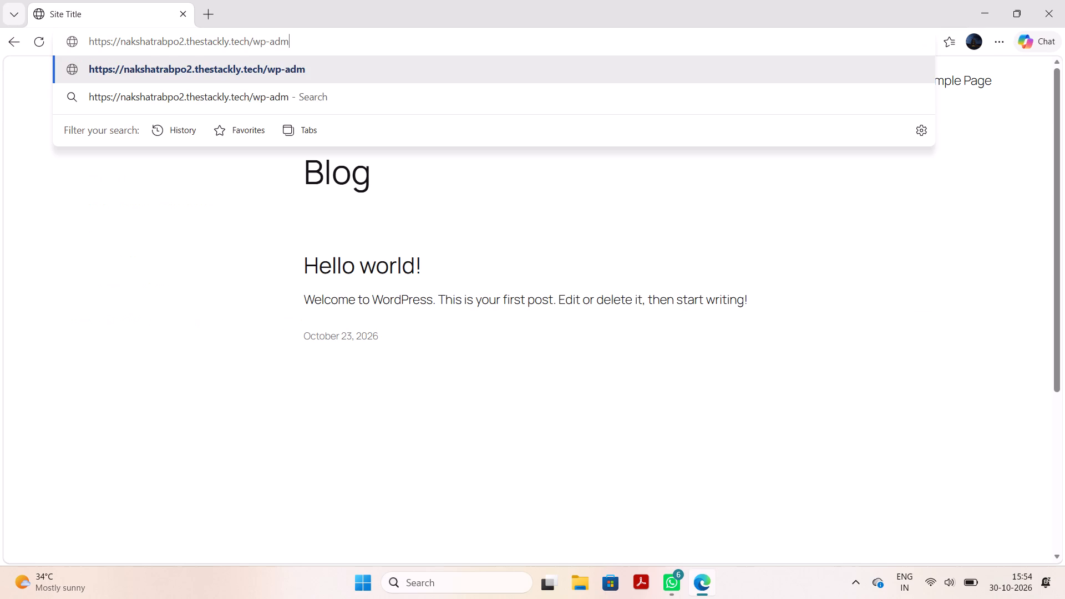
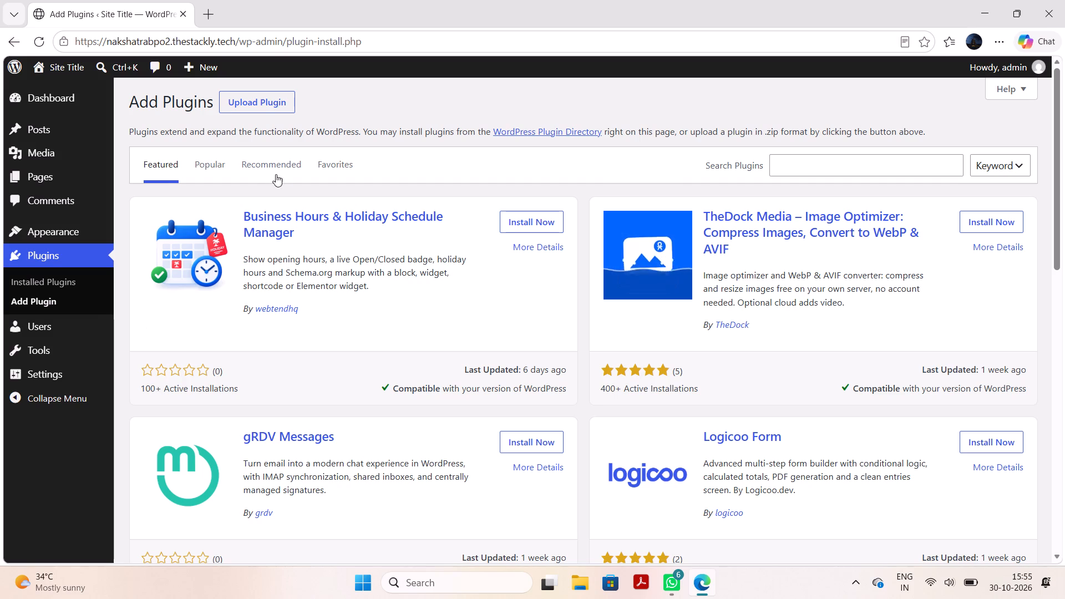
Open the plugin upload form on the Add Plugins page and look through the featured plugins.
click(238, 101)
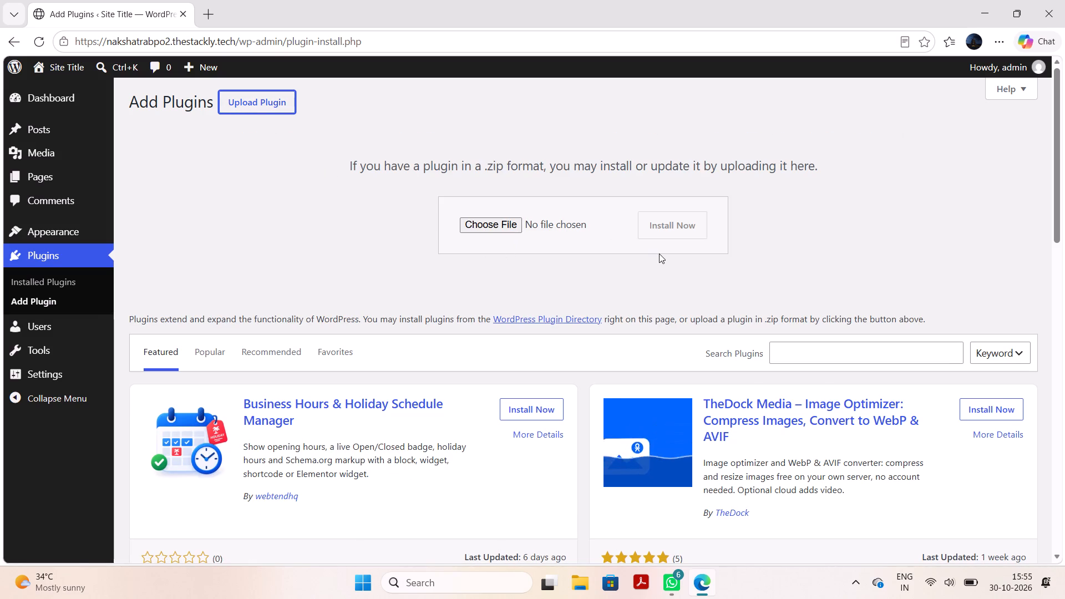
scroll(717, 261, down, 1)
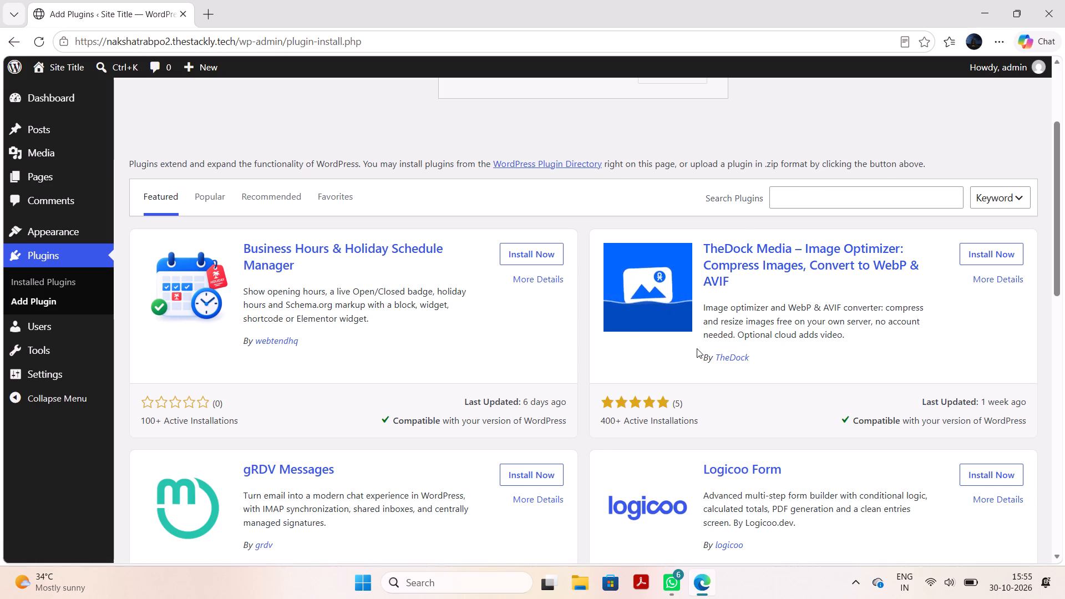
scroll(697, 348, down, 5)
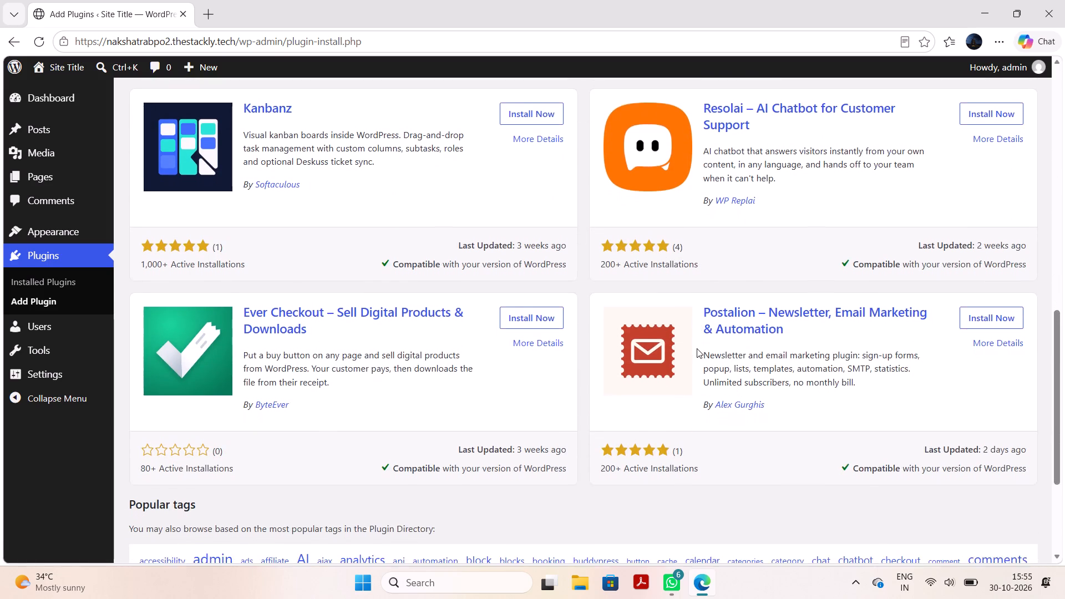
scroll(697, 348, down, 3)
scroll(697, 348, up, 11)
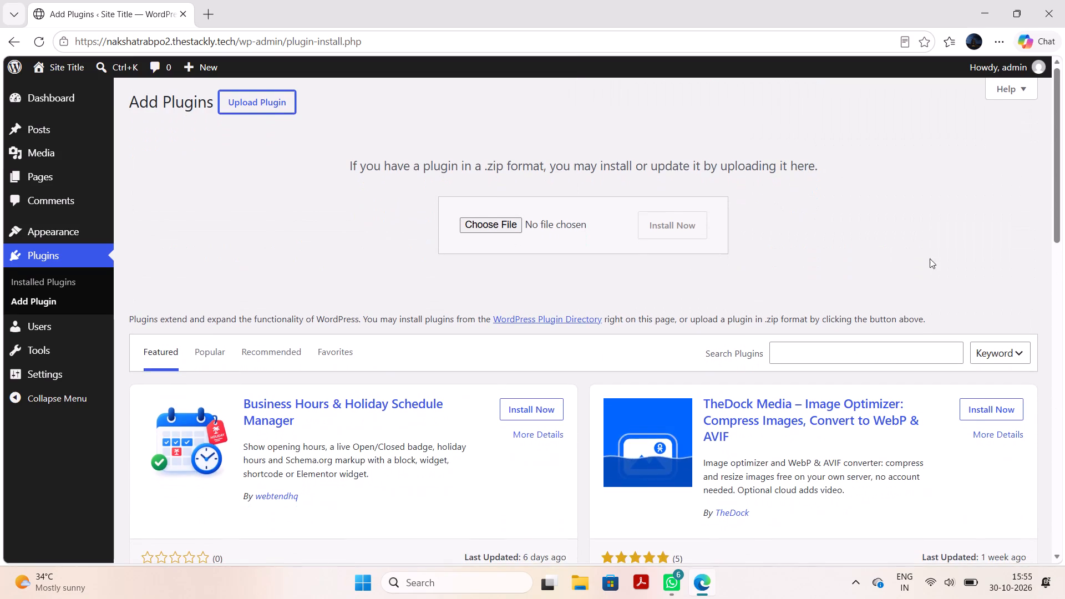
Search the plugin directory for "eleme" and look through the matching plugins.
click(842, 351)
text(ele)
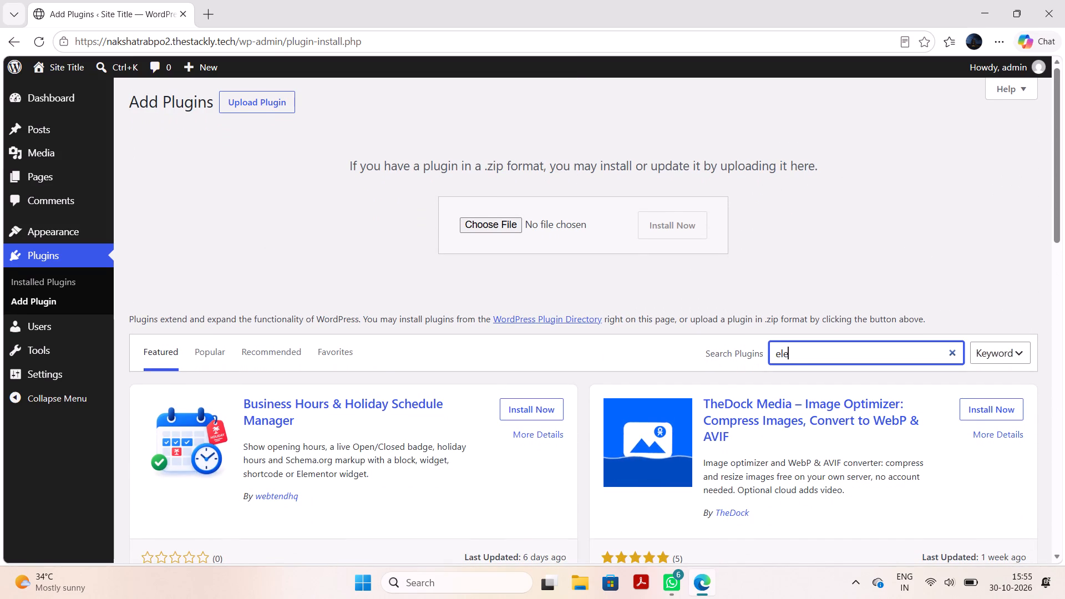
text(me)
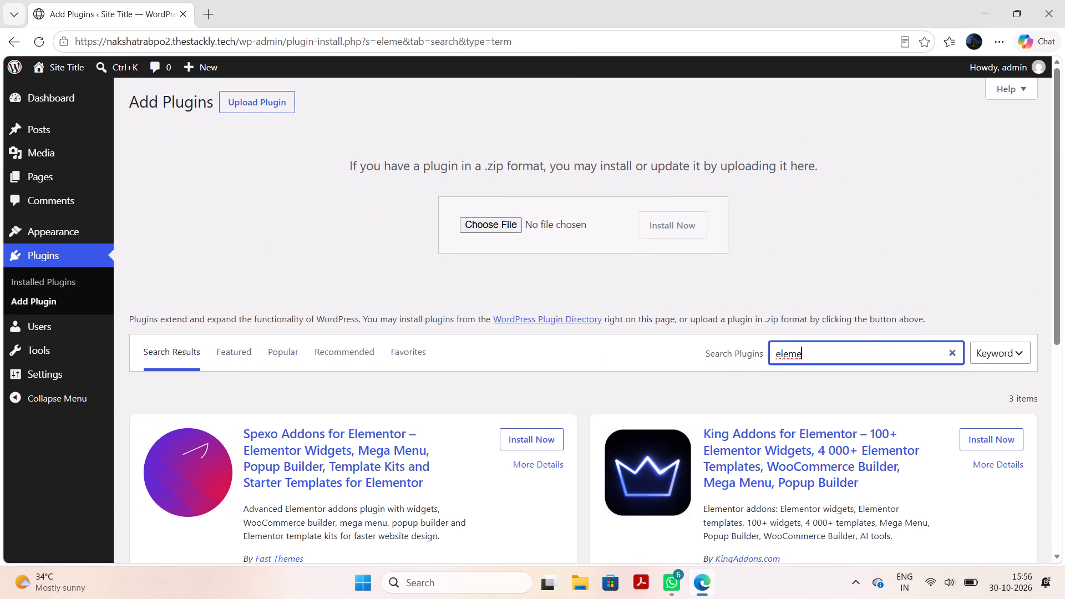
scroll(905, 233, down, 1)
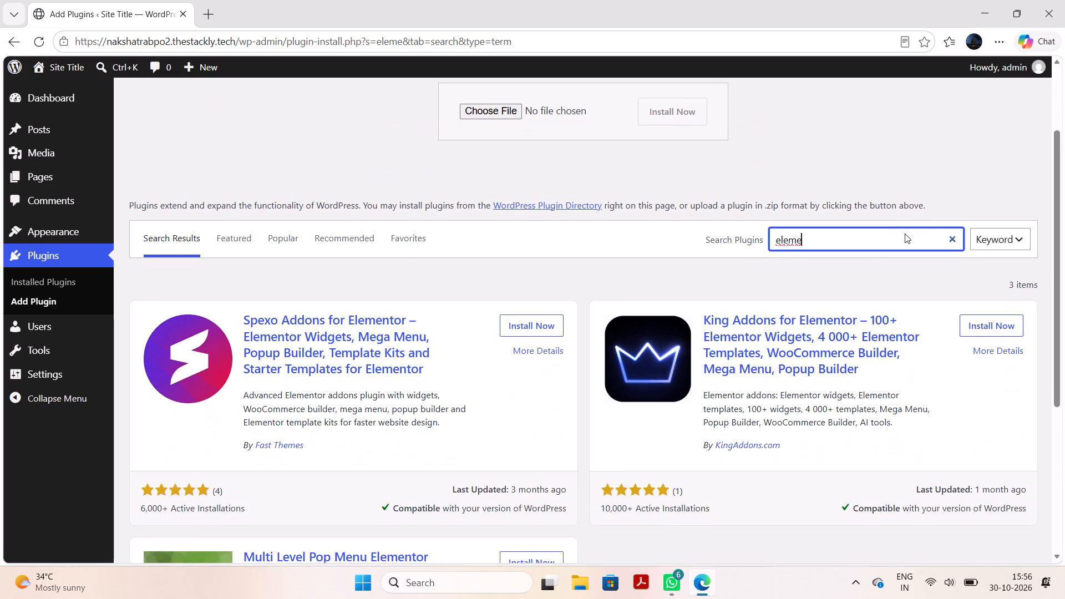
Extend the plugin search term to "elementor" and run the search in the plugin directory.
scroll(905, 233, down, 1)
click(860, 116)
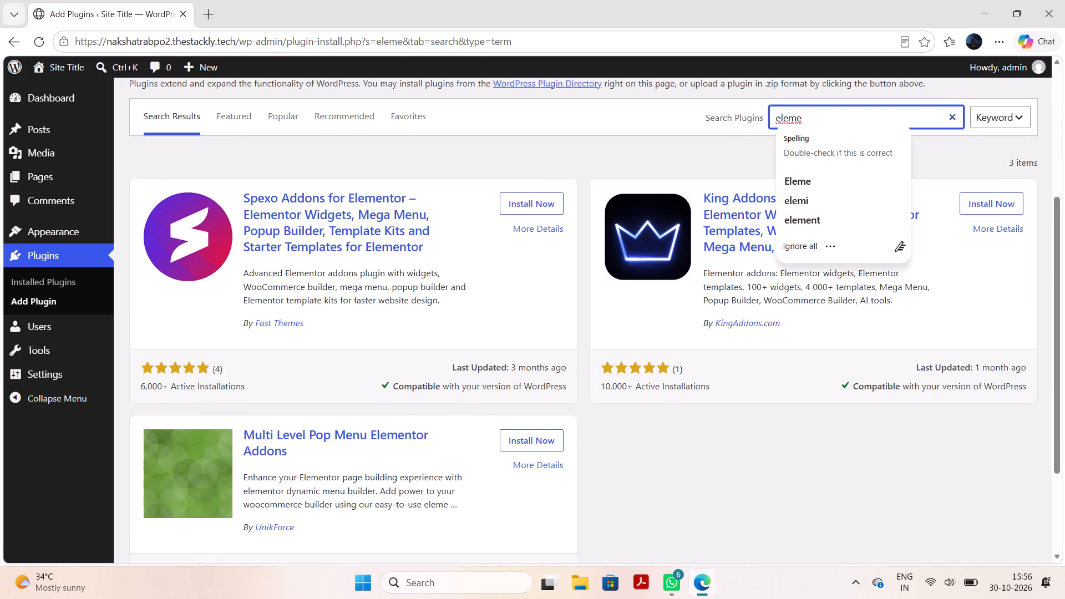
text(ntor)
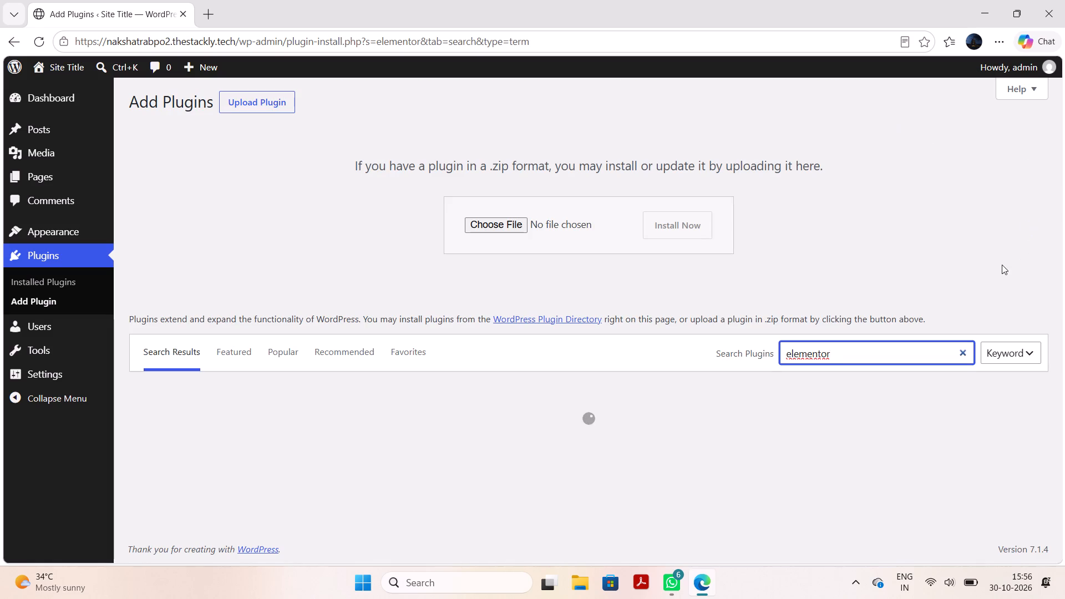
click(852, 348)
key(Return)
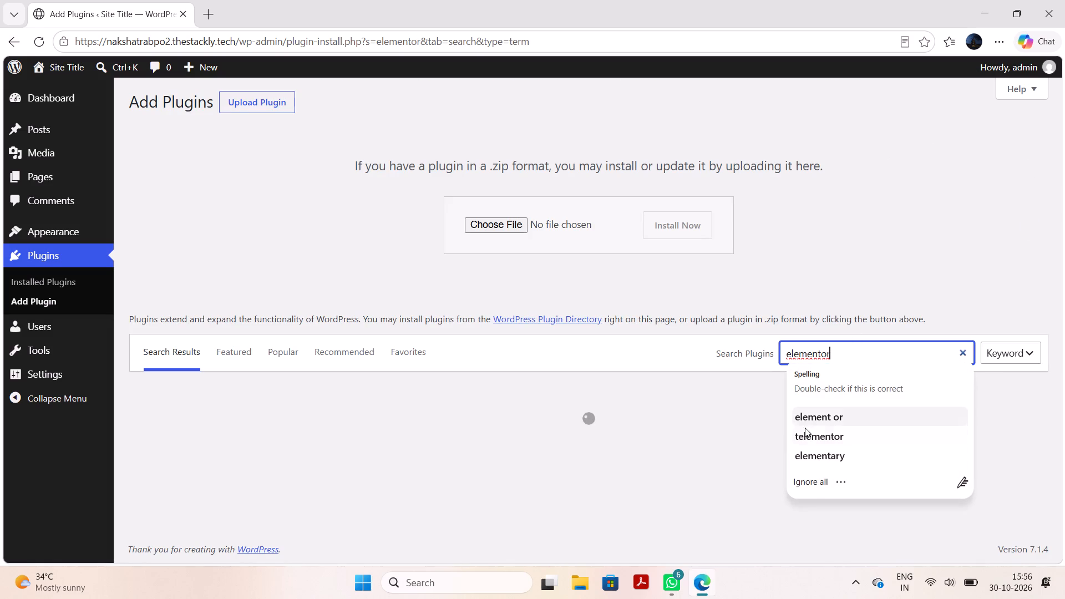
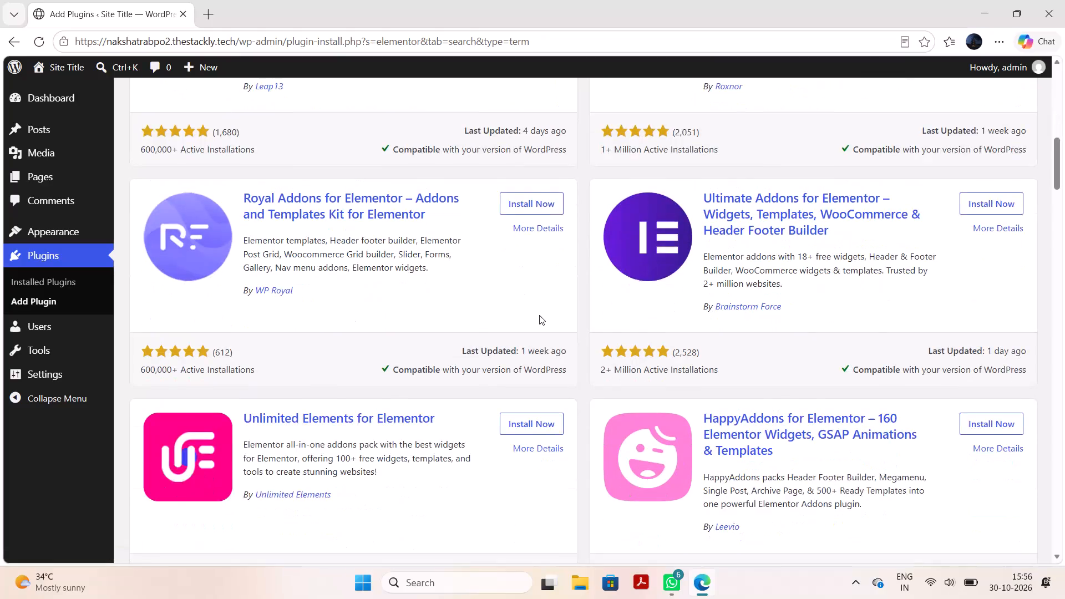
Install the Royal Addons for Elementor and Ultimate Addons for Elementor plugins from the plugin search results.
scroll(539, 315, up, 3)
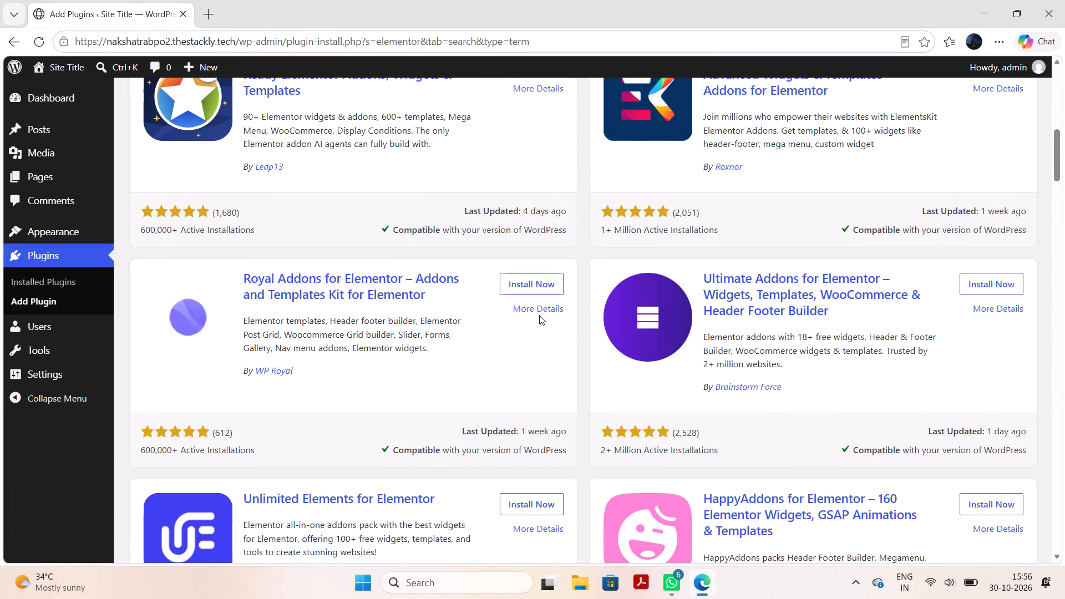
click(542, 287)
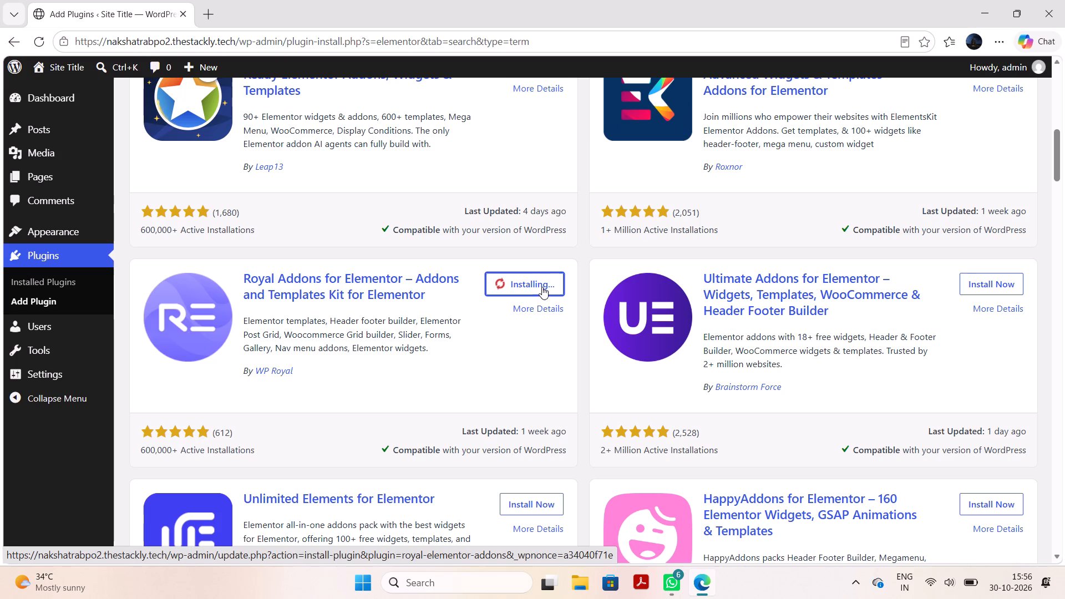
click(981, 289)
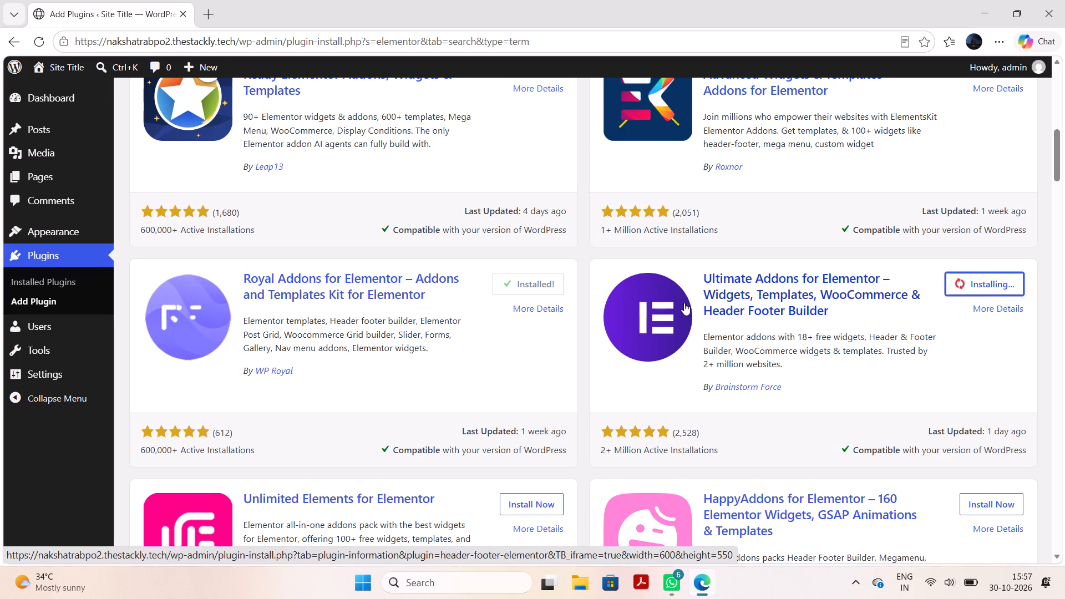
Install the Sticky Header Effects for Elementor plugin from the Elementor search results.
scroll(488, 222, up, 2)
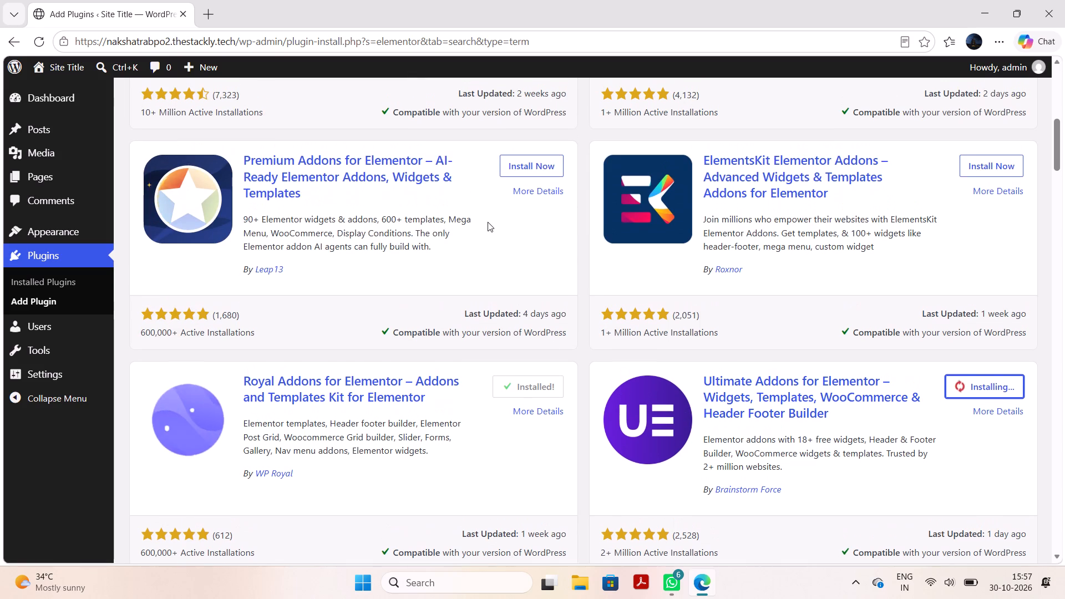
scroll(488, 222, down, 1)
scroll(488, 222, up, 1)
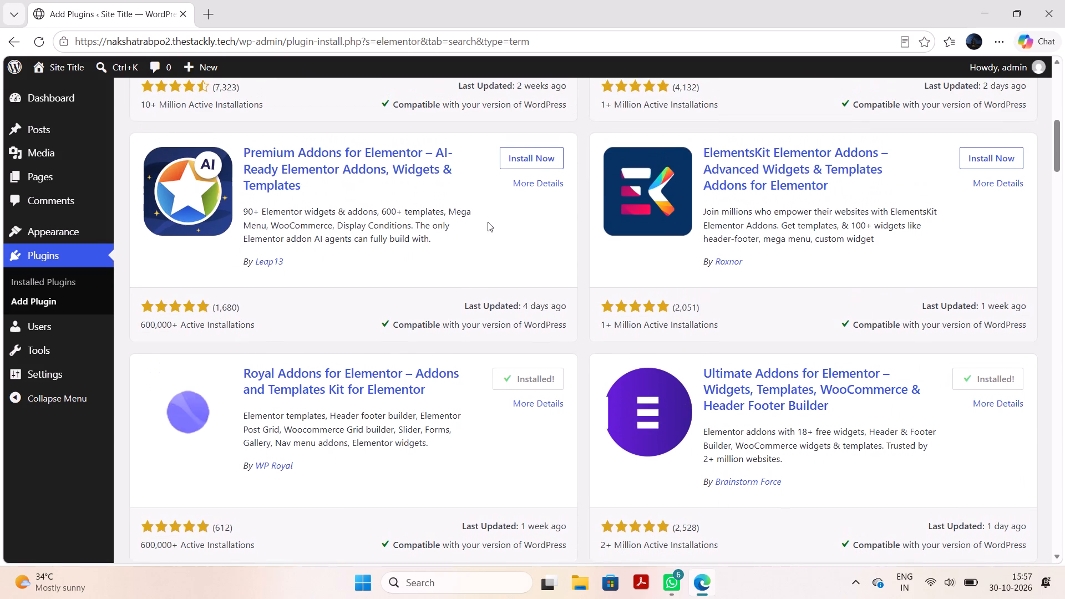
scroll(488, 222, down, 4)
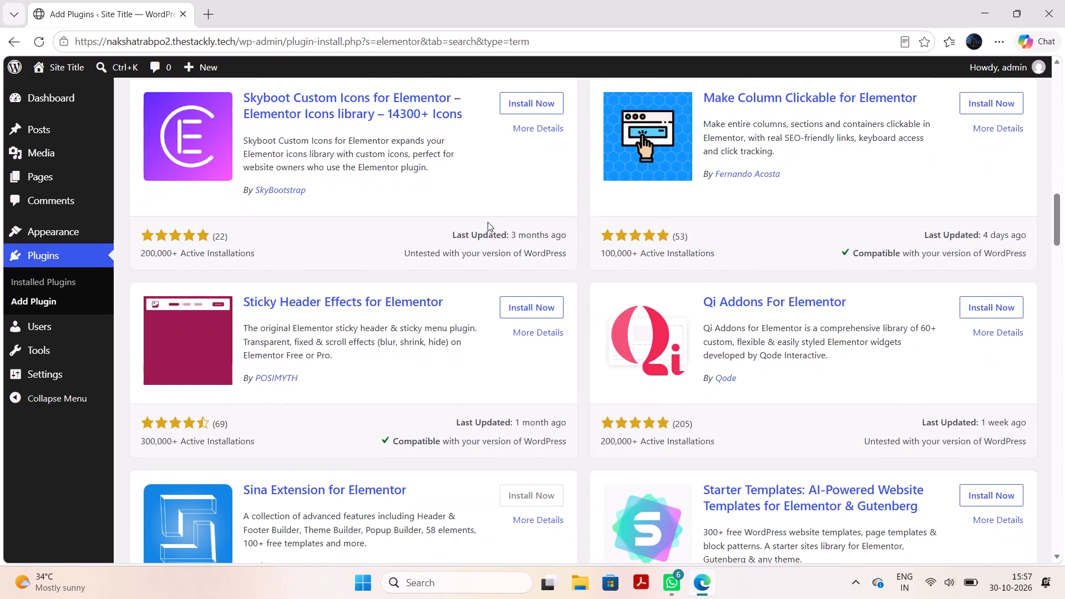
scroll(488, 222, down, 1)
click(542, 262)
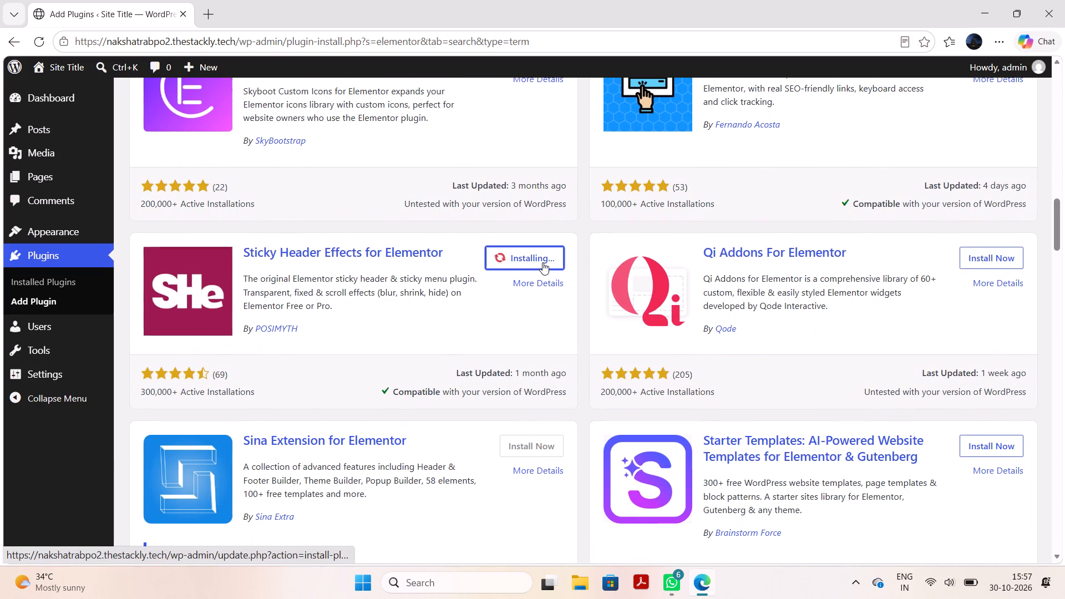
Look through the Elementor search results for further add-ons and check the install status of the chosen plugins.
scroll(542, 262, down, 1)
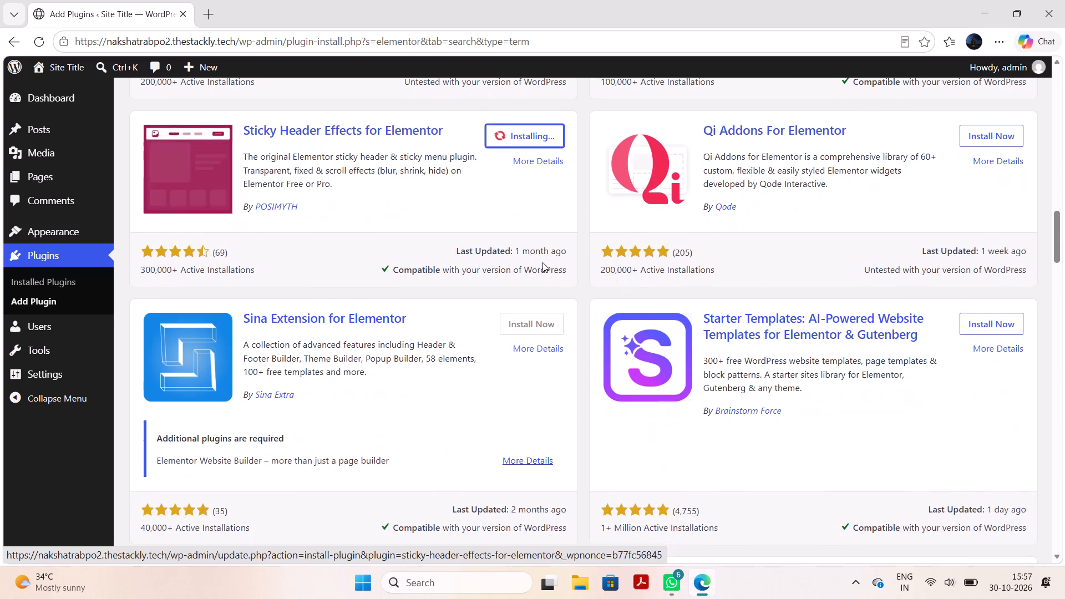
scroll(542, 262, down, 3)
scroll(542, 262, up, 1)
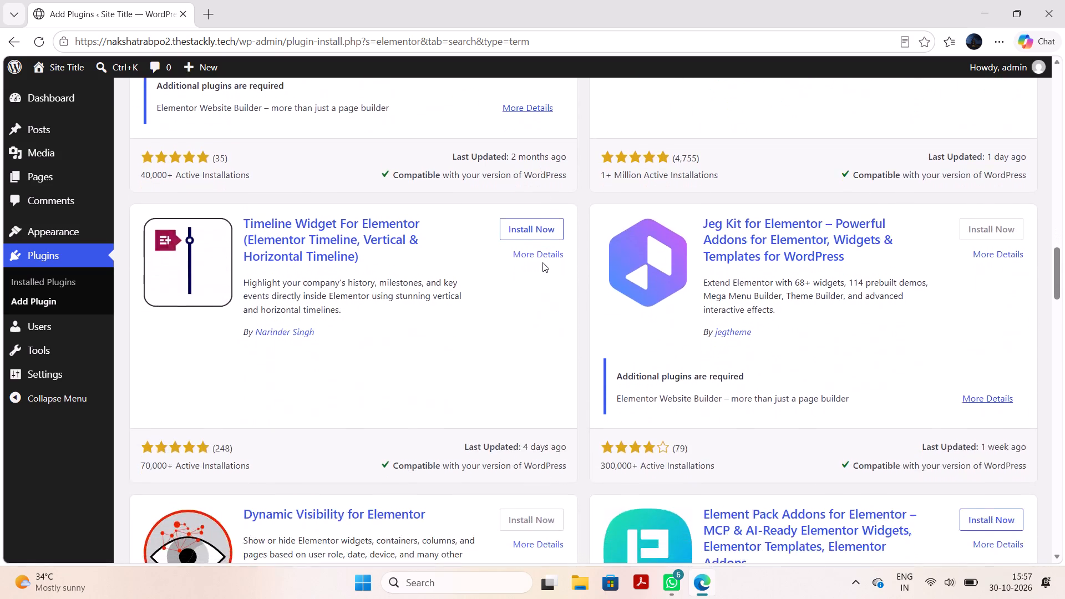
scroll(542, 262, up, 3)
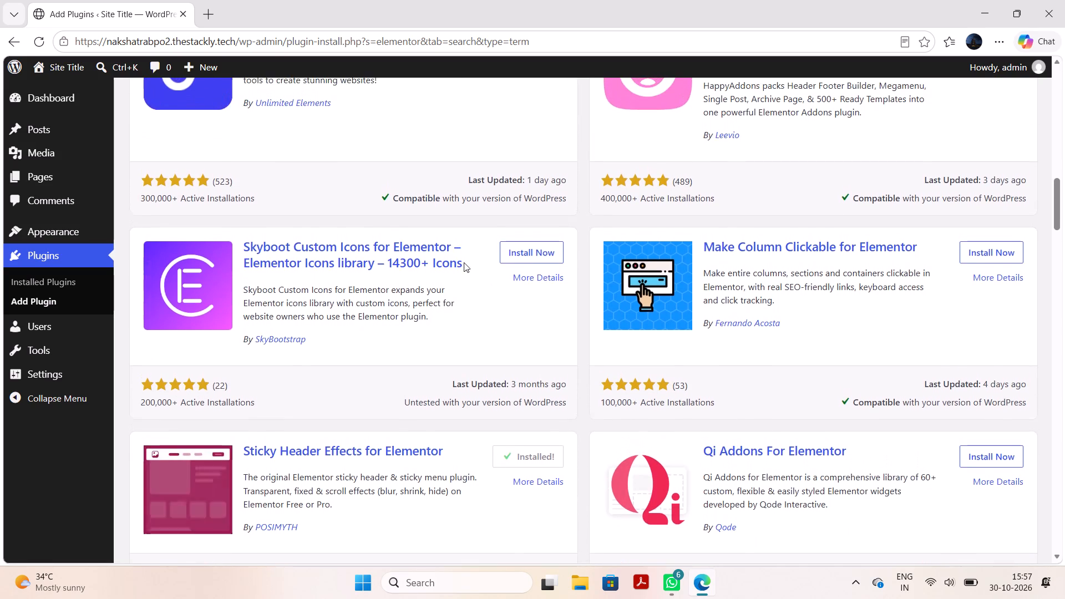
scroll(421, 186, up, 4)
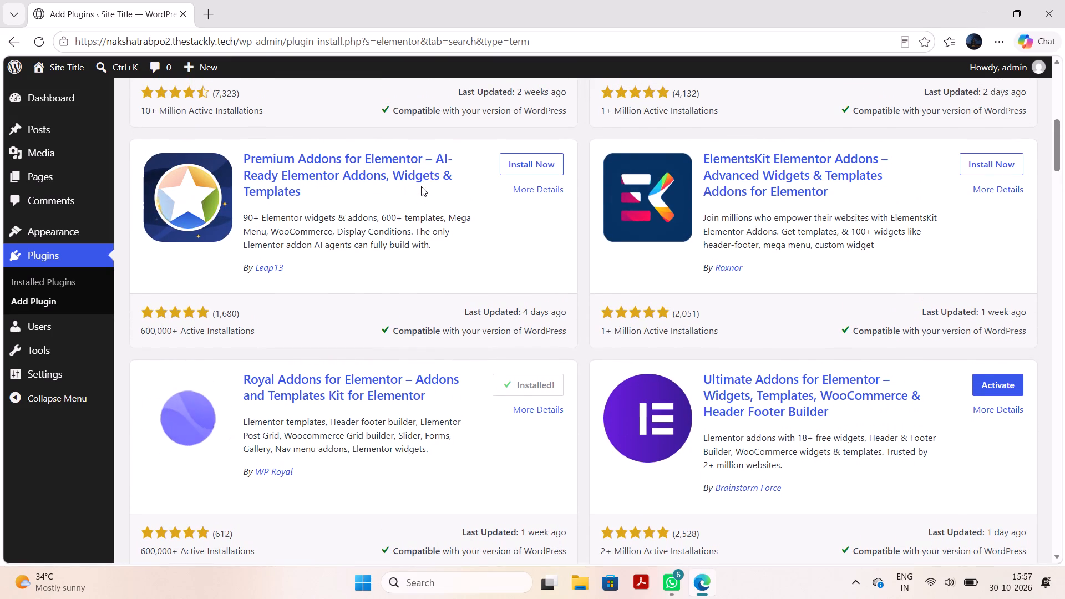
scroll(421, 186, up, 2)
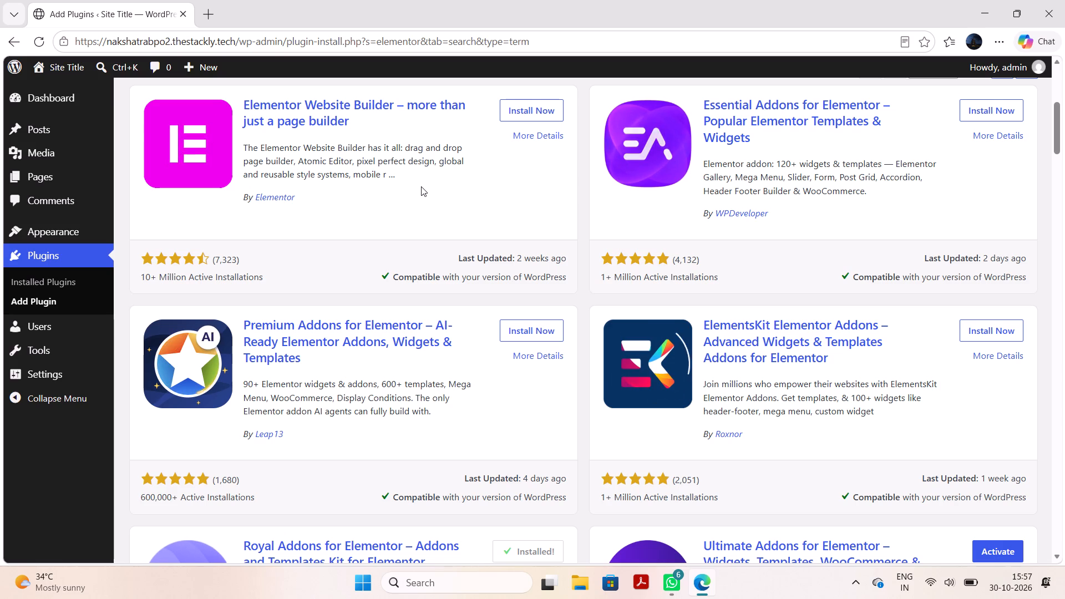
scroll(387, 267, down, 1)
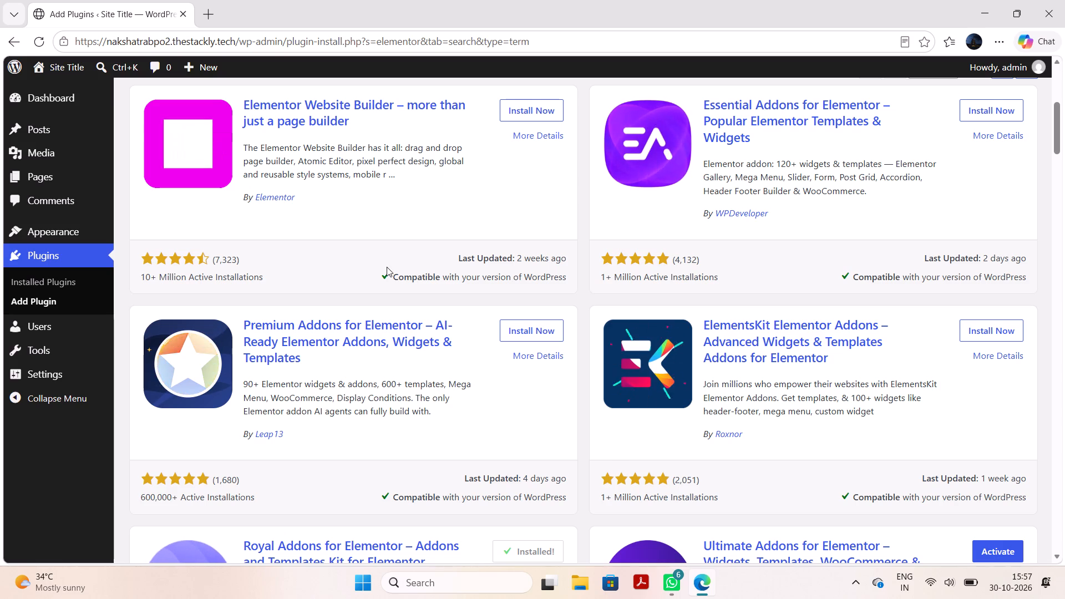
scroll(387, 267, down, 5)
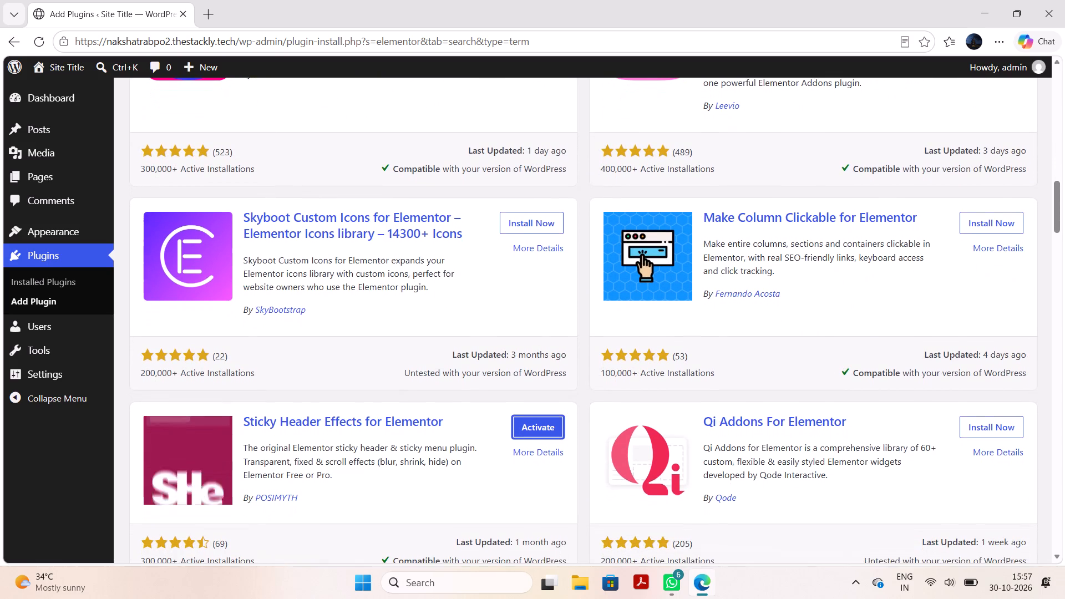
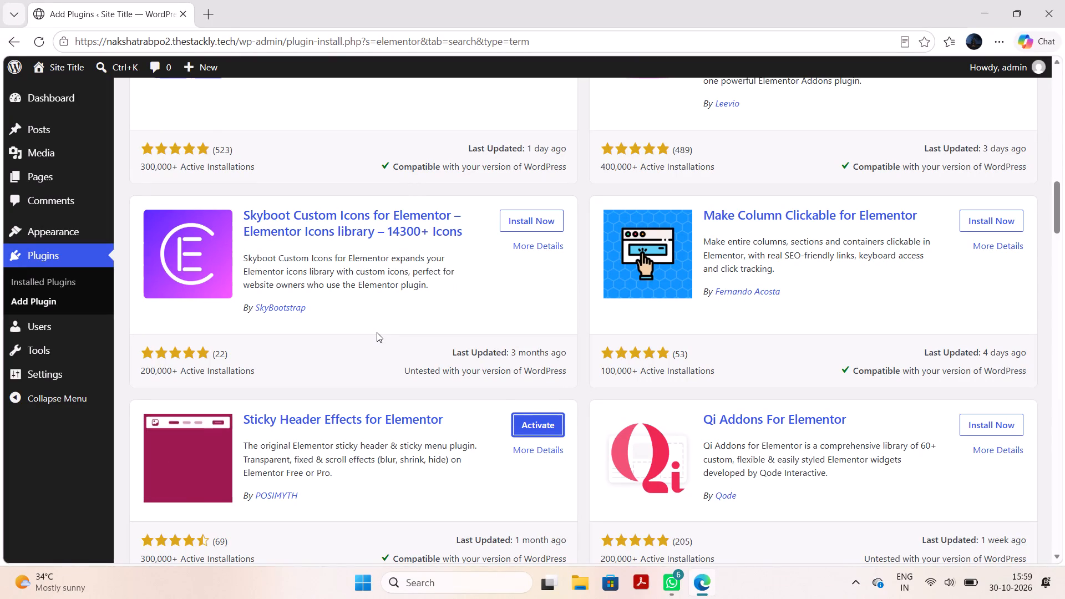
Look through the remaining Elementor search results and review the list of installed plugins.
scroll(377, 332, down, 3)
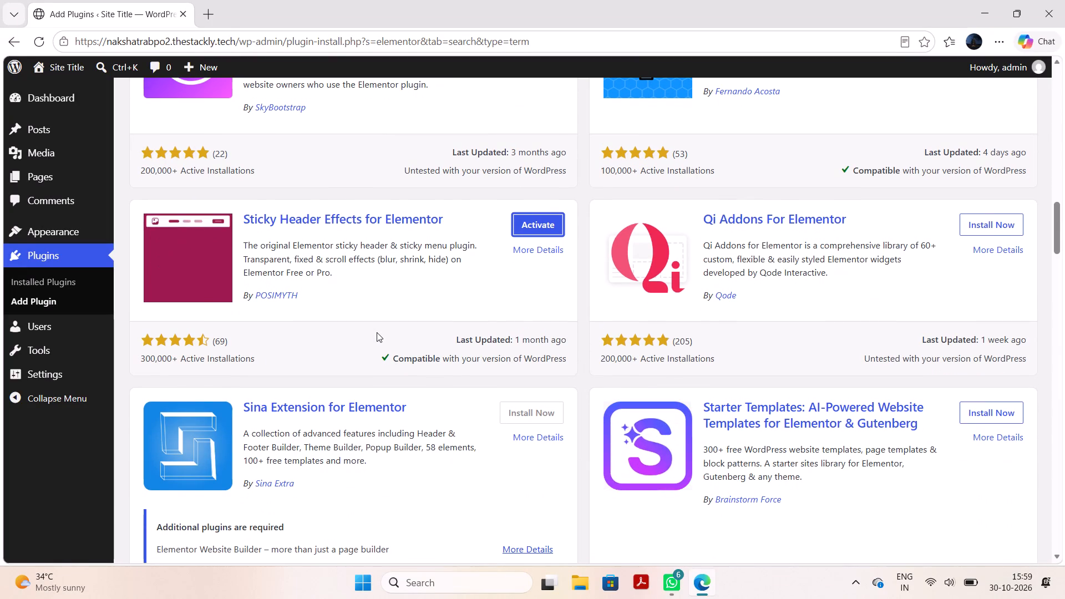
scroll(377, 332, down, 2)
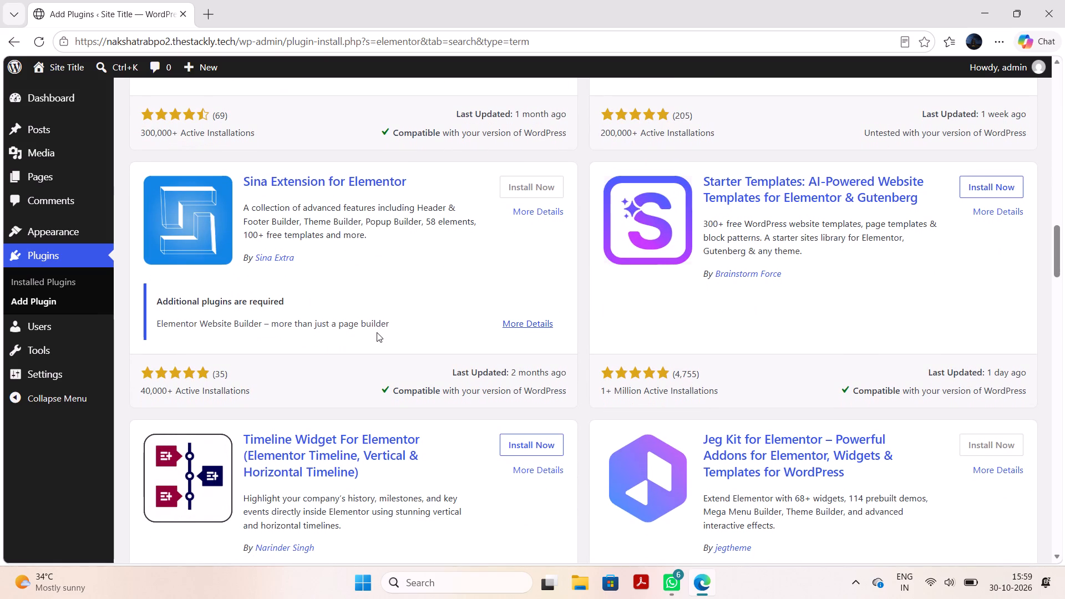
scroll(377, 332, down, 3)
scroll(377, 332, up, 1)
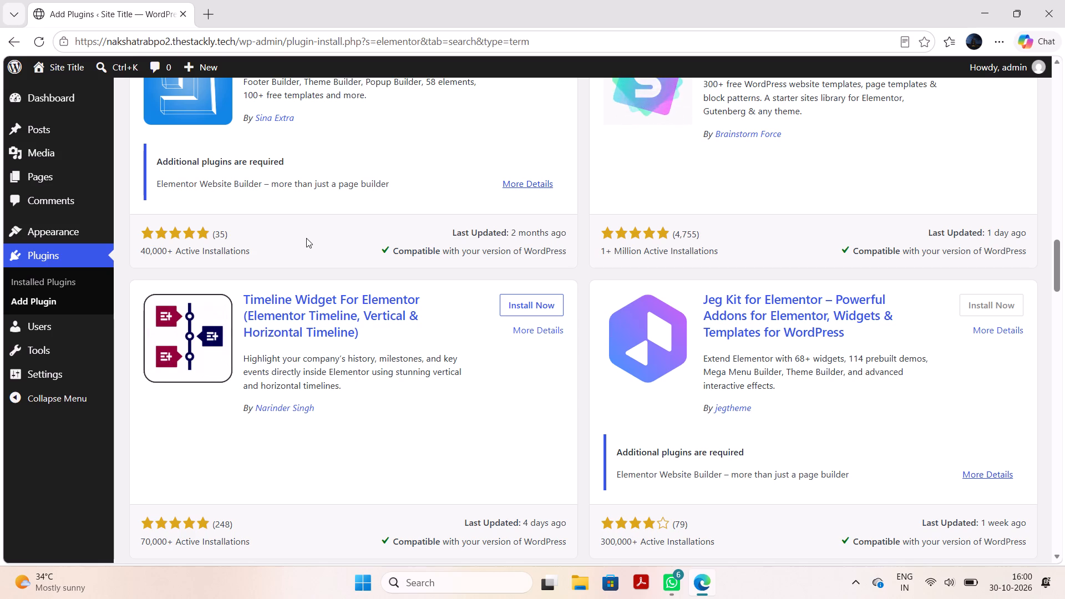
scroll(306, 238, up, 2)
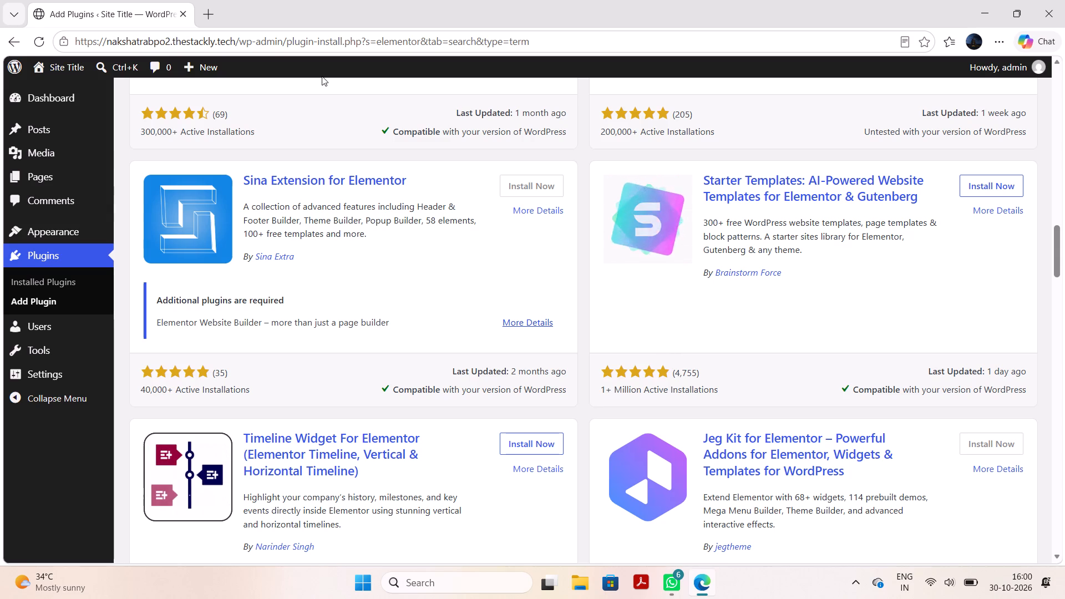
scroll(252, 139, up, 2)
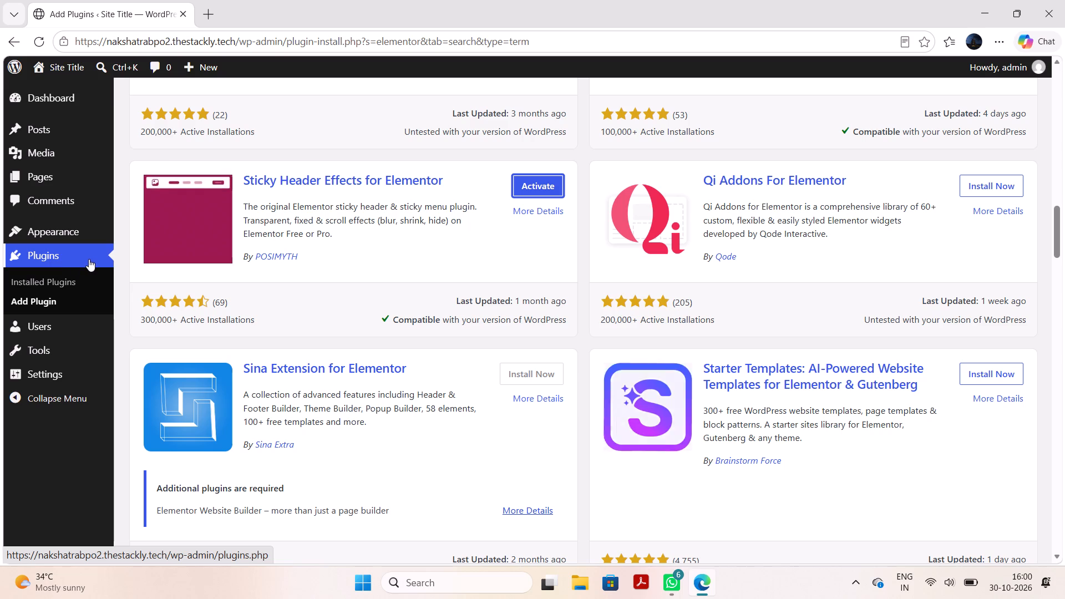
click(59, 280)
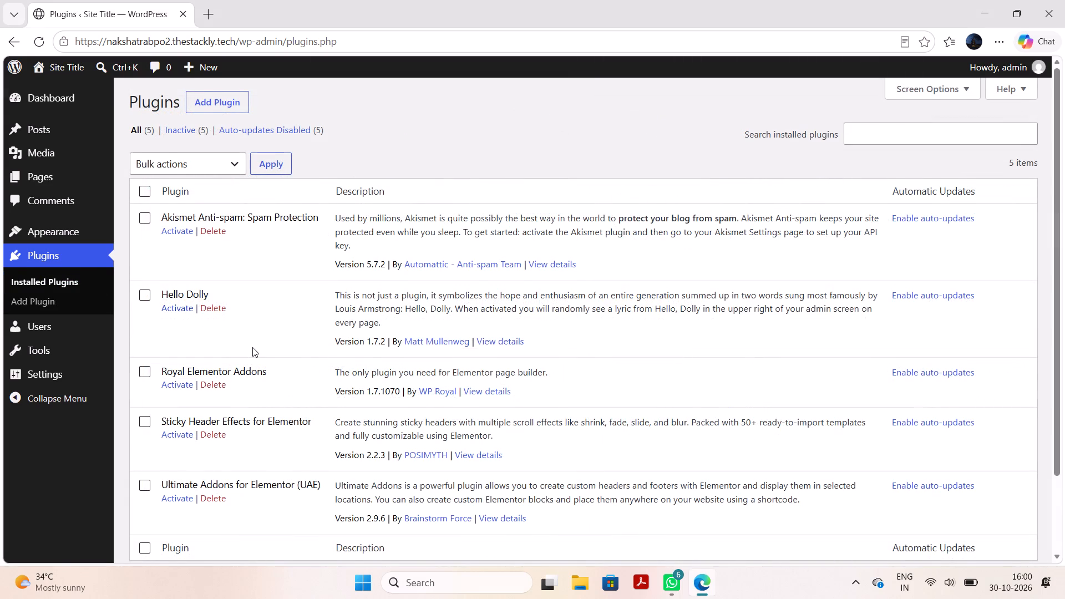
scroll(252, 347, down, 3)
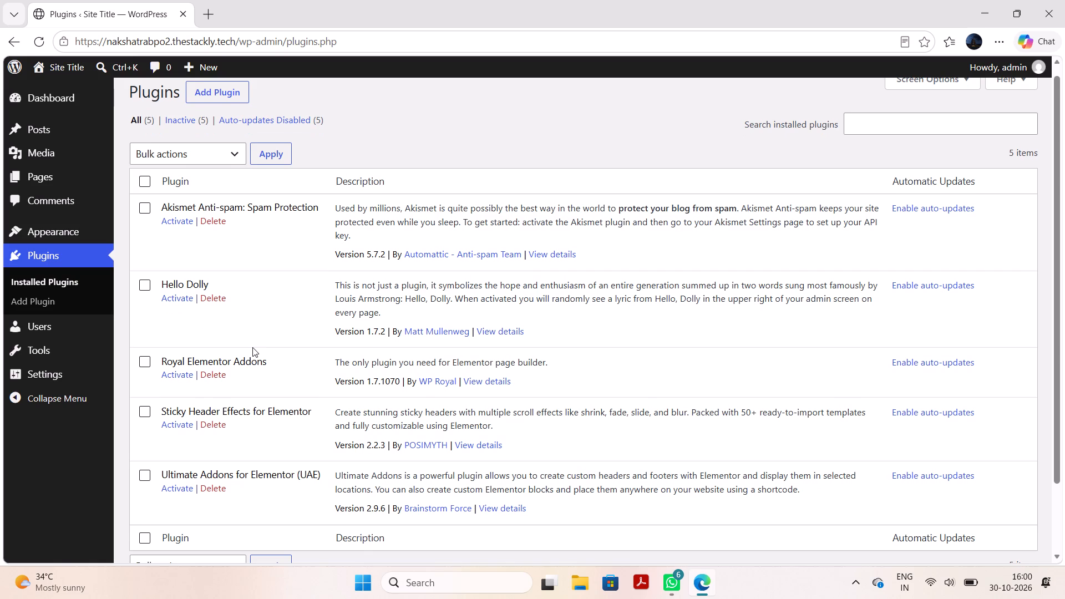
scroll(252, 347, down, 1)
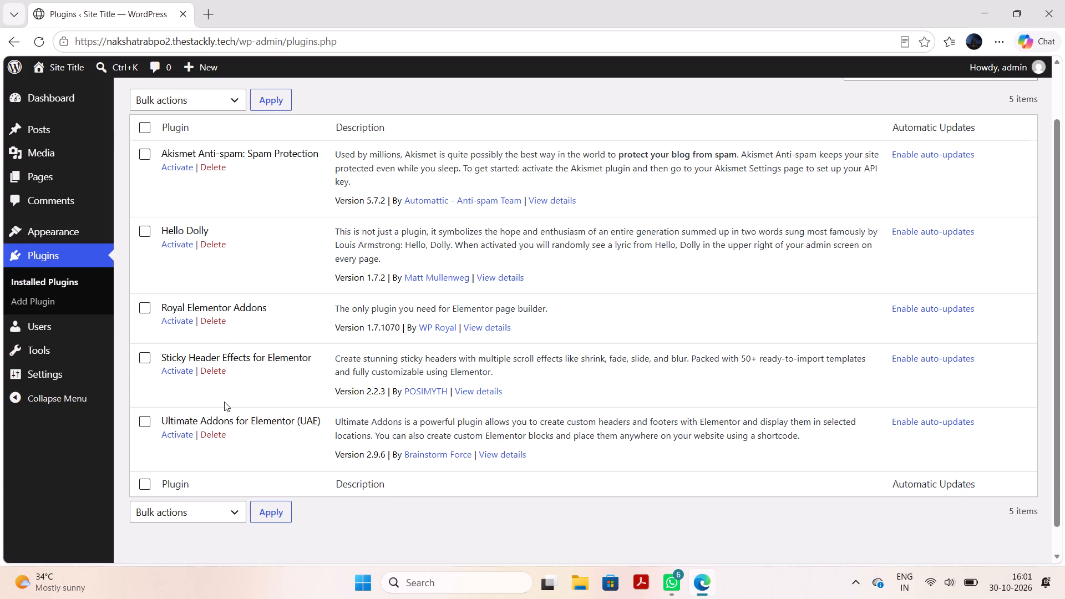
scroll(242, 275, up, 2)
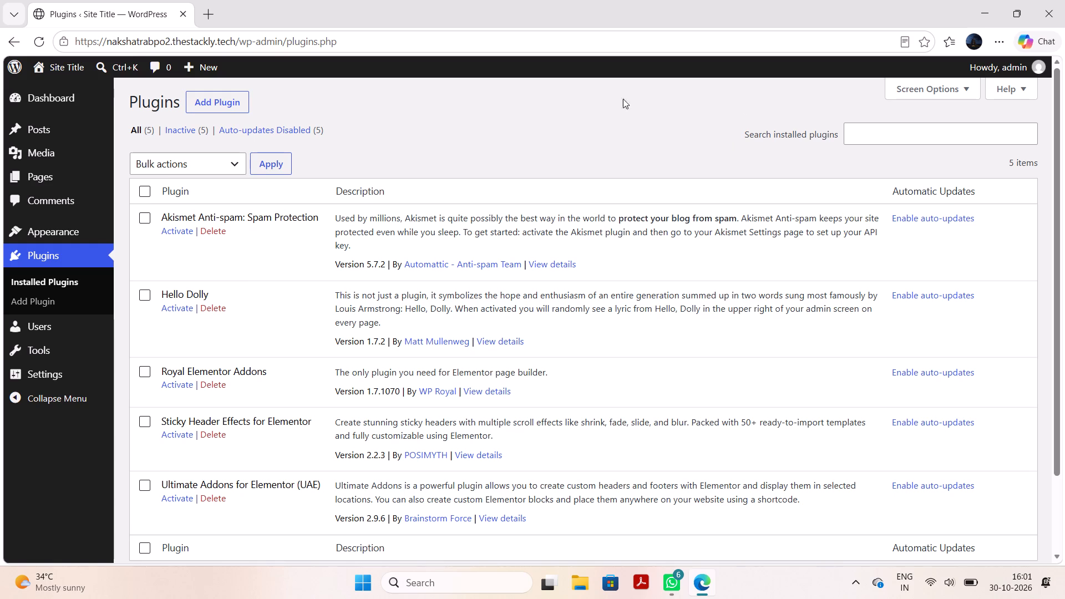
Search the plugin directory for "elementor" and install the Elementor Website Builder plugin.
click(208, 111)
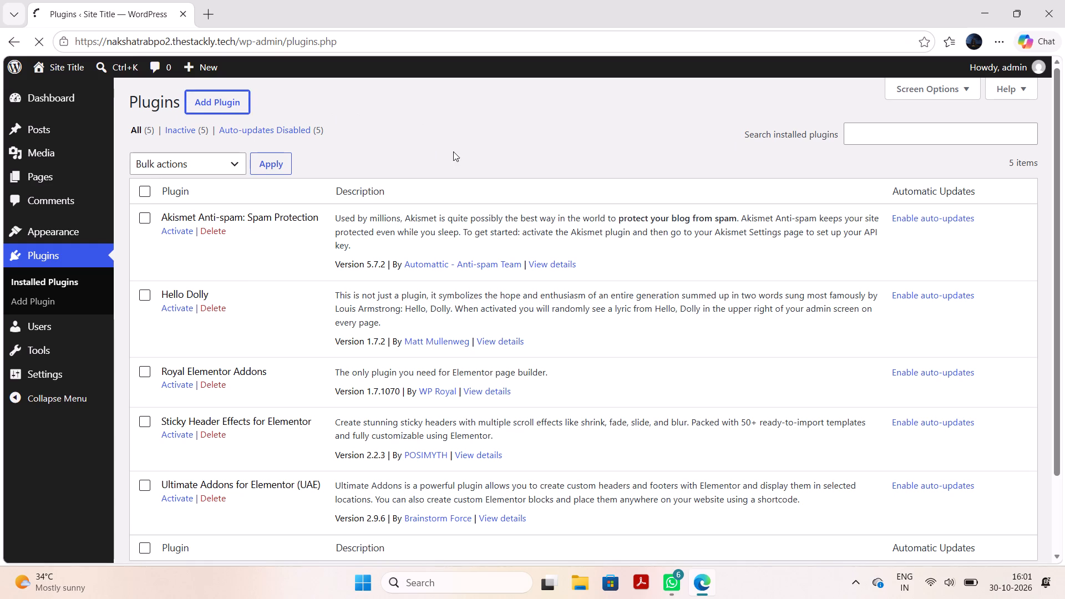
click(851, 164)
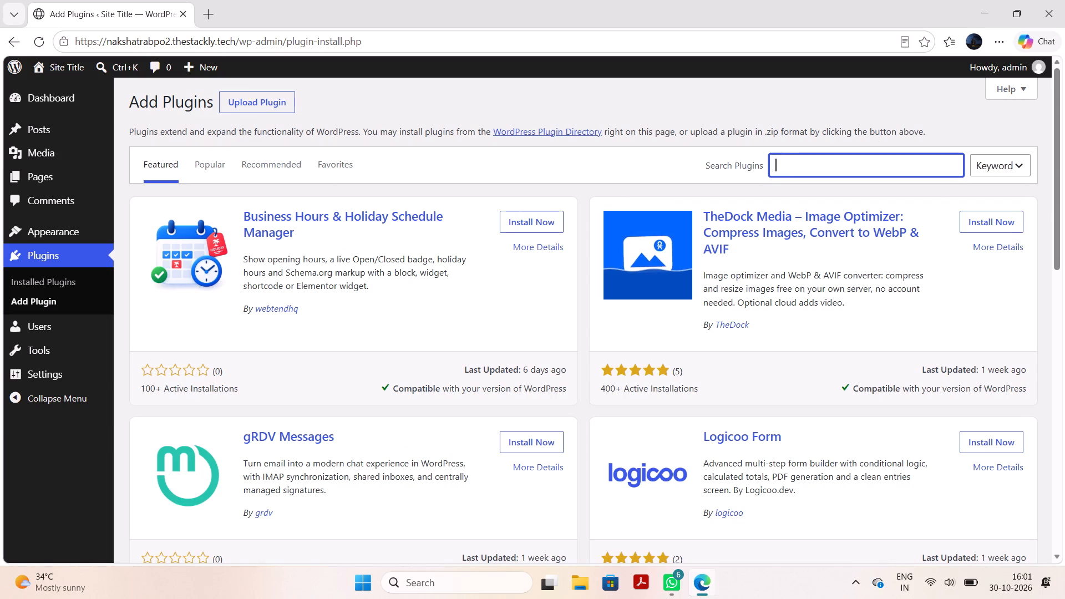
text(elem)
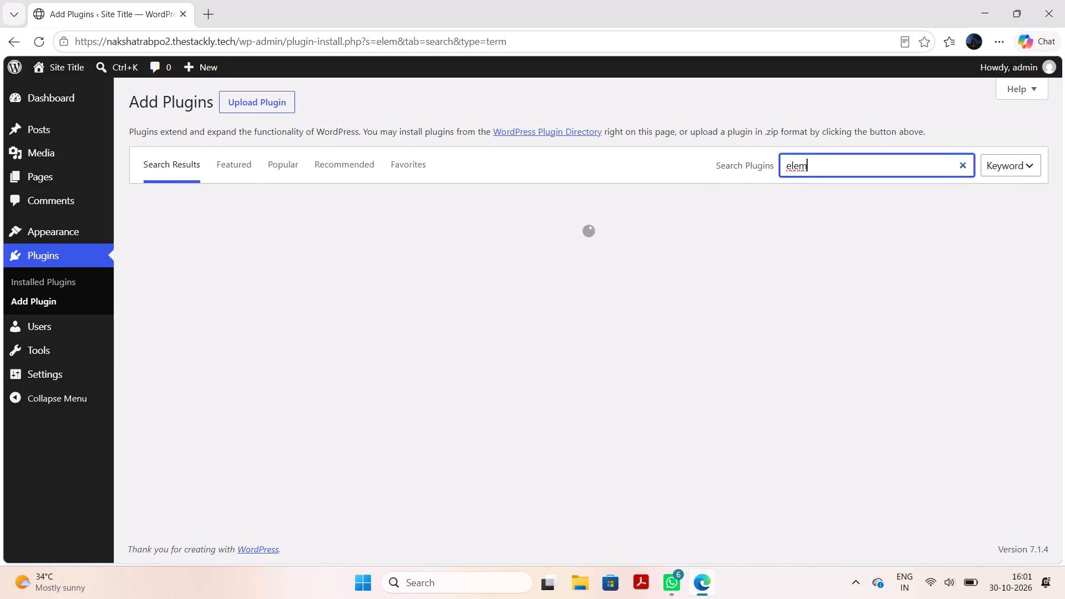
text(entor)
key(space)
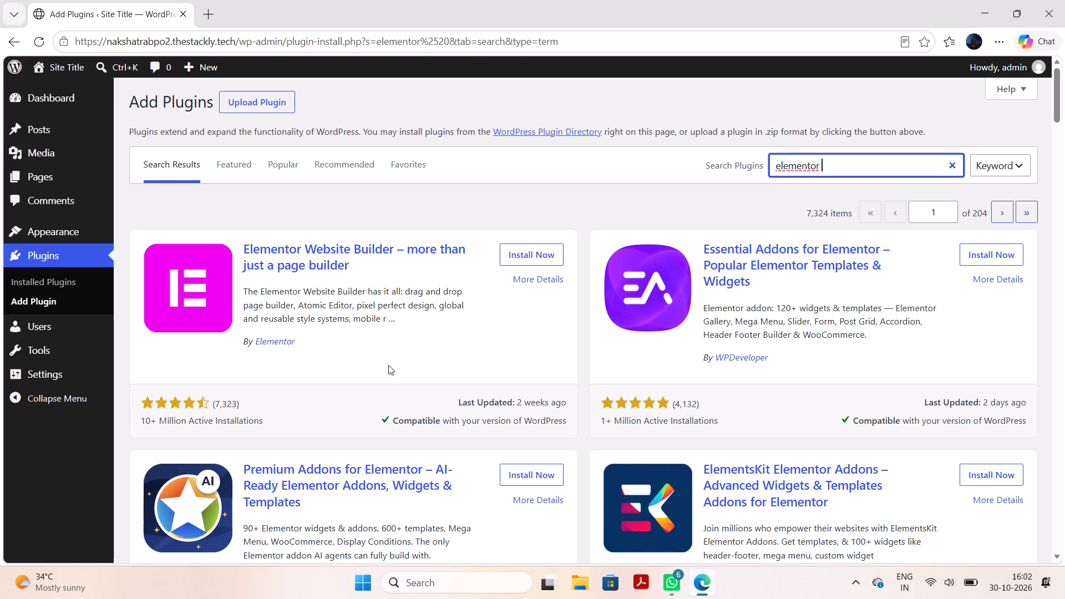
click(526, 261)
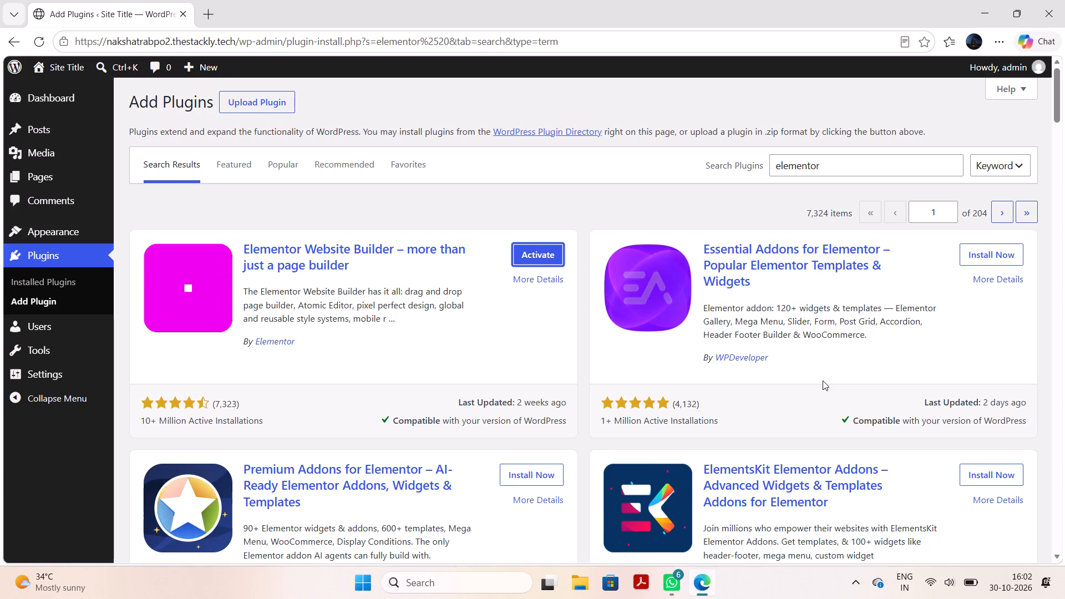
Activate the Ultimate Addons for Elementor plugin from the Elementor search results.
scroll(823, 380, down, 2)
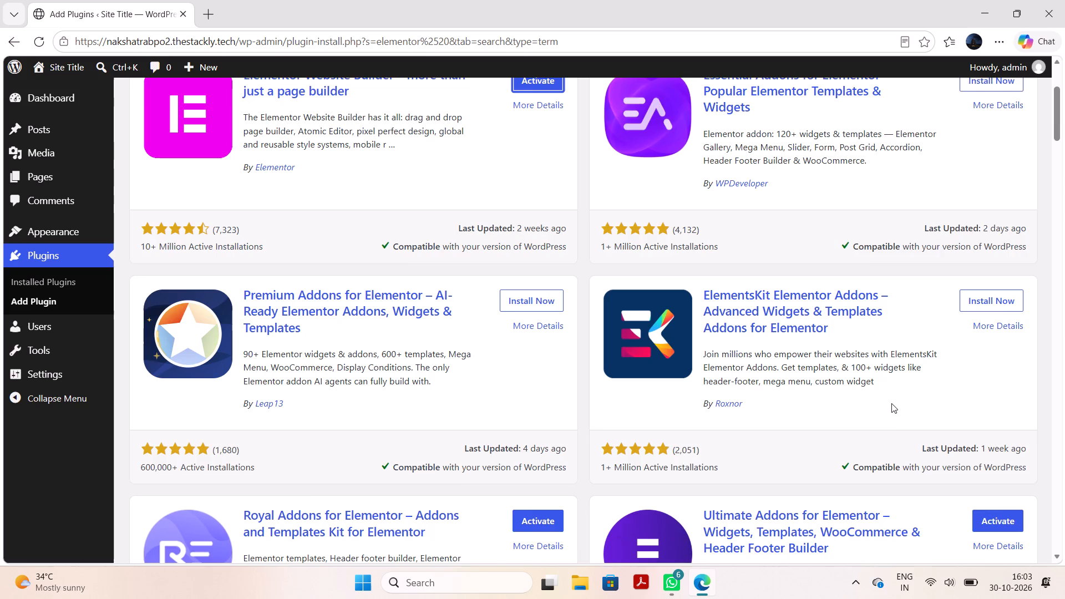
scroll(891, 403, down, 1)
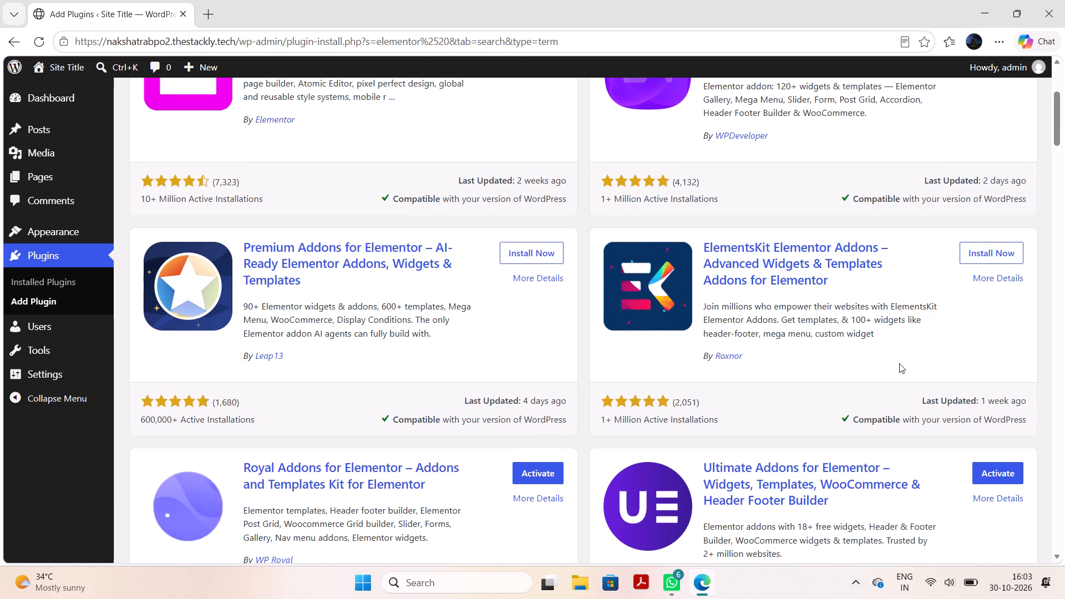
scroll(899, 363, down, 1)
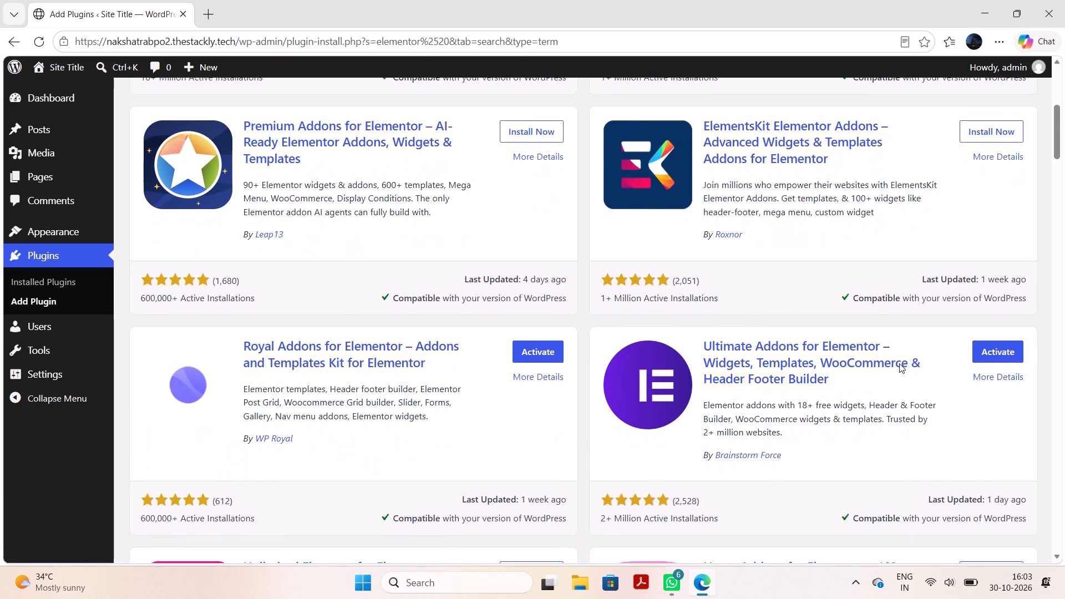
click(1003, 351)
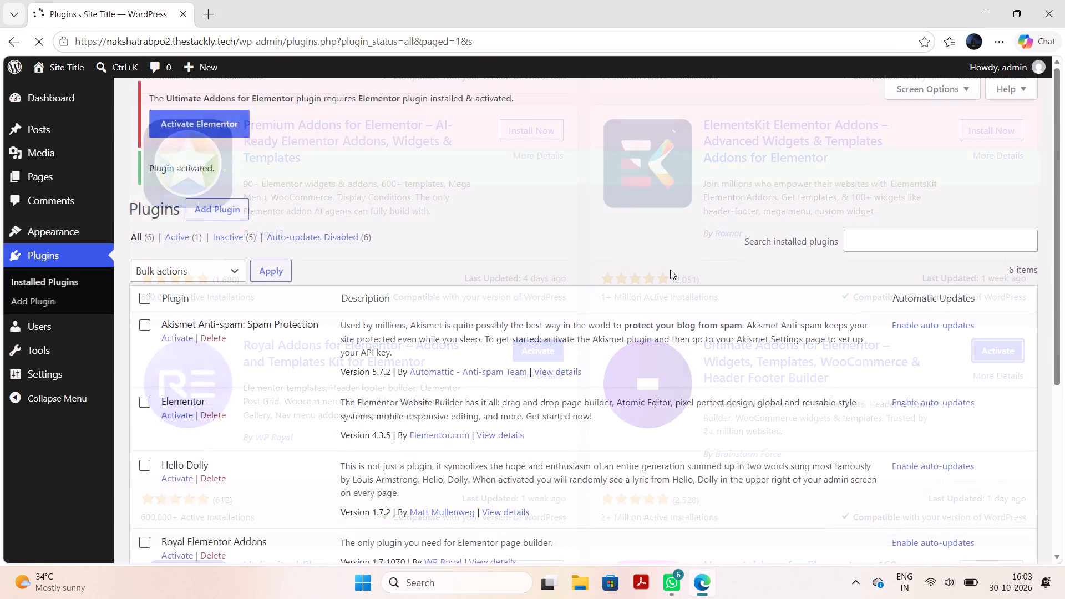
Activate the Sticky Header Effects for Elementor plugin in the installed plugins list.
scroll(435, 291, down, 2)
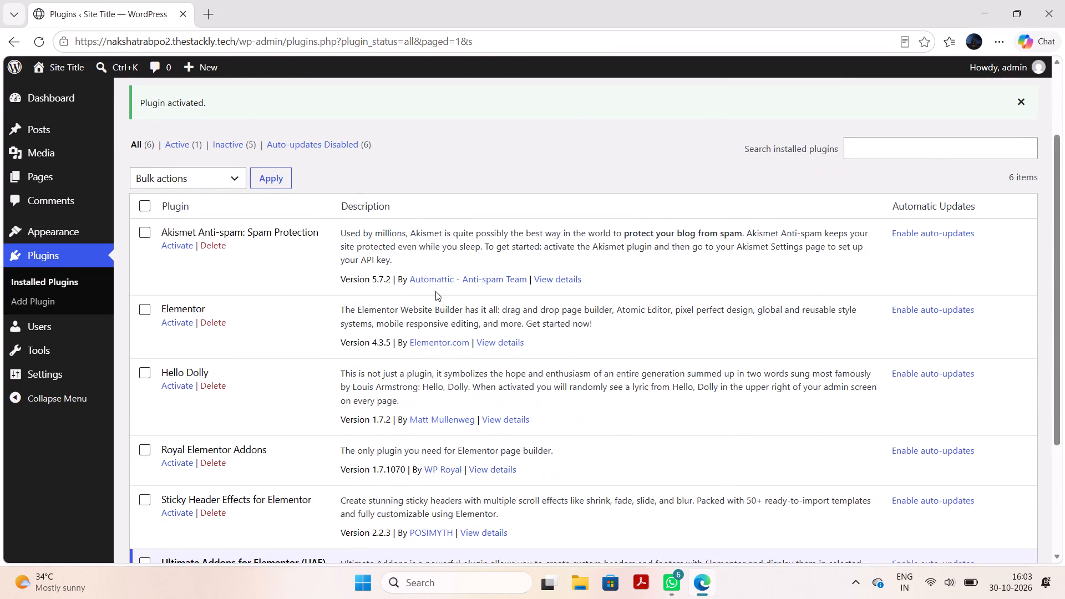
scroll(435, 291, down, 1)
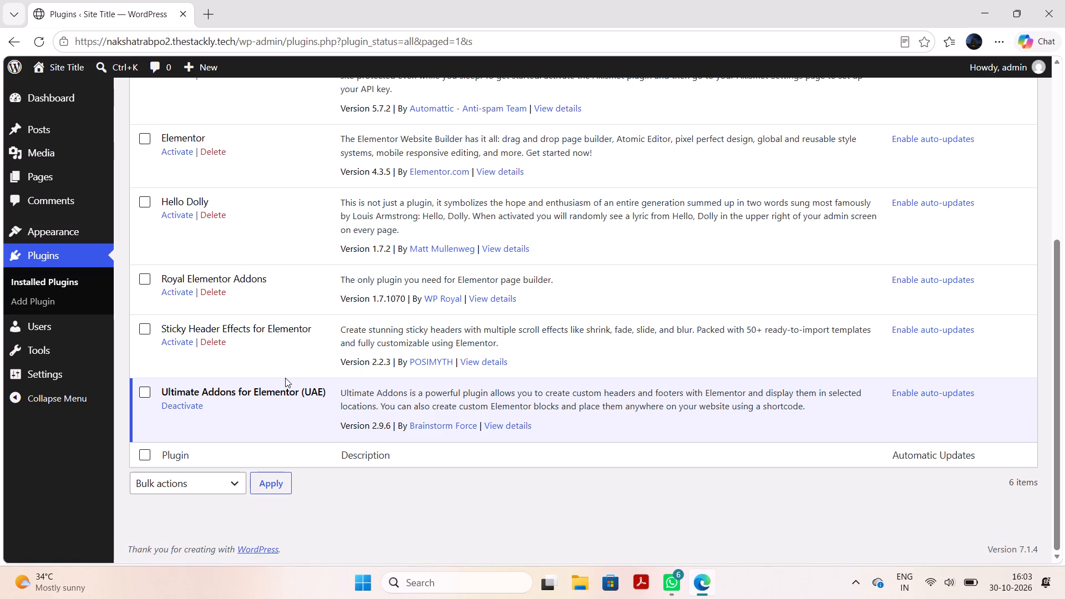
click(175, 339)
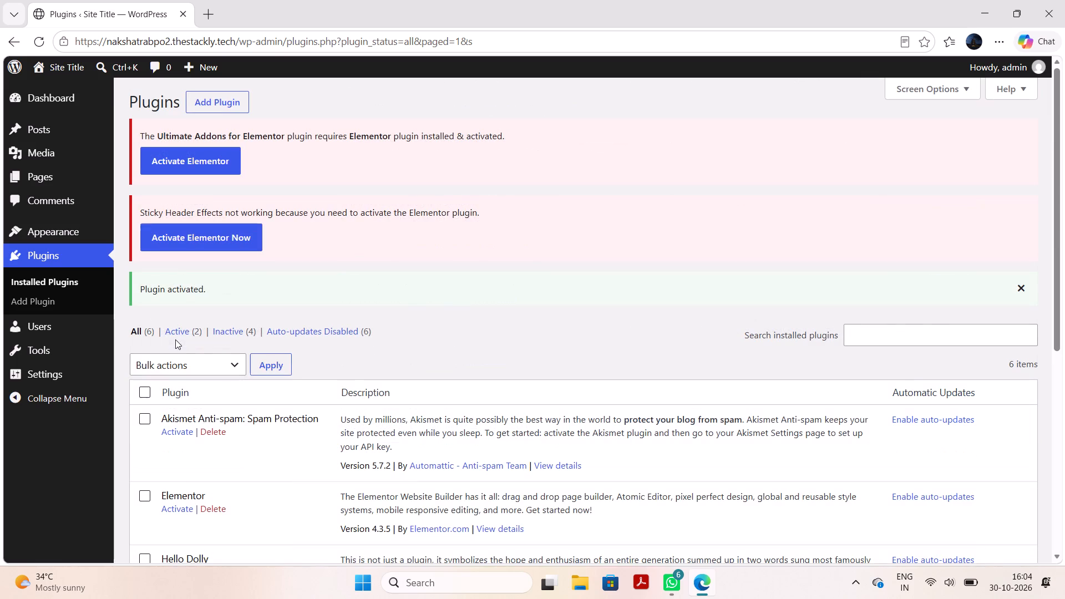
Activate the Elementor plugin and go back to the installed plugins list without starting its onboarding setup.
scroll(300, 407, down, 2)
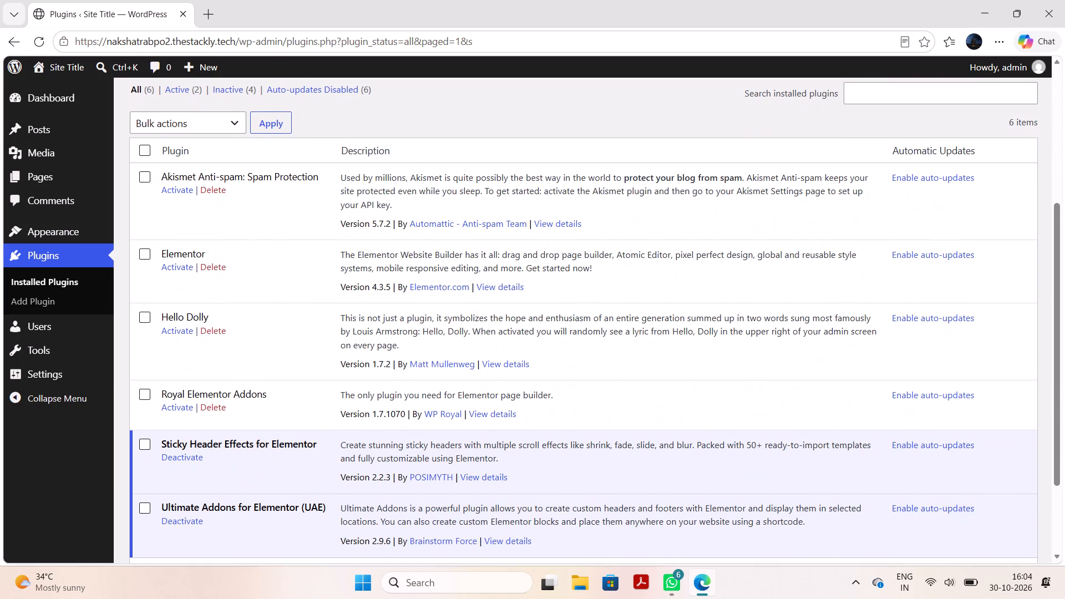
click(177, 264)
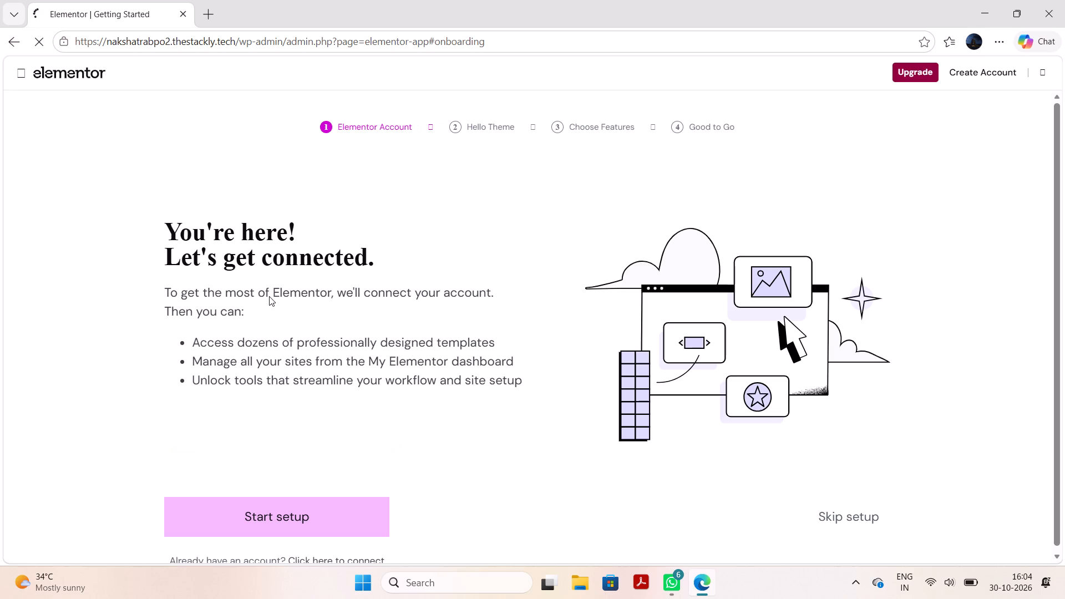
click(14, 45)
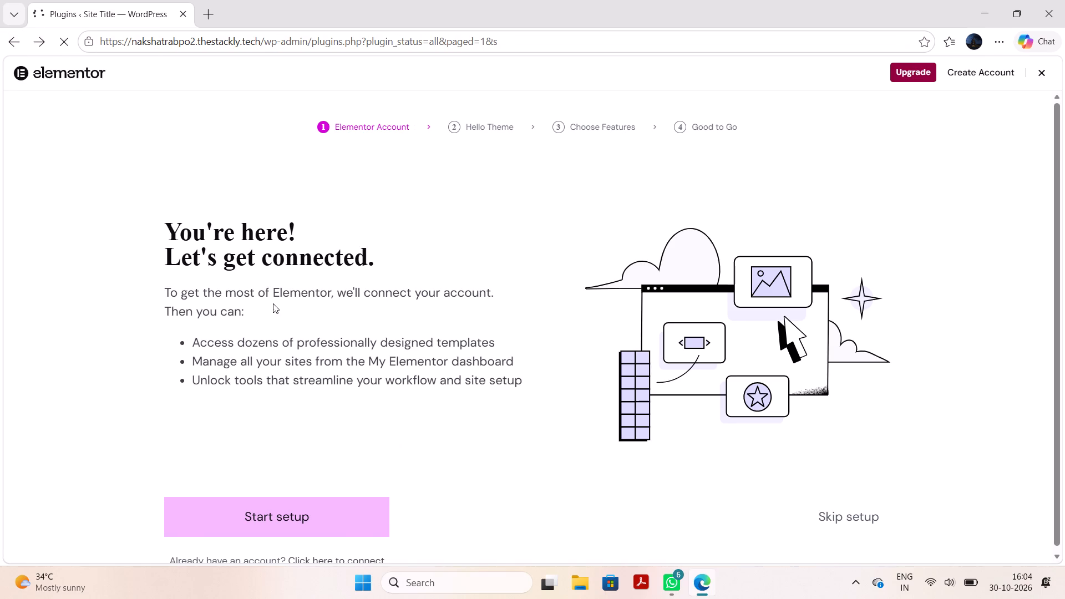
Activate the Royal Elementor Addons plugin and return to the installed plugins list without answering its opt-in request.
scroll(282, 334, down, 1)
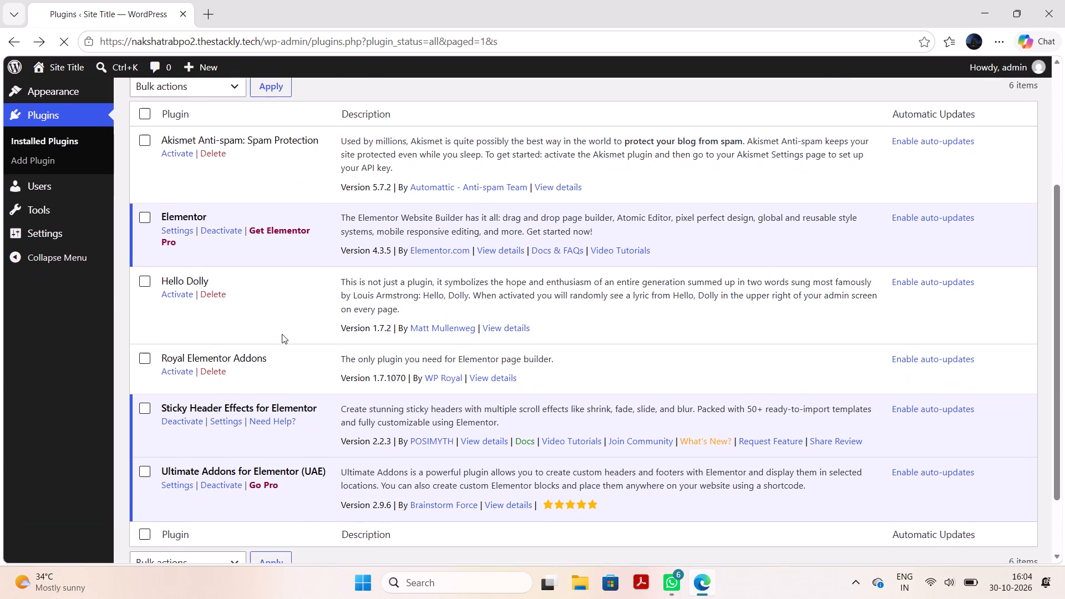
scroll(282, 334, down, 1)
click(184, 360)
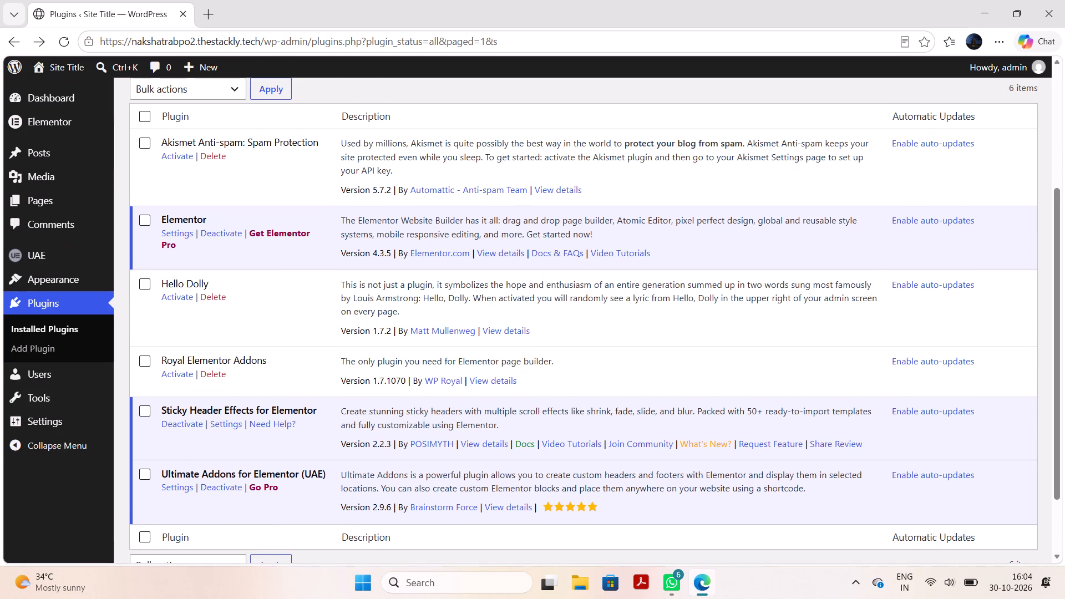
click(180, 369)
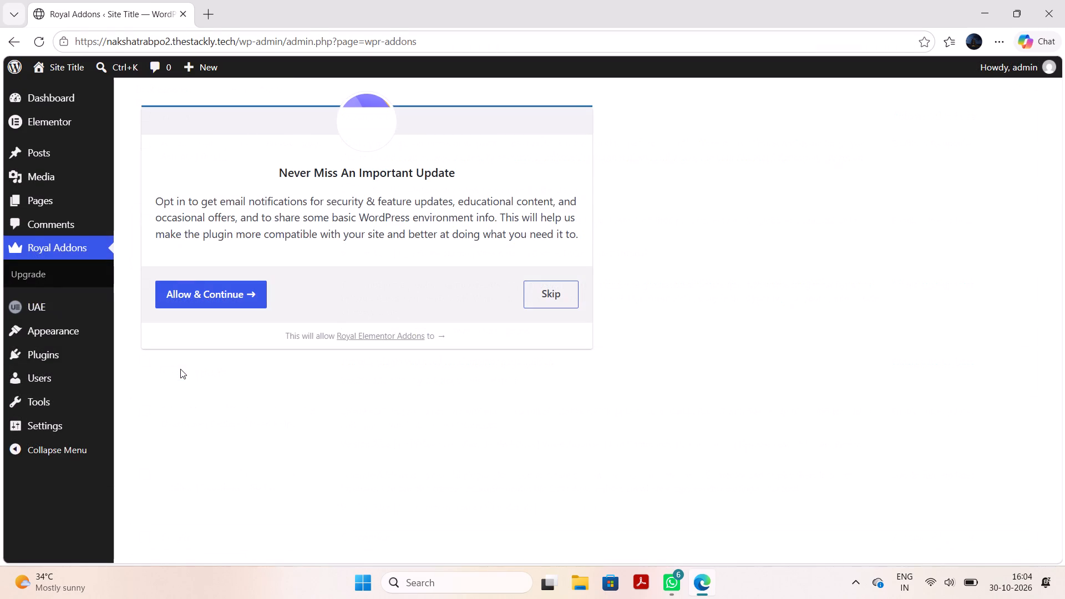
click(2, 37)
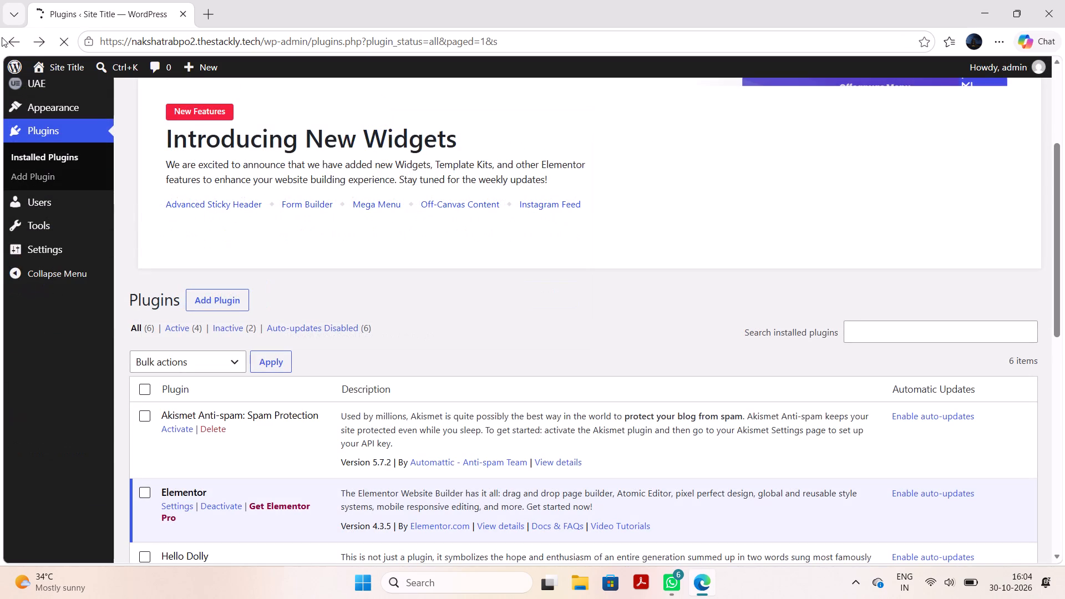
Search the plugin directory for "elementskit", then install and activate the ElementsKit Elementor Addons plugin.
scroll(292, 273, down, 2)
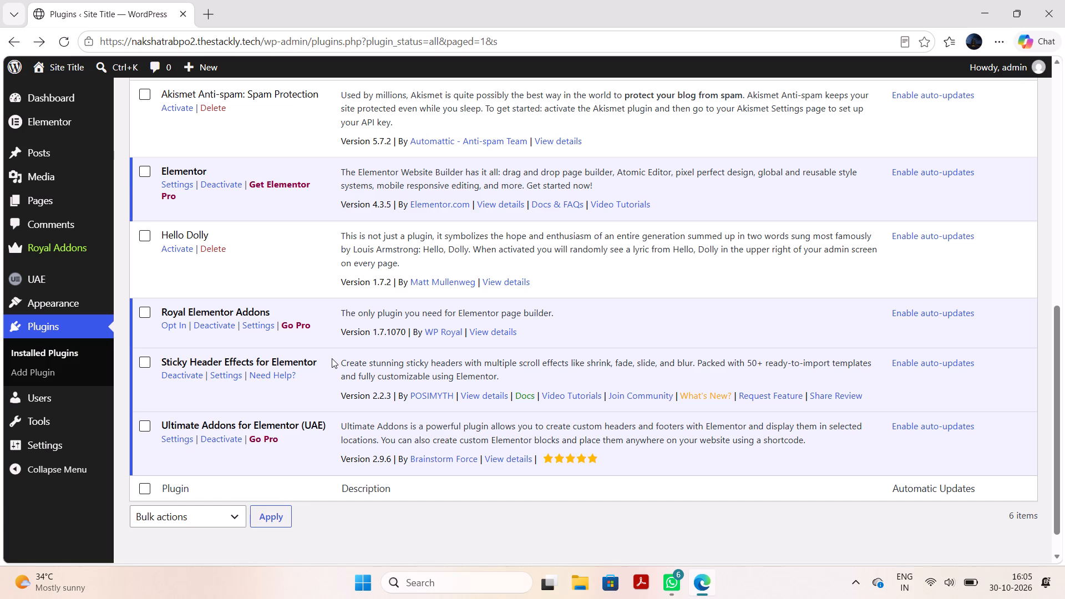
scroll(429, 240, up, 6)
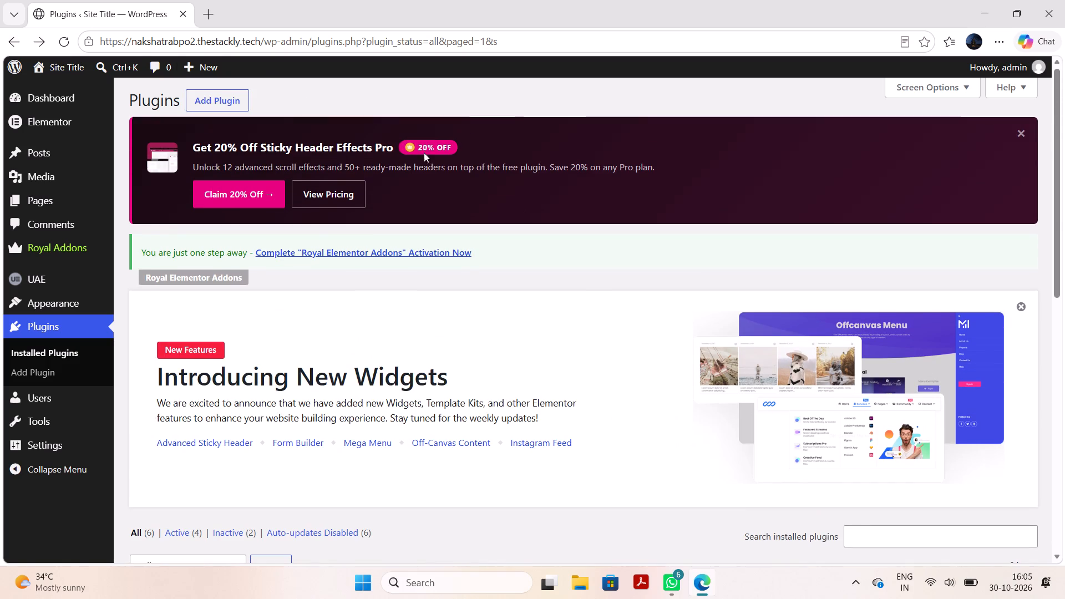
click(203, 97)
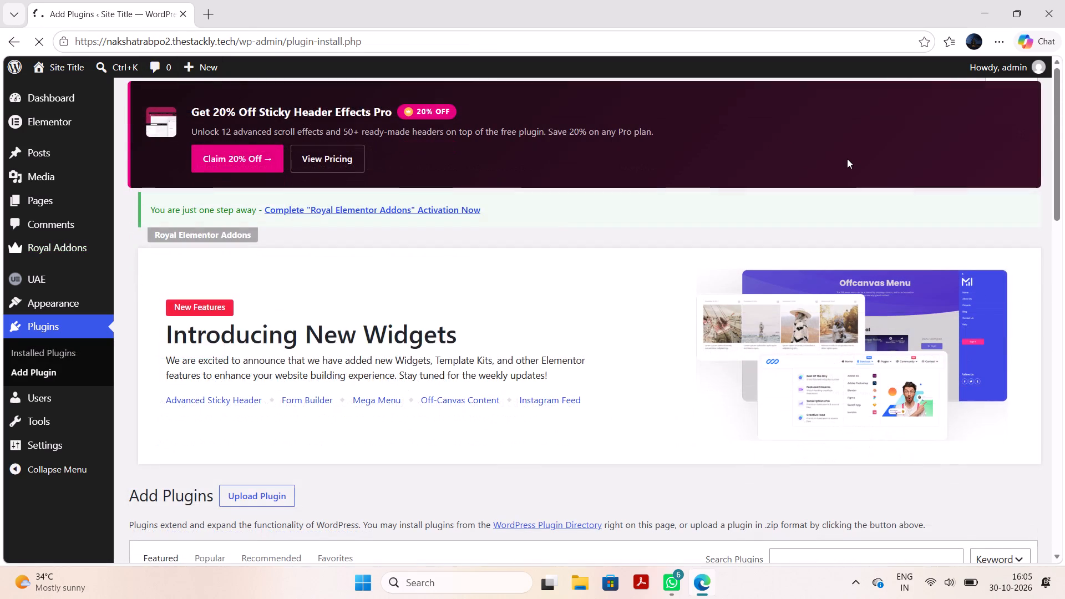
scroll(461, 140, down, 2)
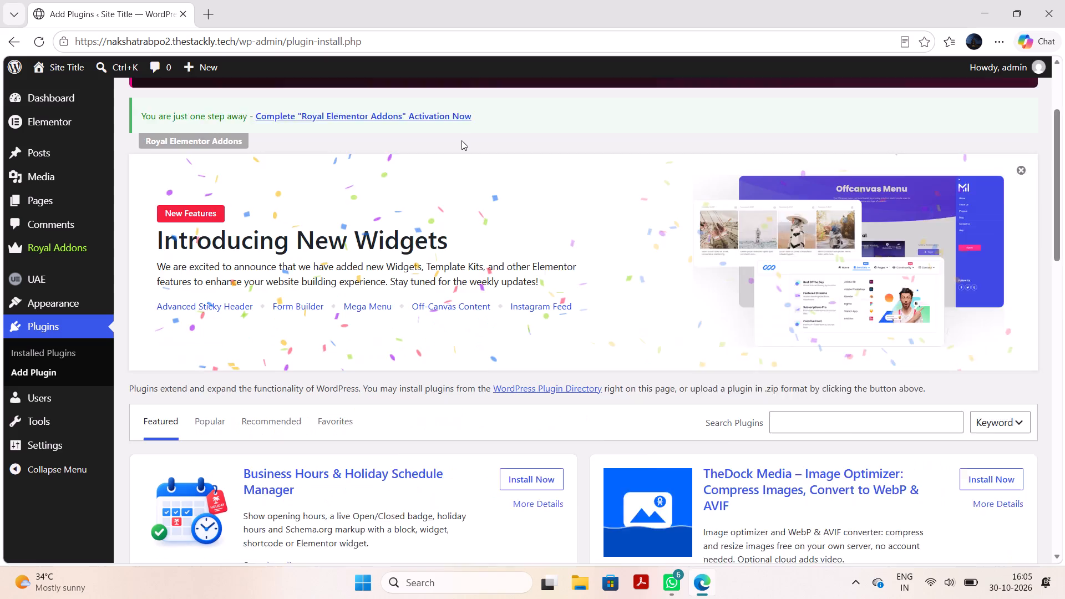
scroll(461, 140, down, 1)
click(803, 219)
text(elemenr)
key(BackSpace)
text(tskit)
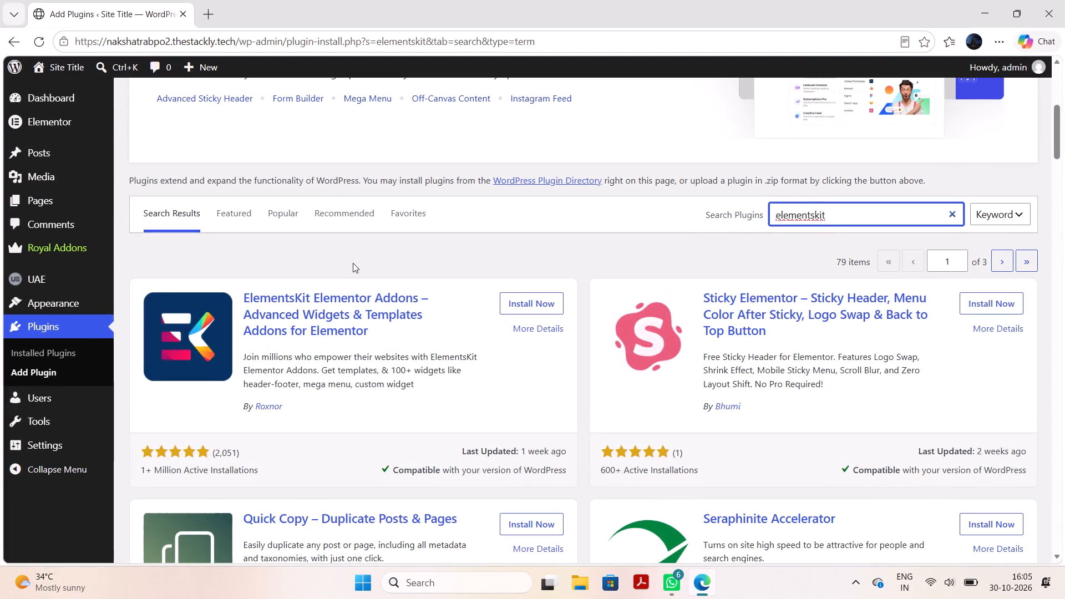
click(520, 302)
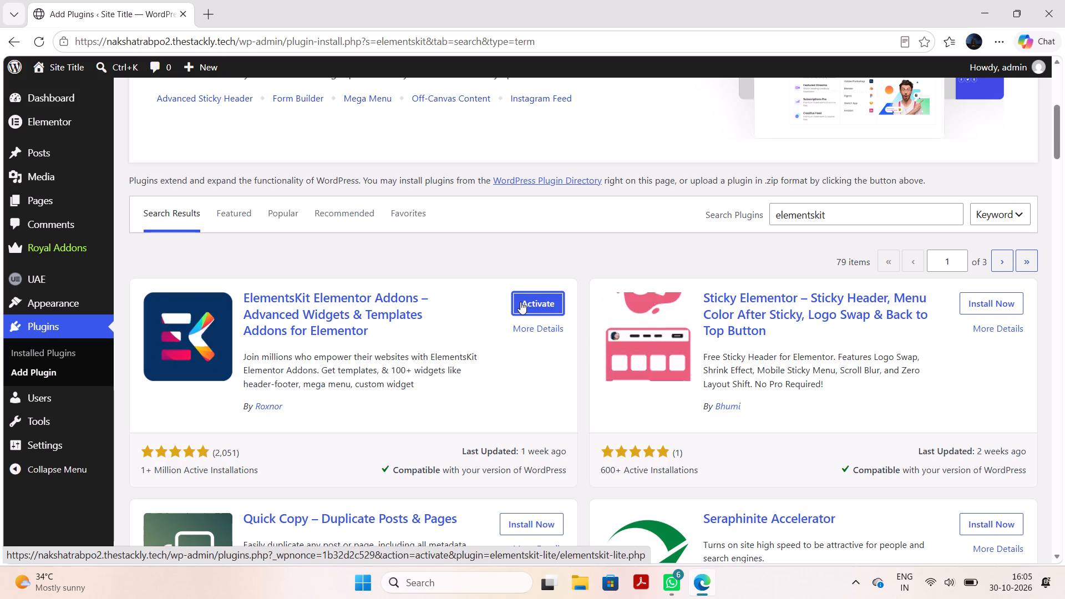
click(539, 302)
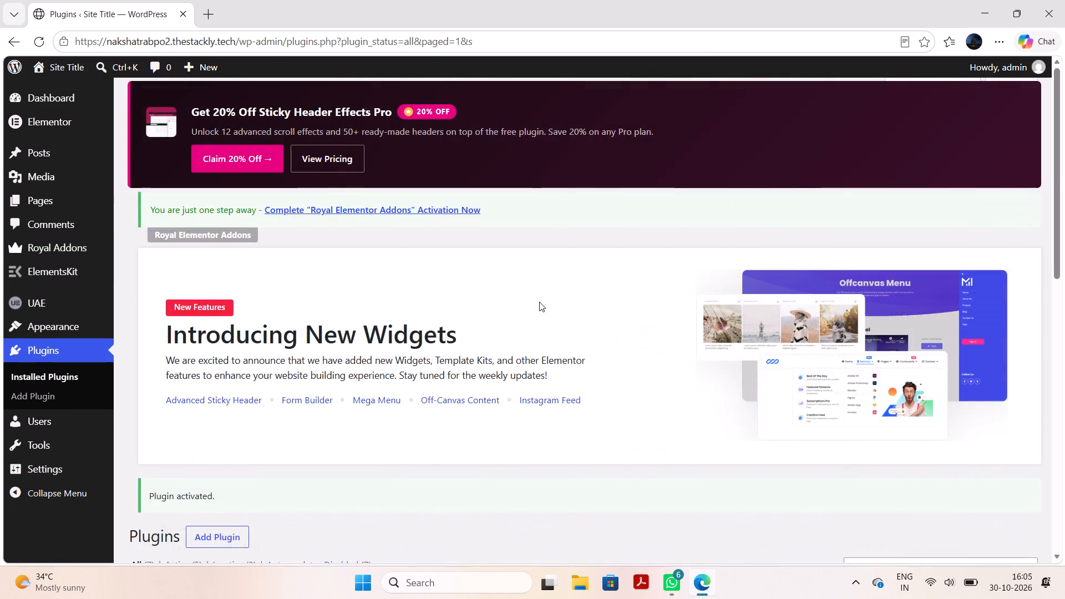
Review the installed plugins list to check the status of Elementor and its add-ons.
scroll(539, 302, down, 5)
scroll(539, 302, up, 2)
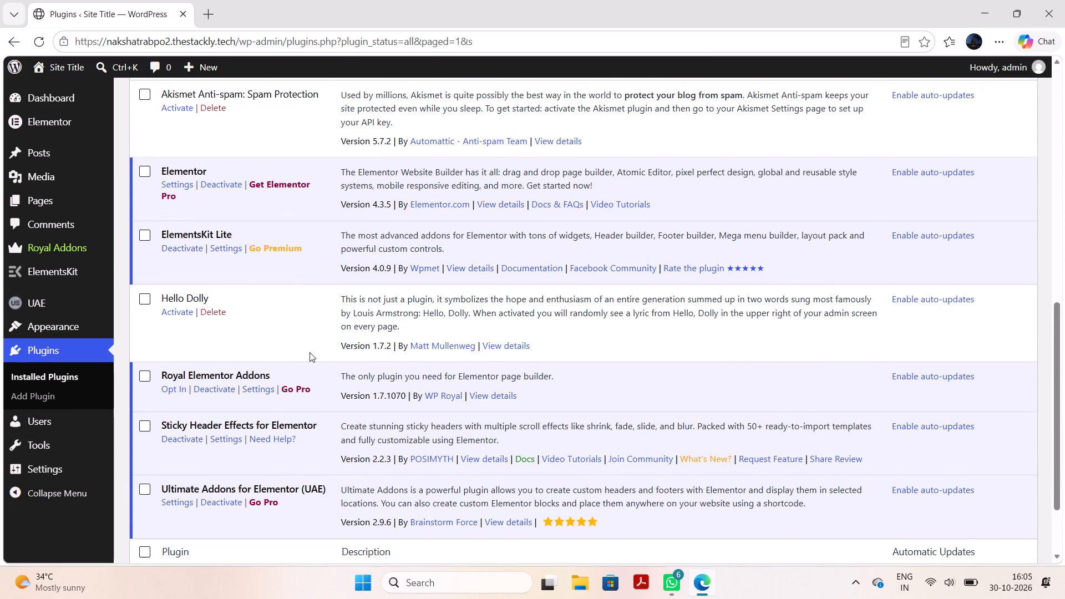
scroll(310, 352, down, 1)
scroll(310, 352, up, 2)
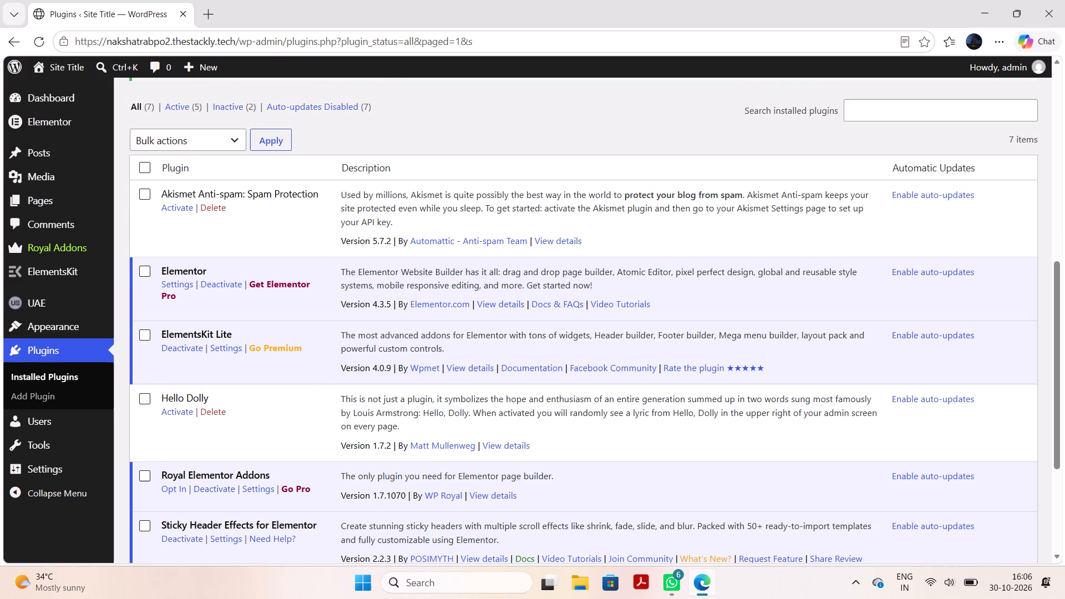
Open the site's Themes page and look through the installed themes.
click(69, 318)
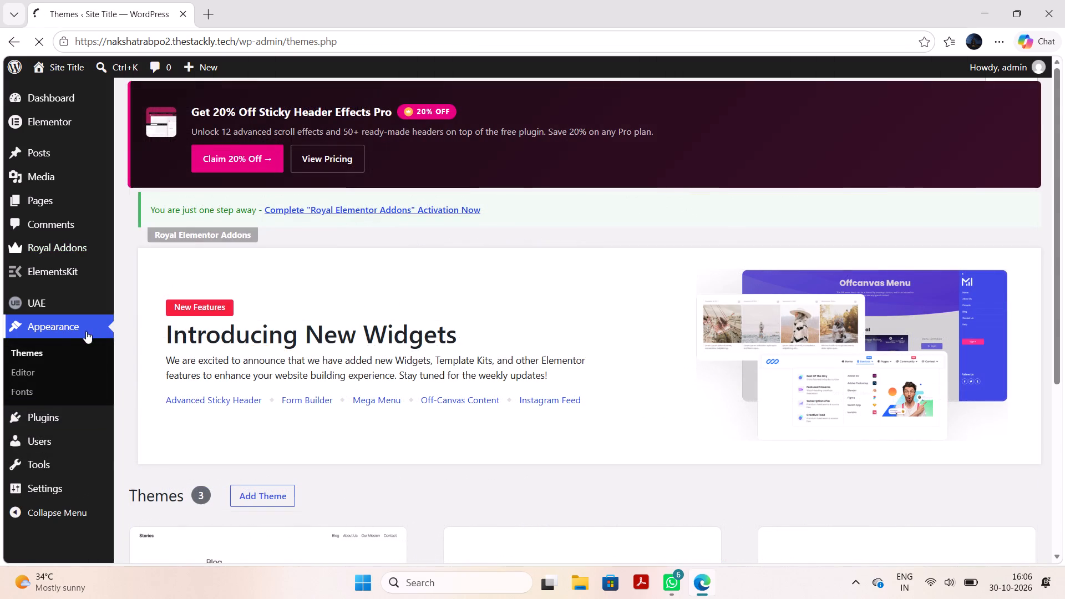
click(34, 352)
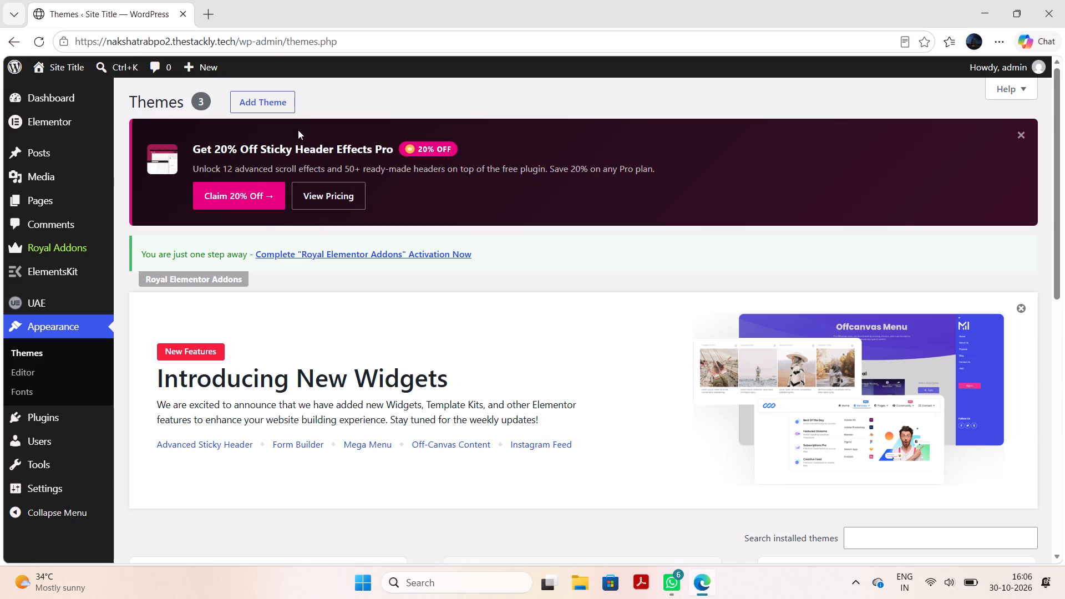
scroll(283, 299, down, 4)
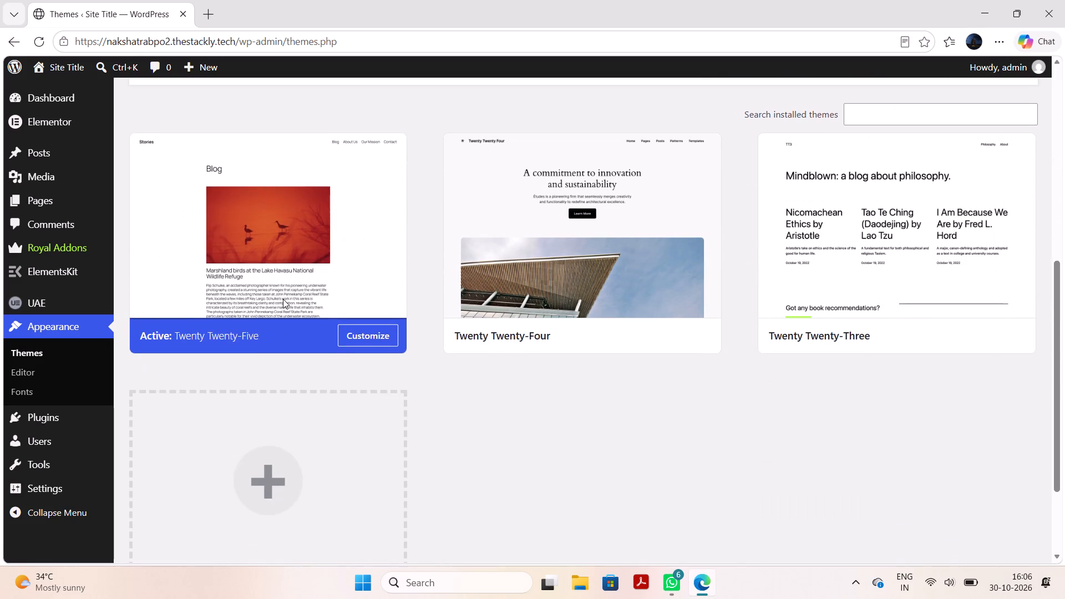
scroll(283, 299, down, 4)
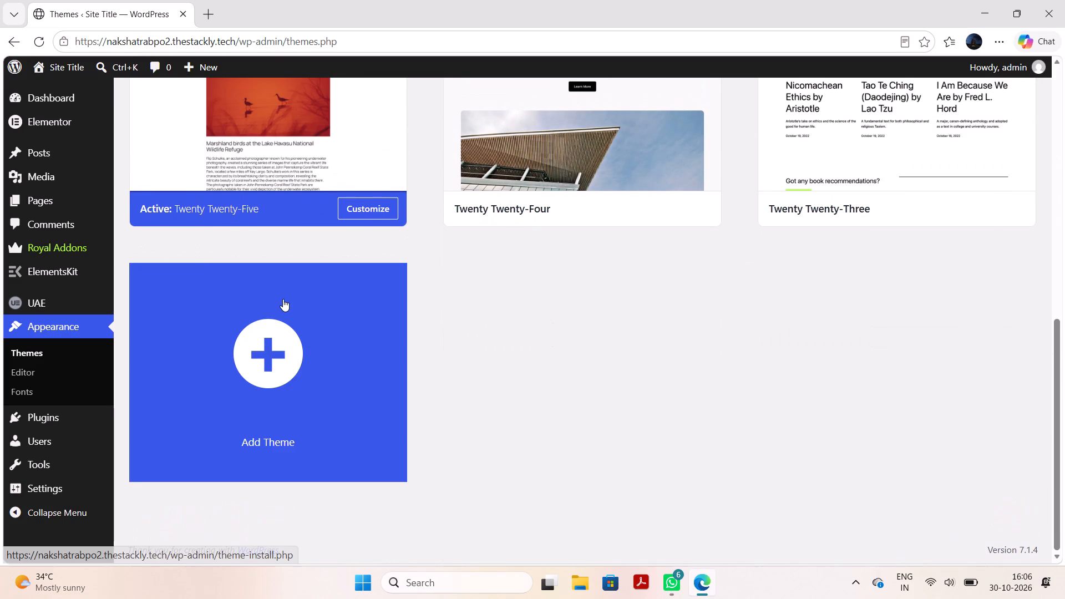
scroll(283, 299, up, 5)
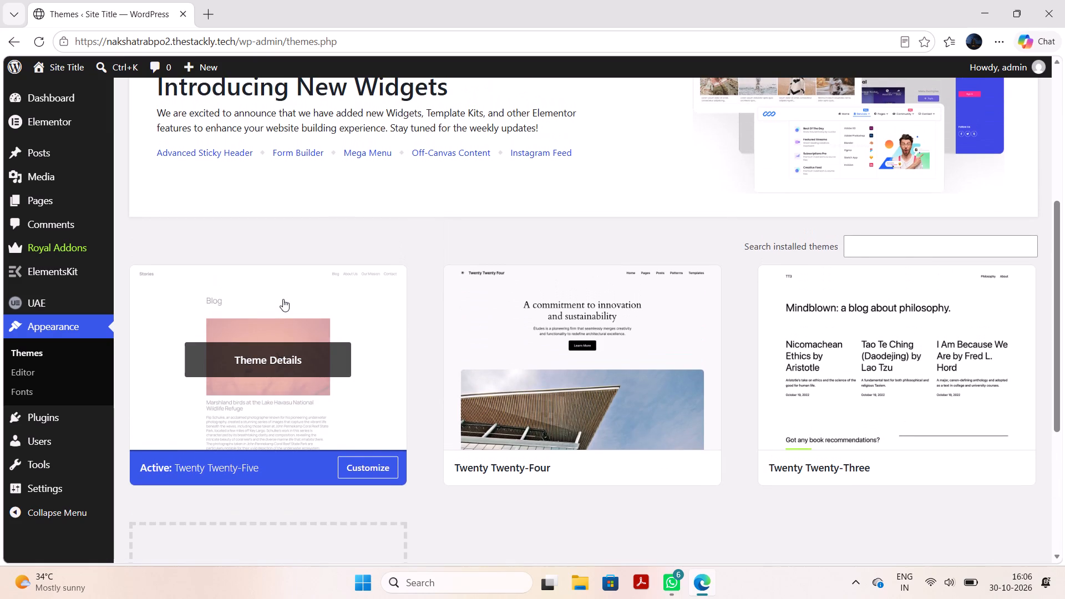
scroll(283, 299, down, 2)
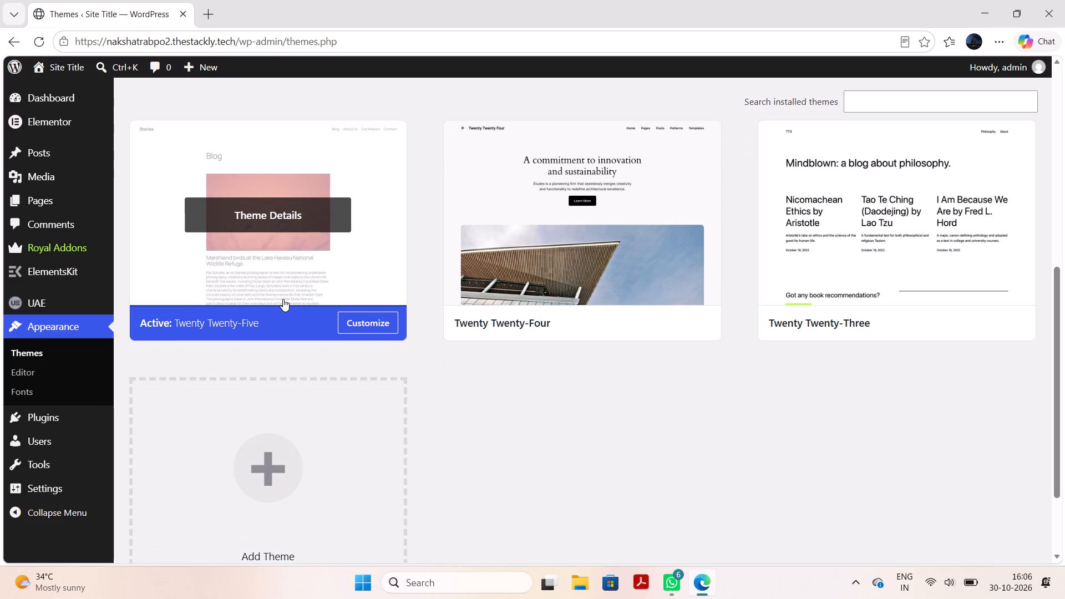
scroll(283, 299, up, 2)
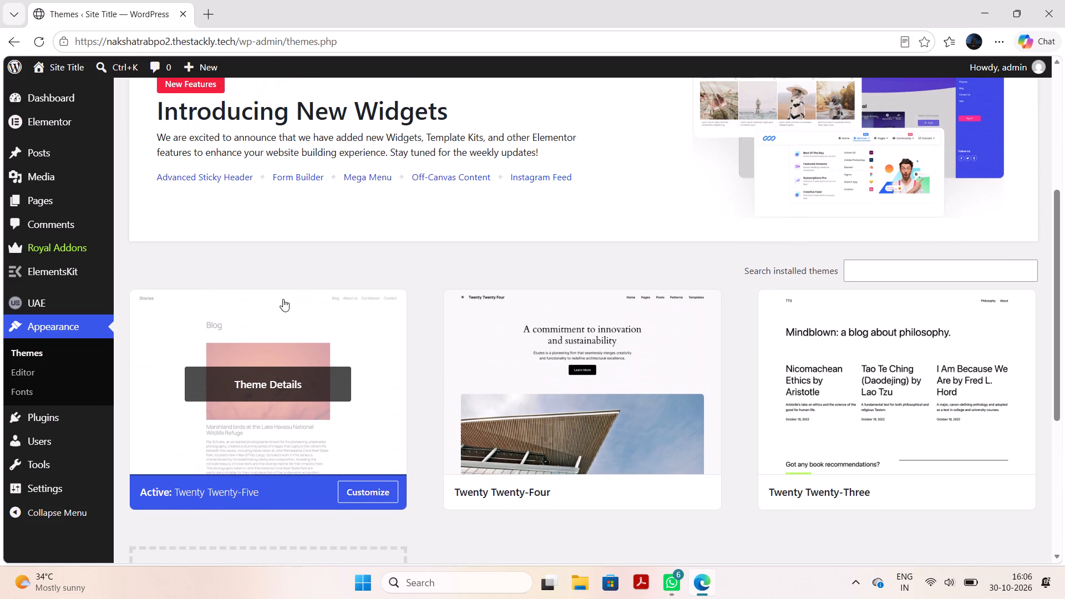
scroll(419, 358, down, 4)
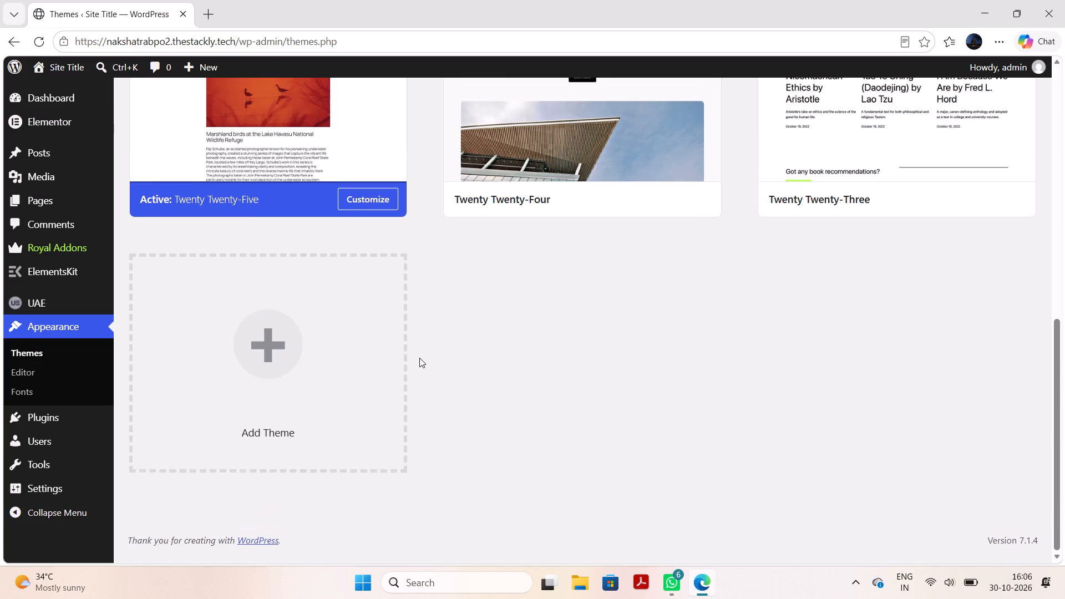
scroll(419, 358, up, 3)
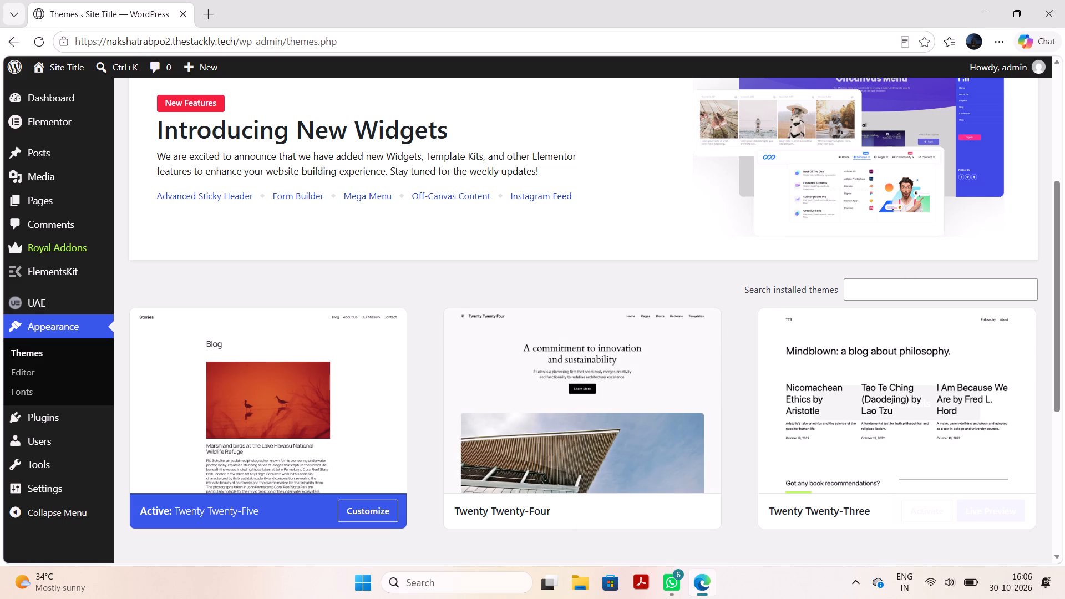
scroll(726, 372, down, 4)
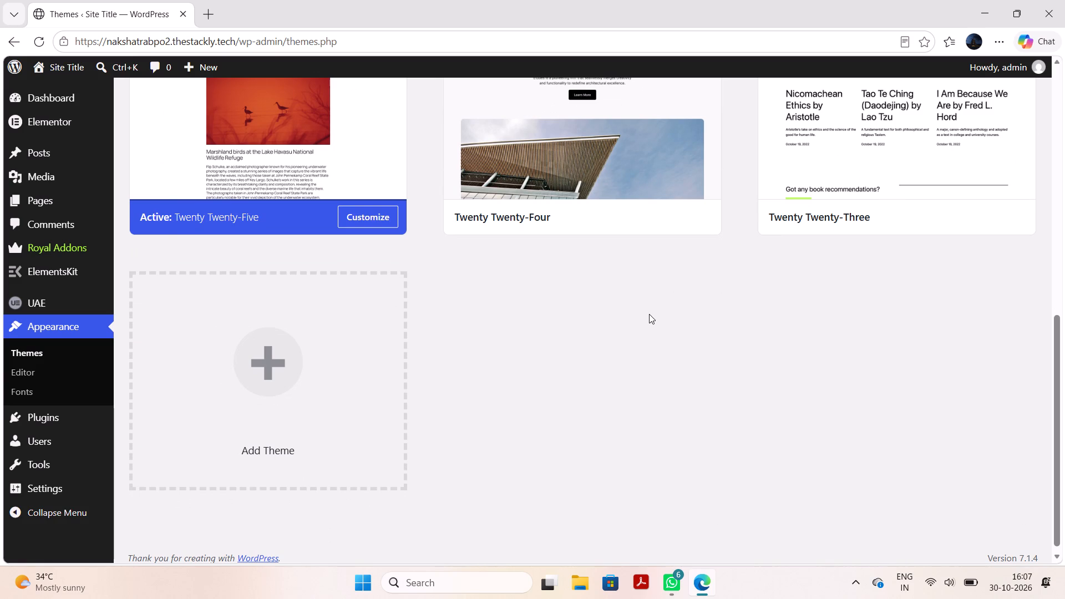
scroll(649, 314, up, 2)
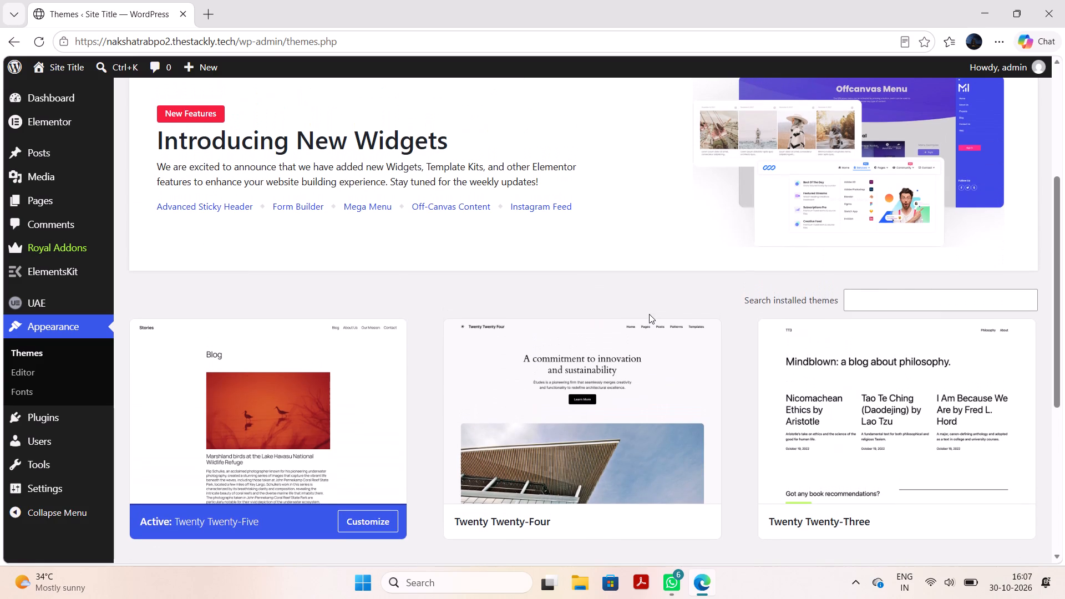
scroll(649, 314, down, 2)
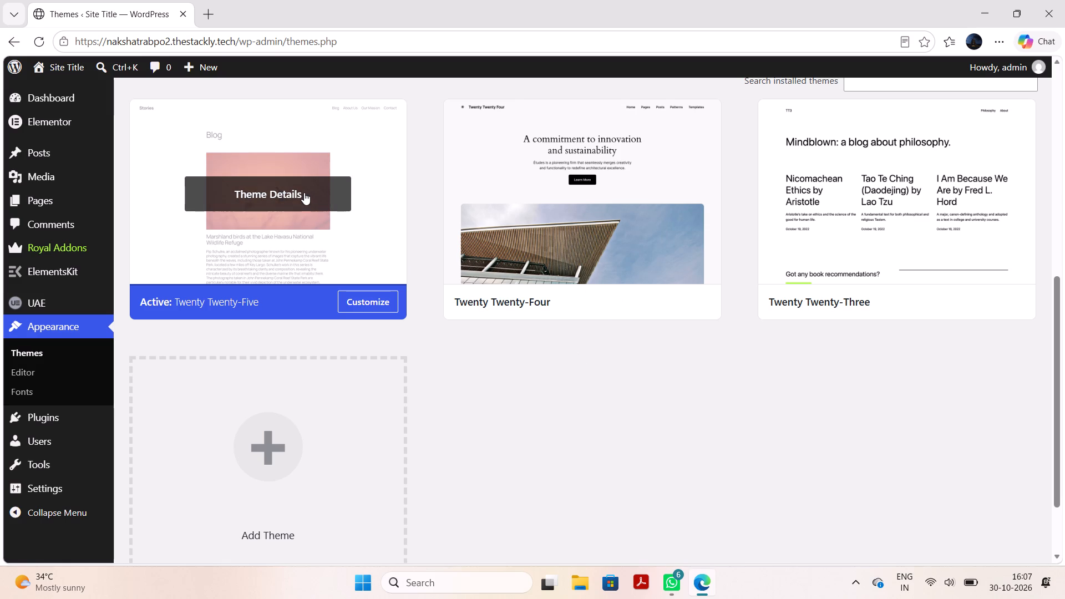
scroll(351, 439, down, 2)
scroll(351, 439, up, 1)
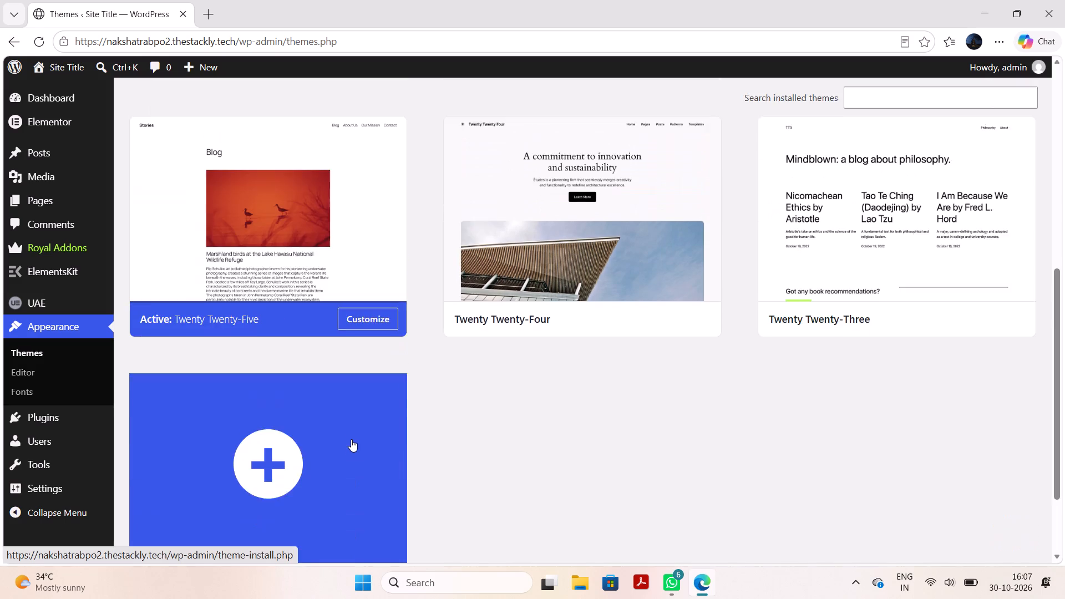
scroll(351, 439, up, 5)
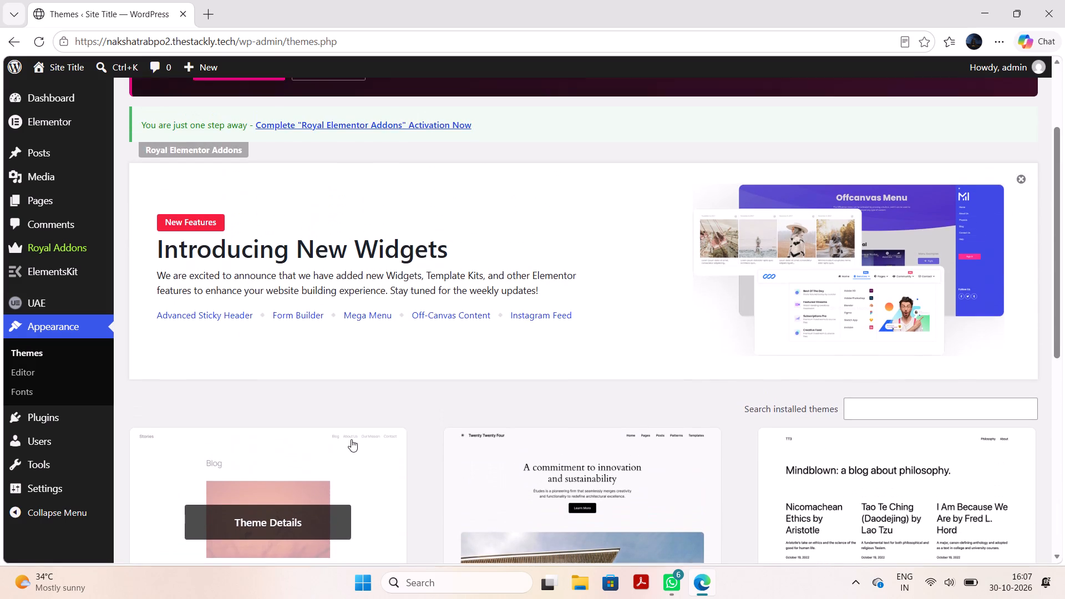
scroll(358, 349, up, 3)
Install and activate the Astra theme from the popular themes in the theme directory.
click(275, 105)
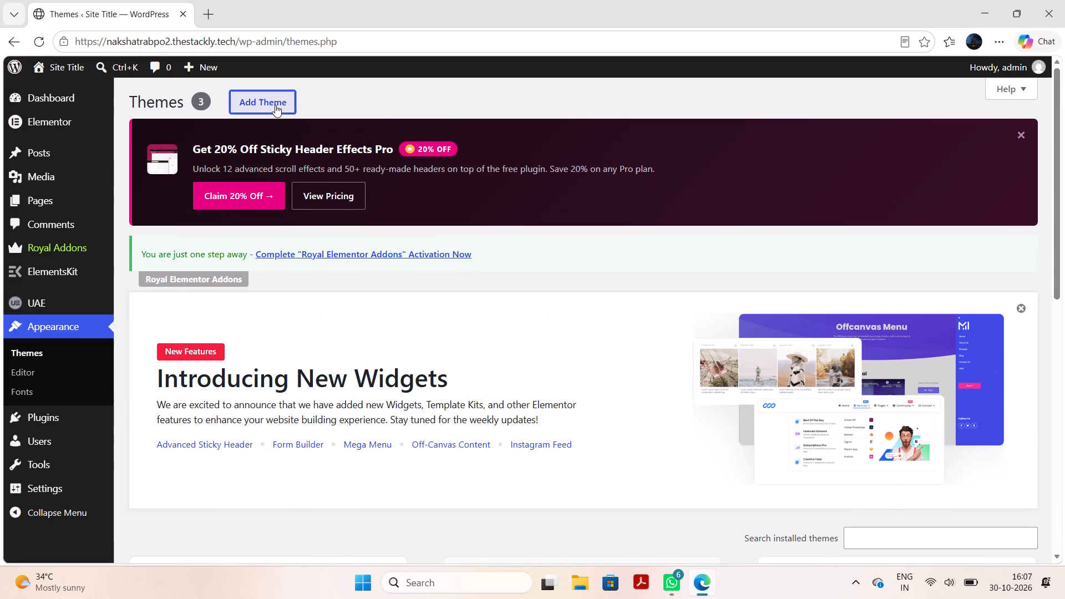
scroll(478, 375, down, 3)
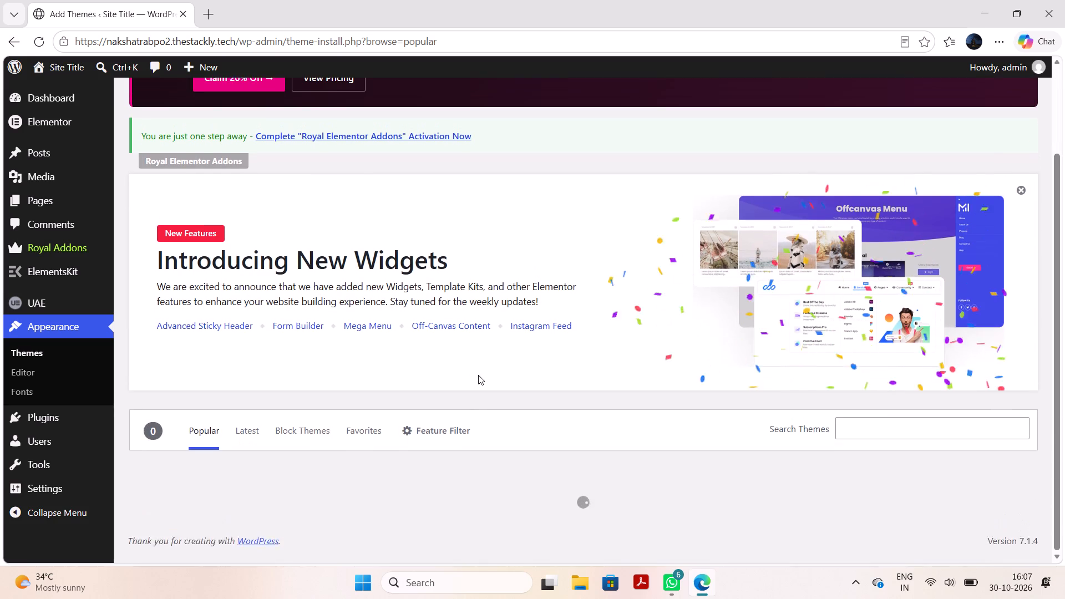
scroll(478, 375, down, 3)
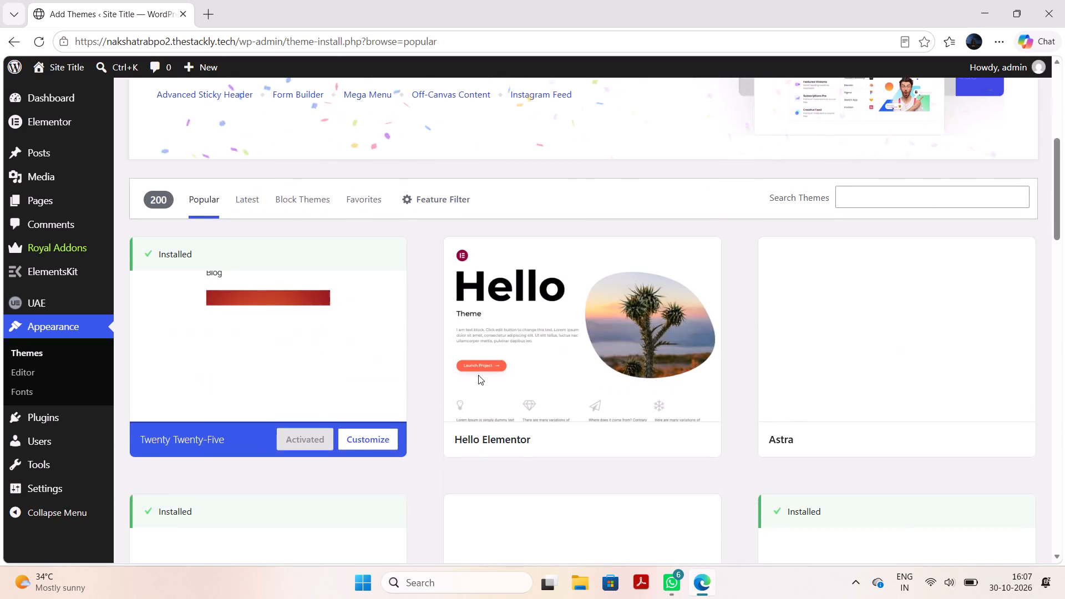
click(945, 359)
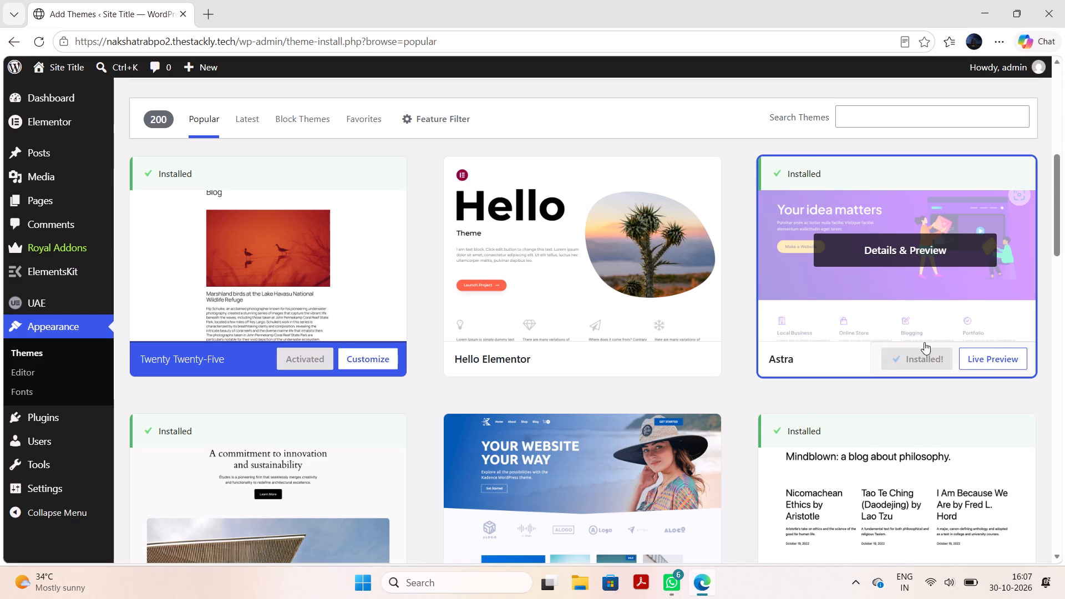
click(907, 355)
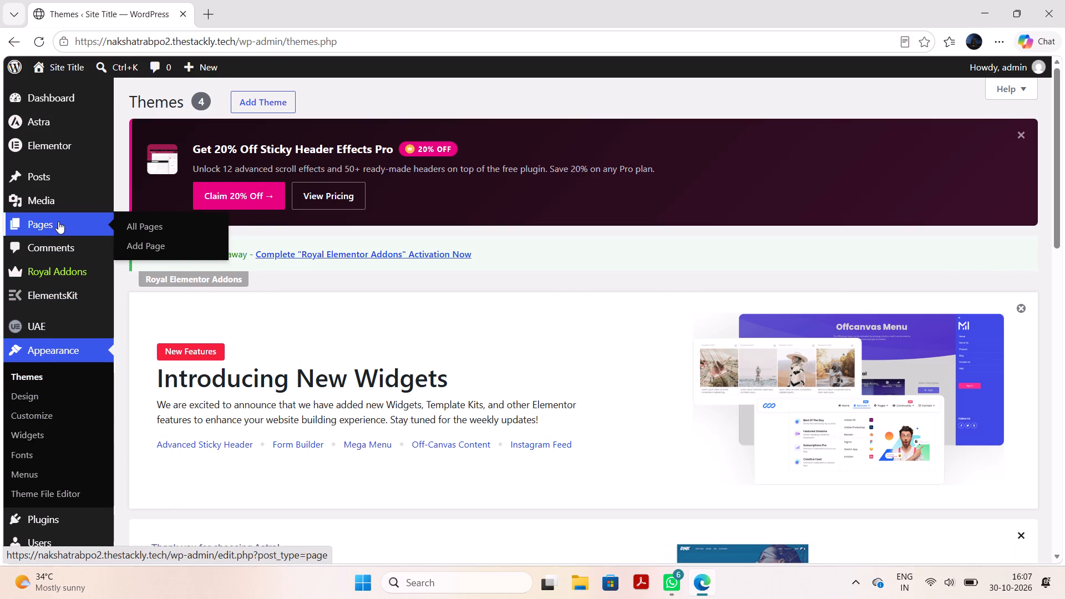
Add a new page from the list of all pages, dismiss the editor's welcome guide and title the page "Home".
click(130, 239)
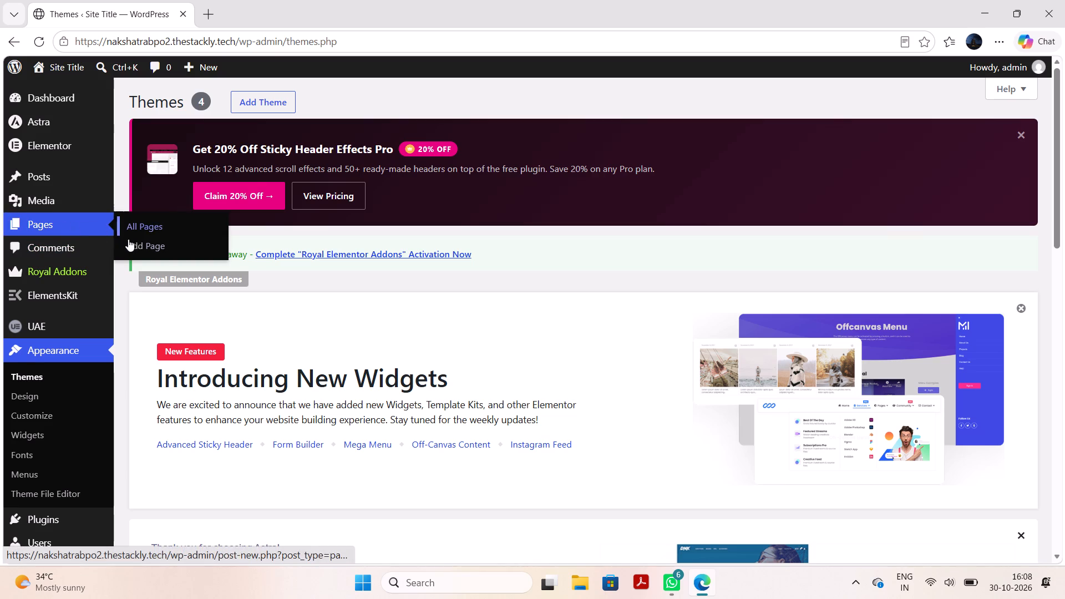
click(155, 224)
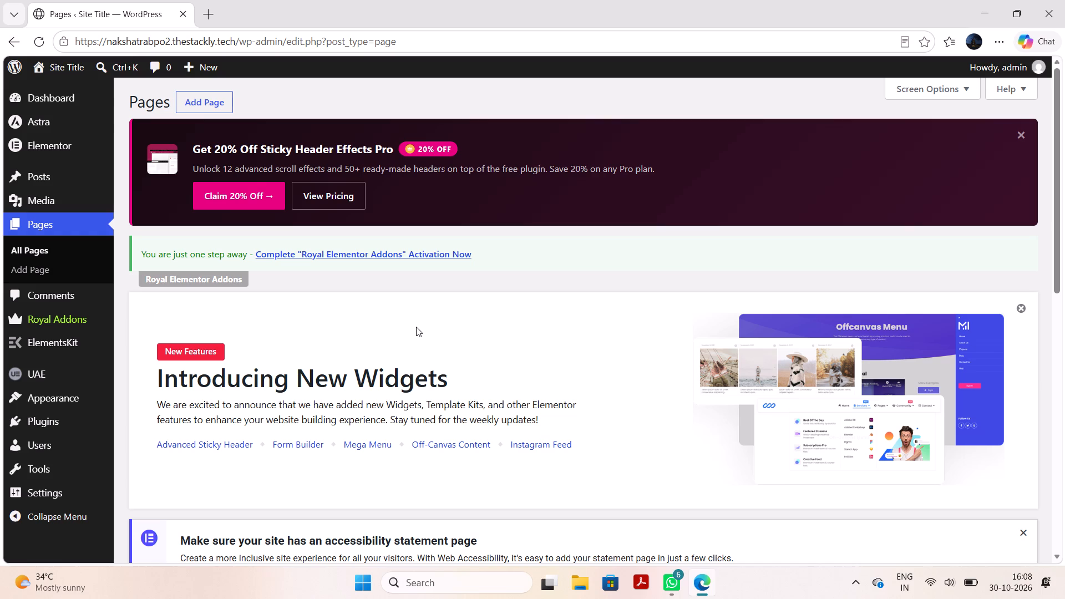
scroll(416, 327, down, 1)
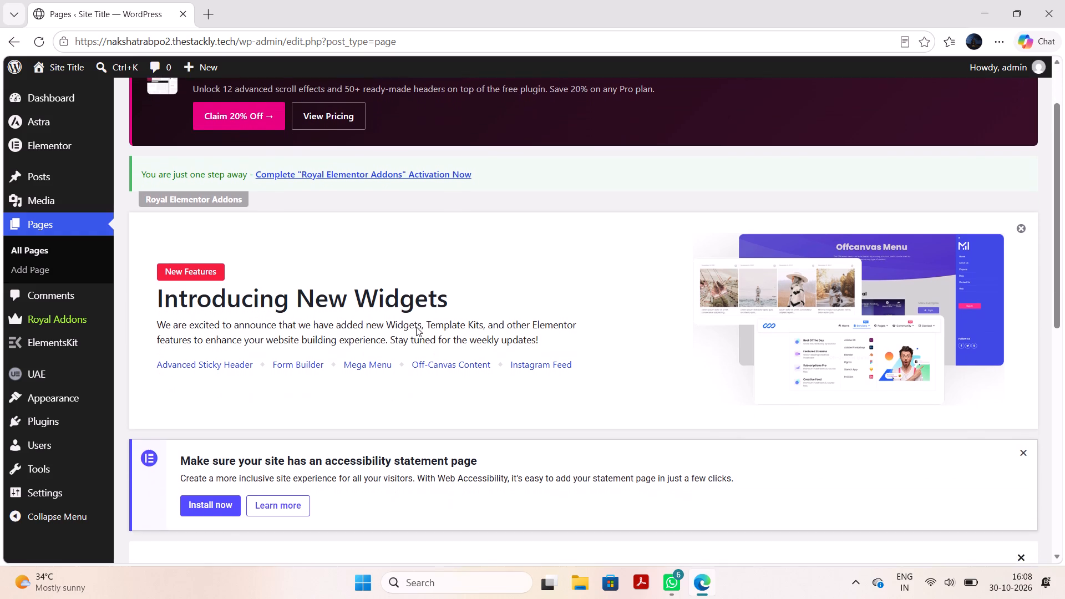
scroll(416, 327, down, 2)
scroll(416, 327, up, 1)
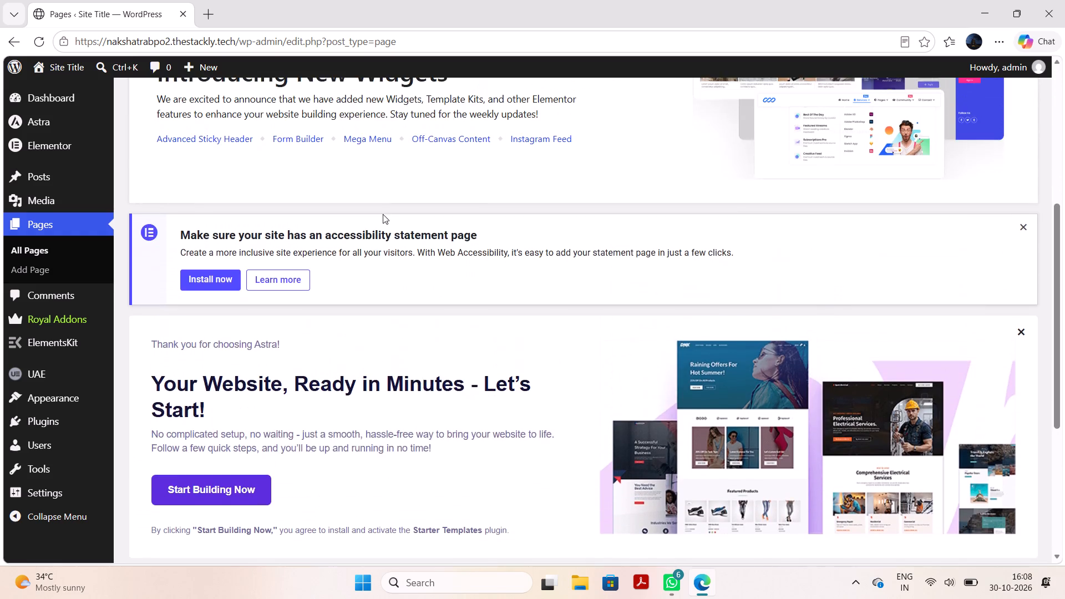
scroll(375, 136, up, 3)
scroll(83, 297, left, 1)
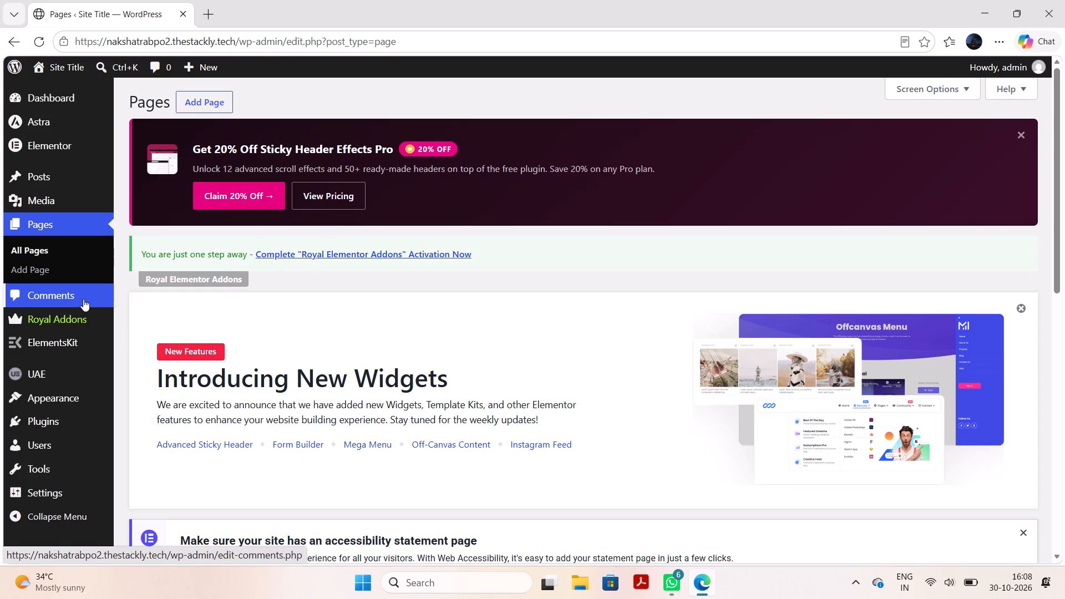
click(208, 104)
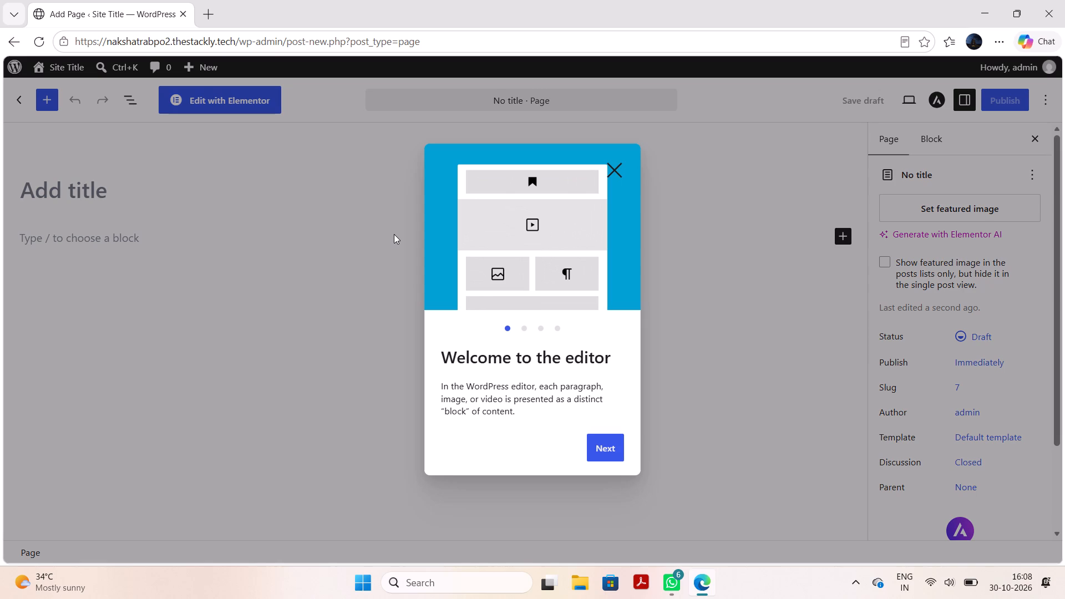
click(618, 172)
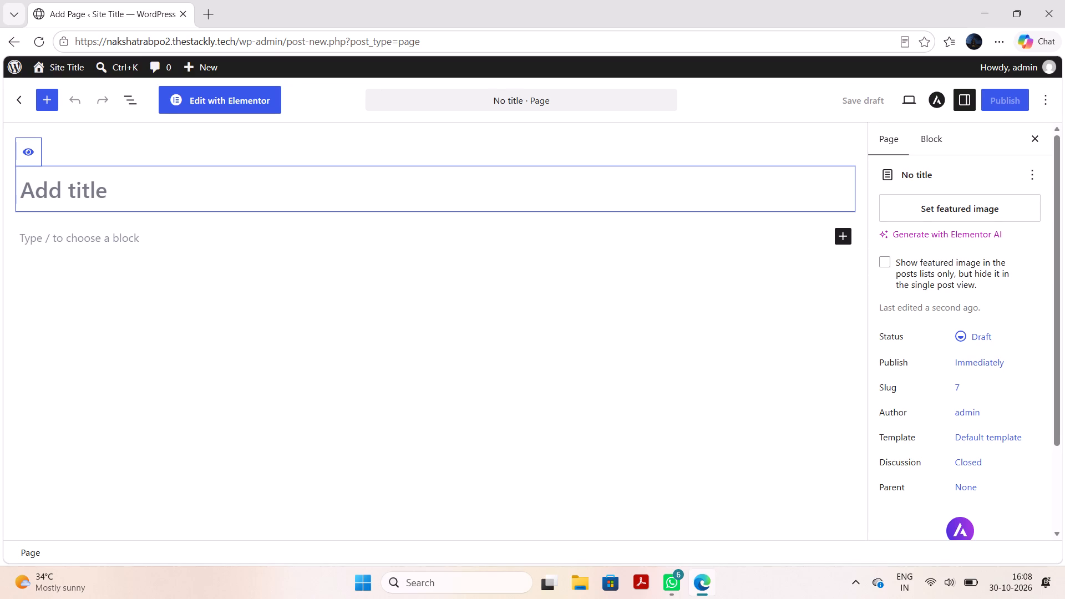
text(ome)
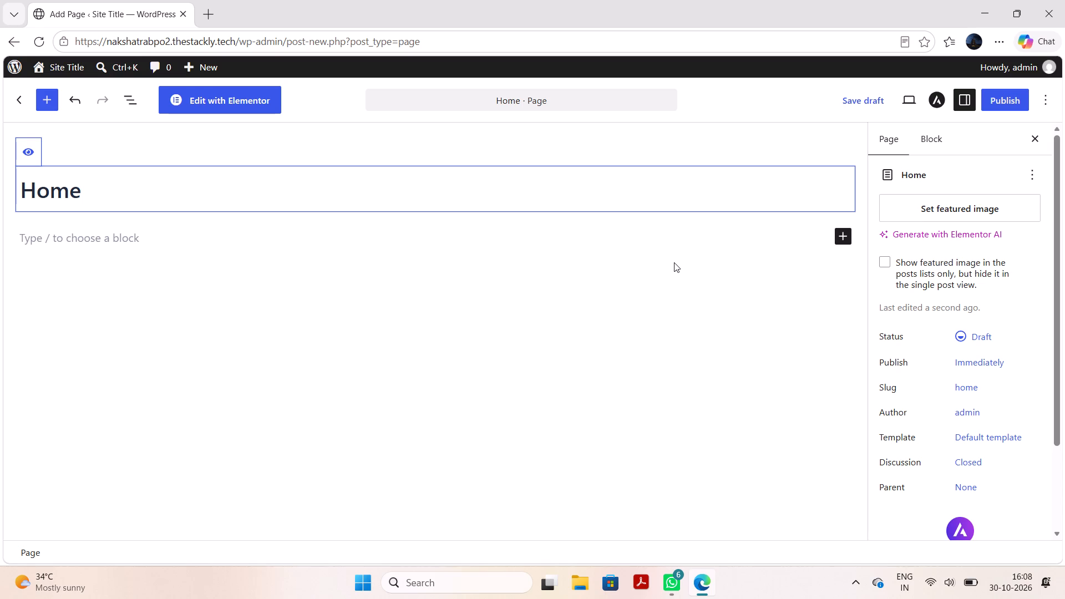
Open the Home page for editing with Elementor, reloading the editor's address during loading.
click(228, 103)
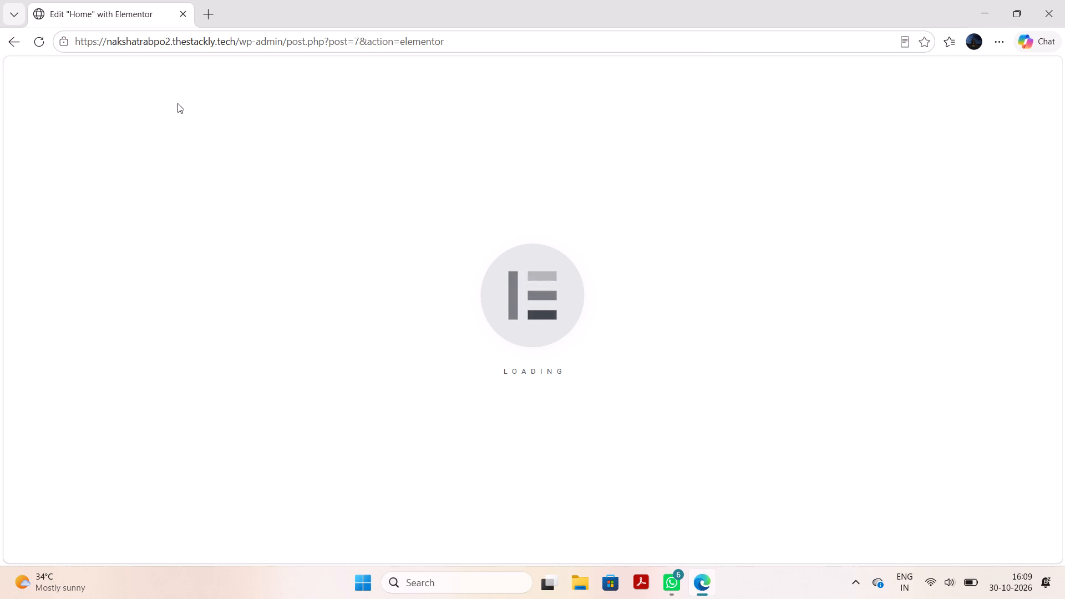
click(201, 156)
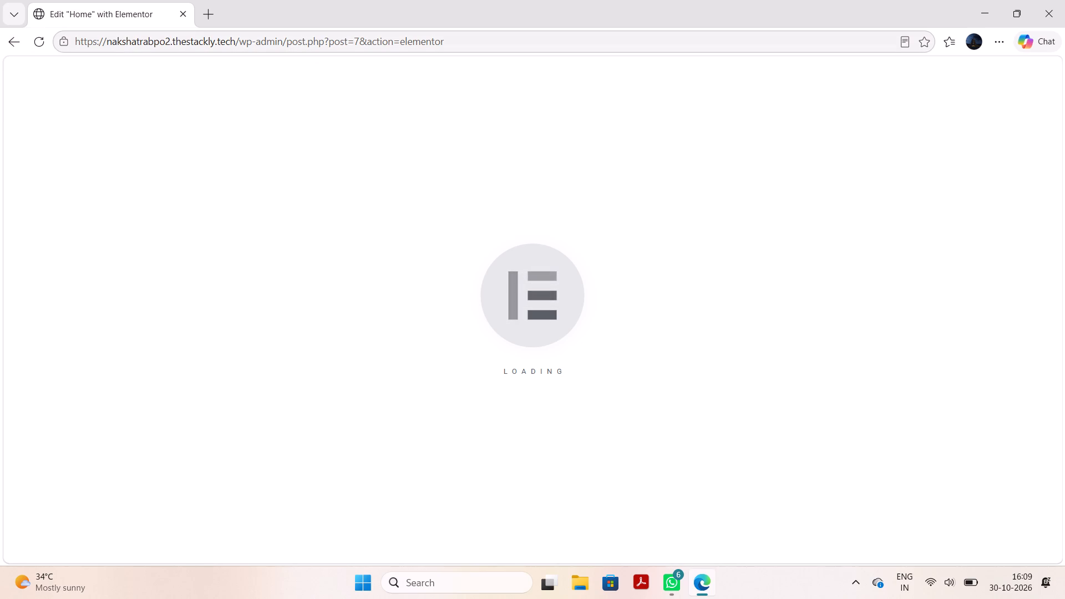
click(468, 44)
click(468, 44)
key(Return)
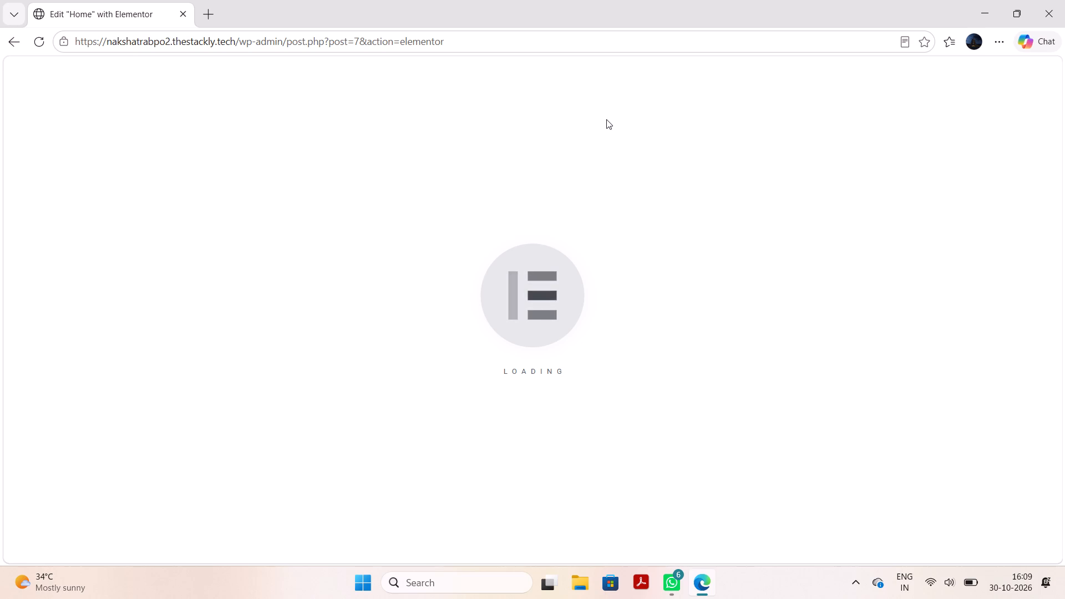
click(578, 130)
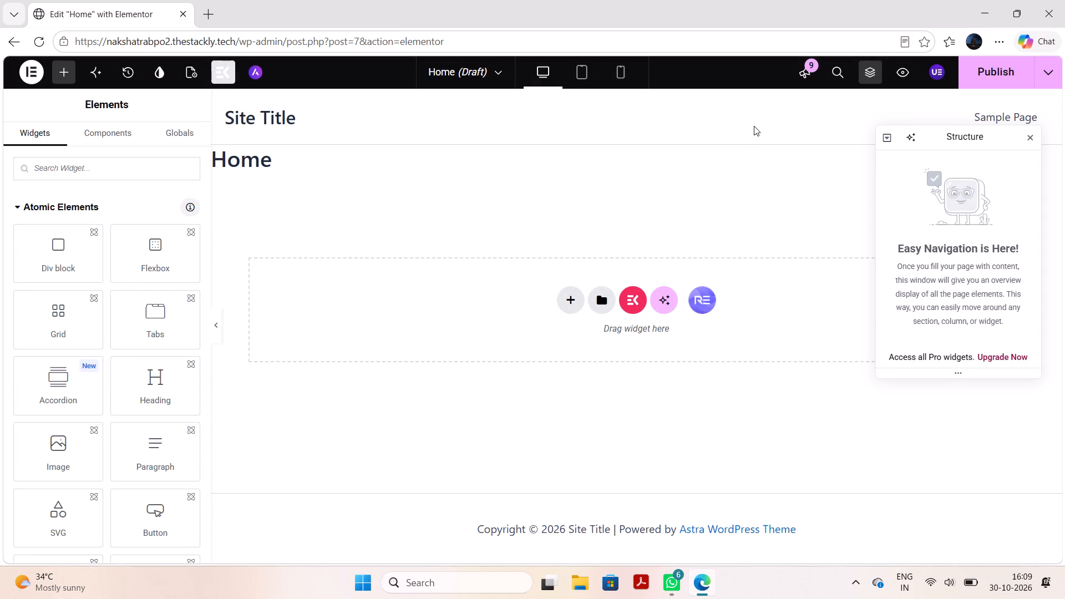
Publish the Home page with its title hidden and the page layout set to Elementor Full Width.
click(187, 69)
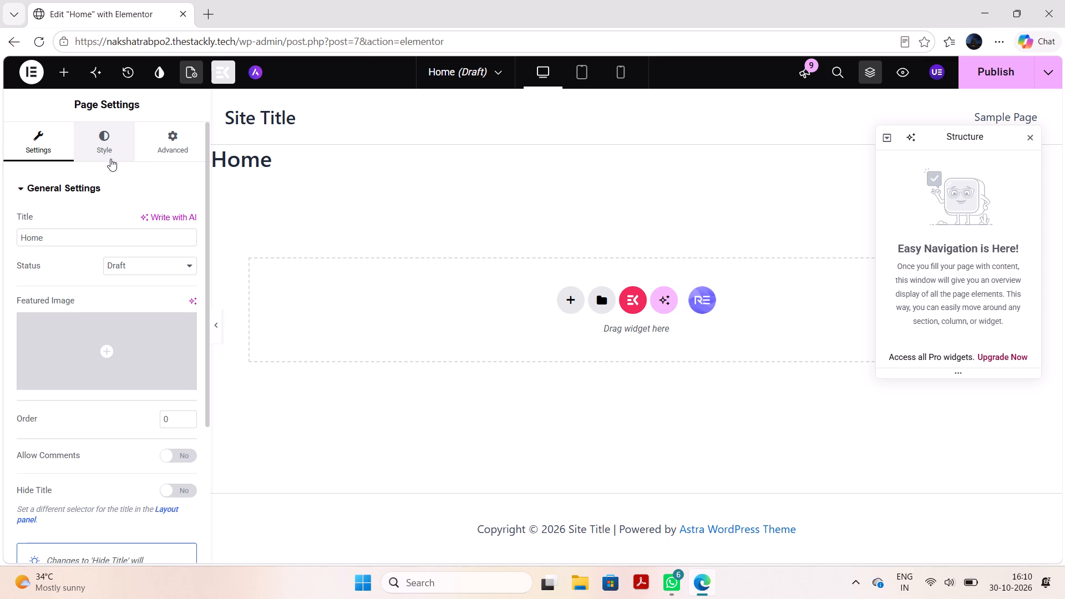
scroll(89, 208, down, 1)
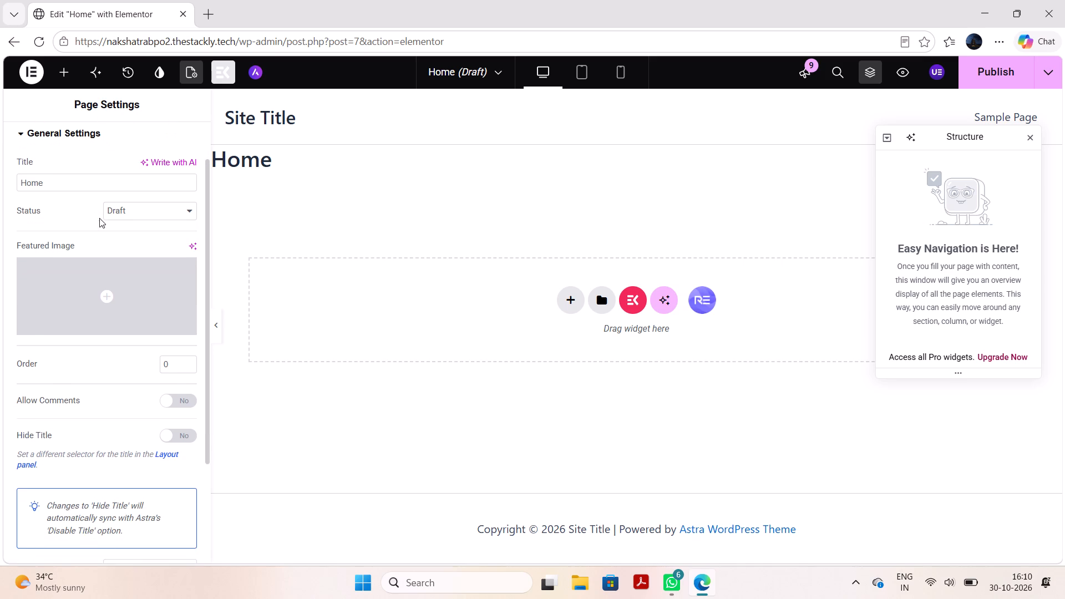
scroll(99, 218, down, 1)
click(164, 342)
scroll(164, 342, down, 3)
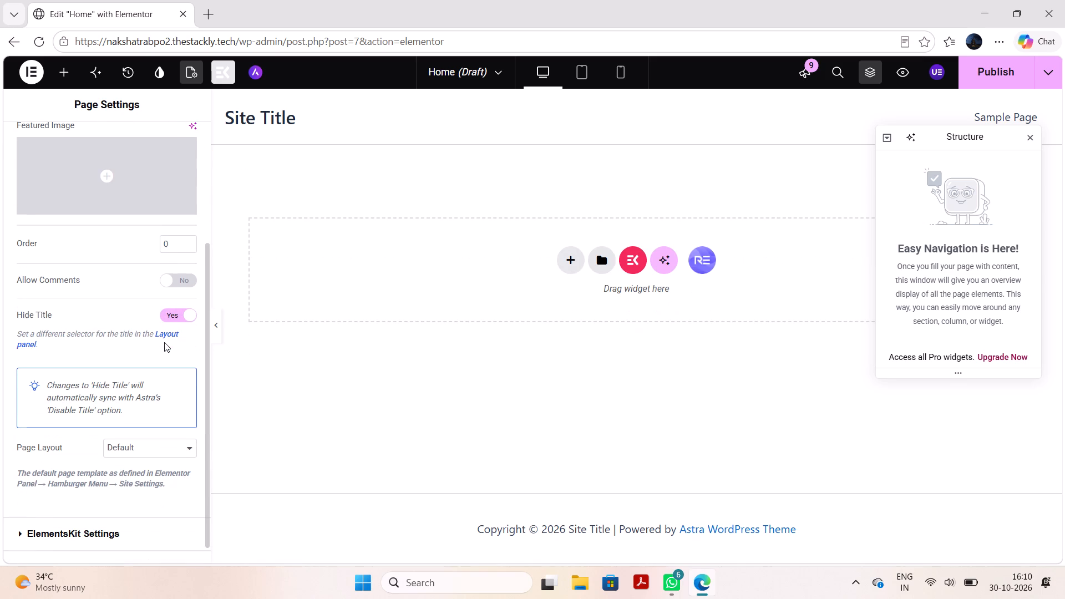
click(133, 428)
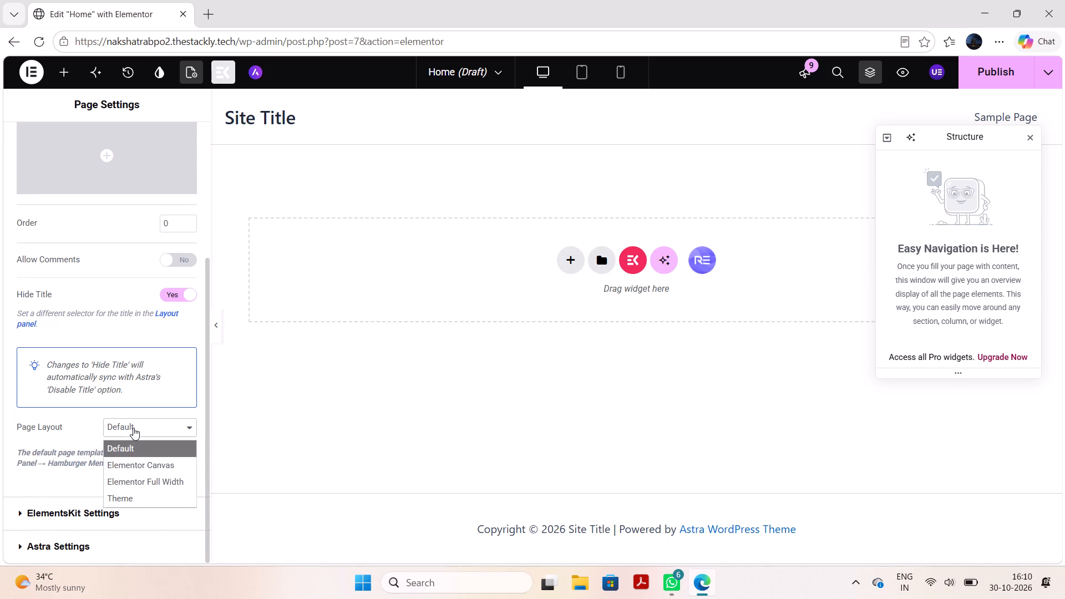
click(123, 483)
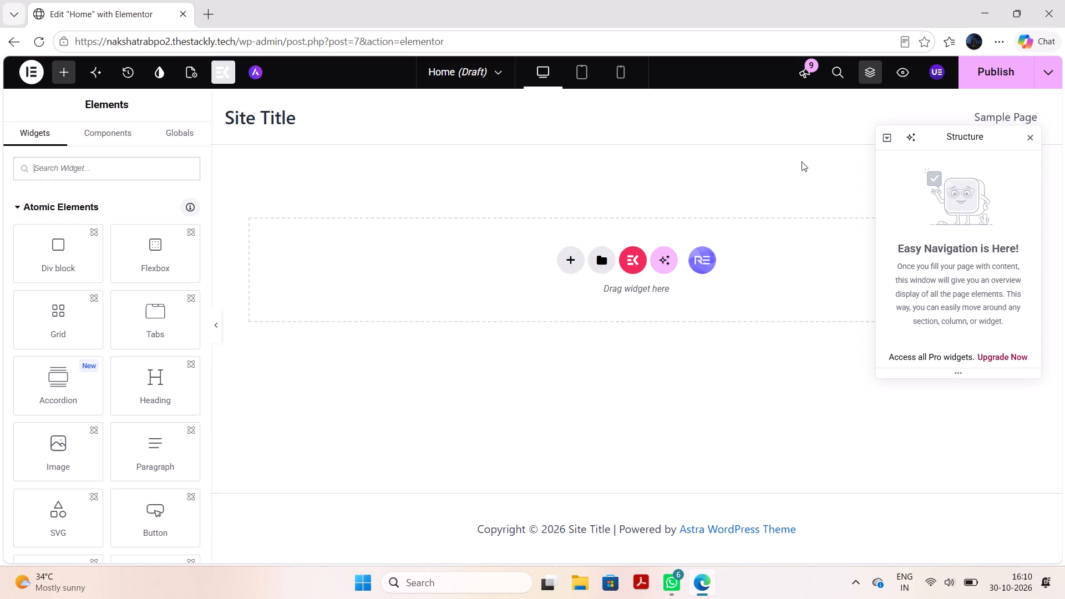
click(981, 70)
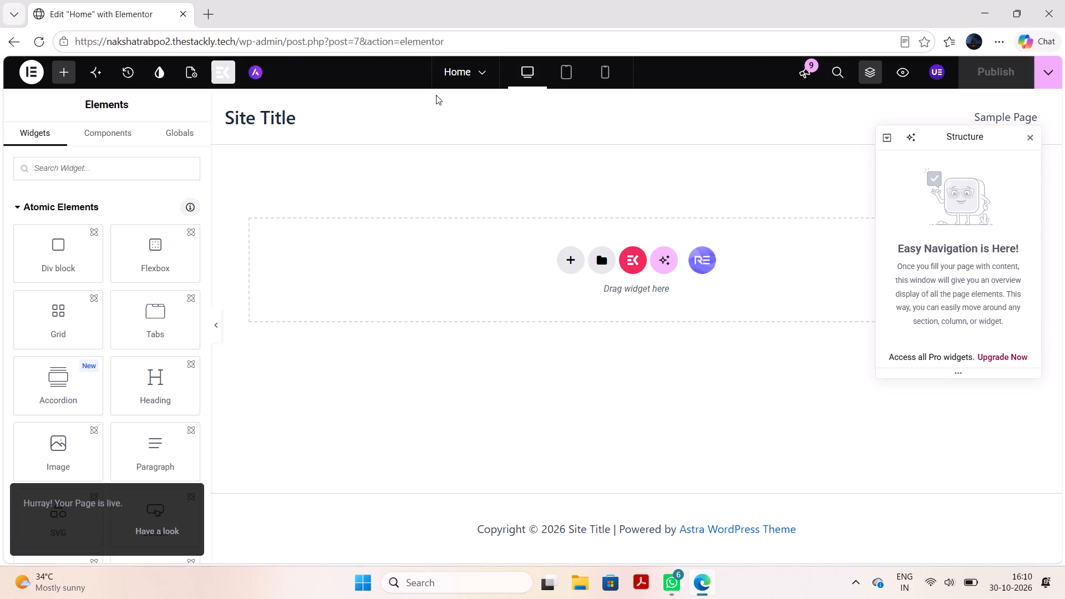
Add a new page from the Elementor editor and title it "About Us" in its page settings.
click(463, 72)
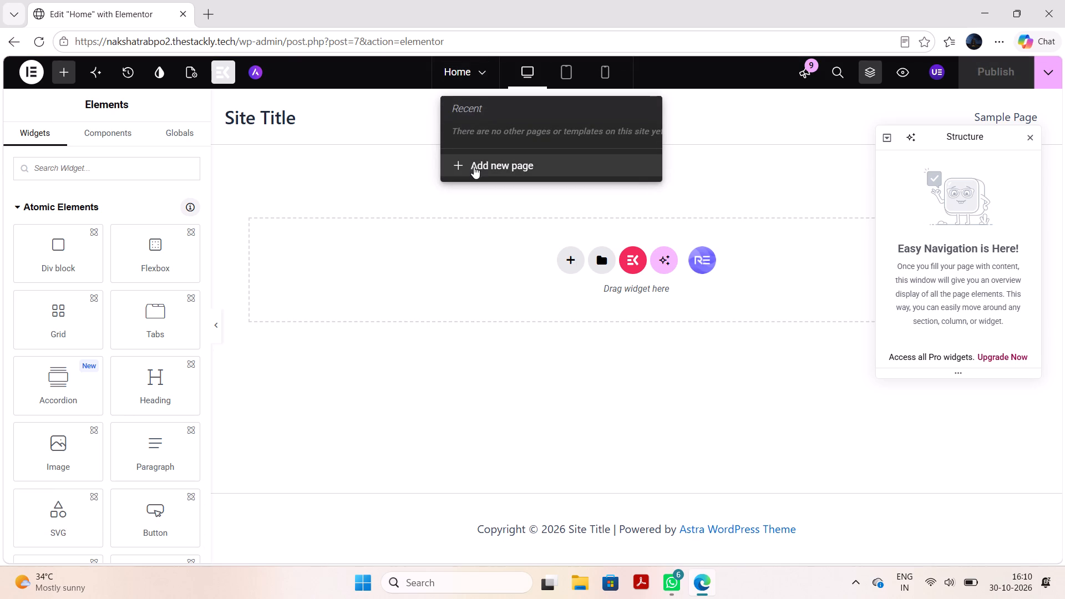
click(474, 168)
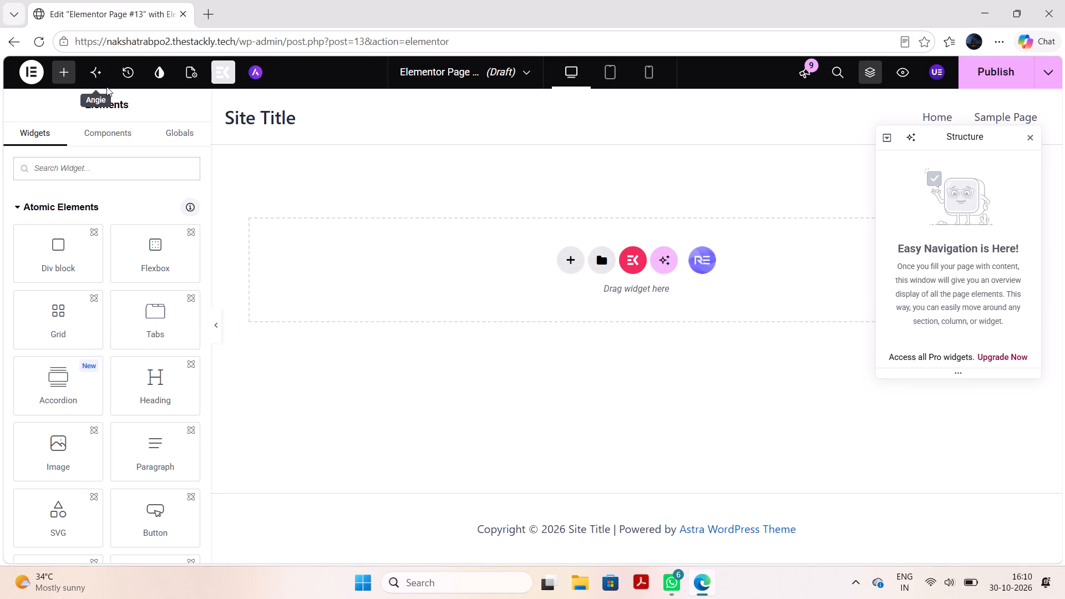
click(190, 69)
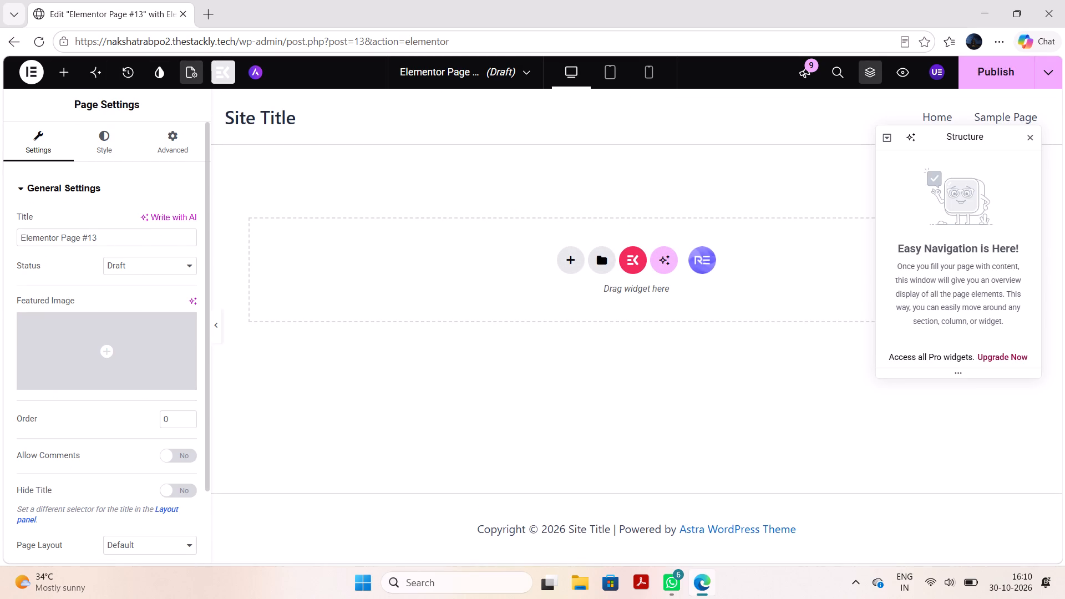
drag(107, 241, 14, 237)
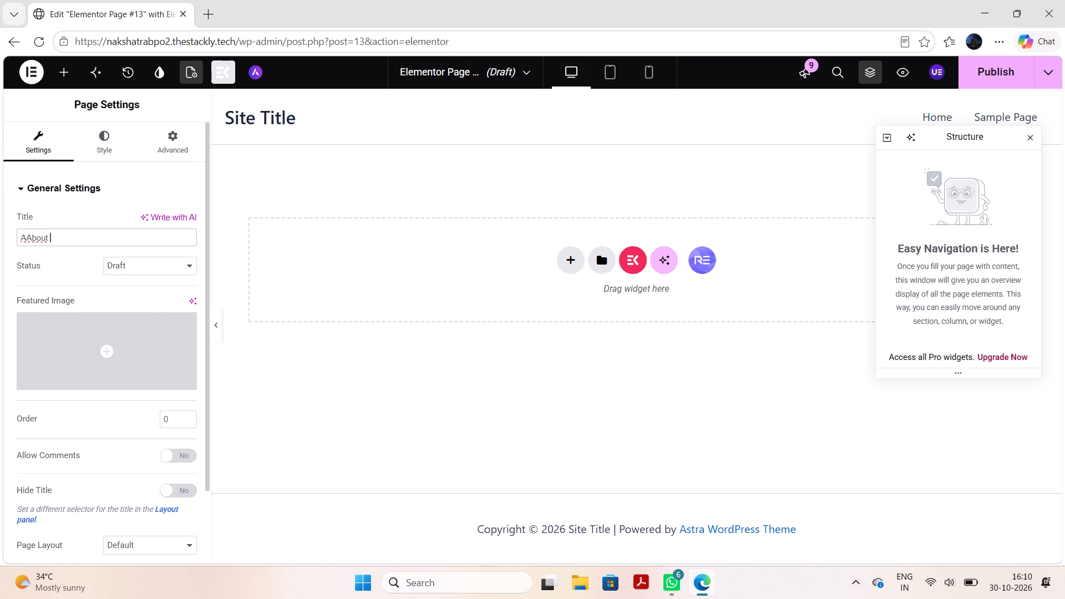
key(BackSpace)
key(BackSpace)
key(BackSpace)
key(BackSpace)
key(BackSpace)
key(BackSpace)
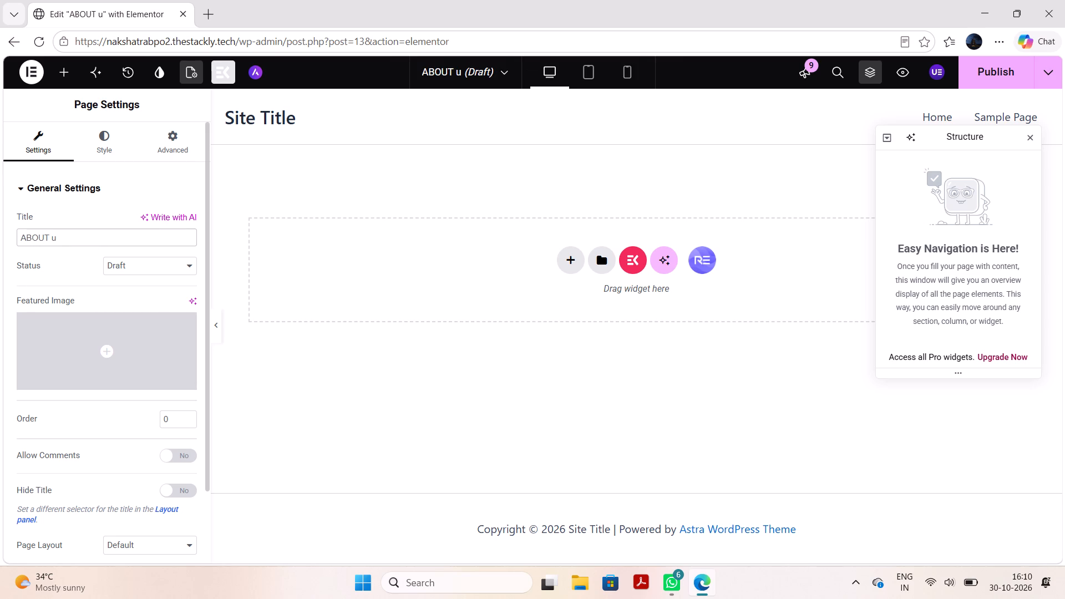
key(BackSpace)
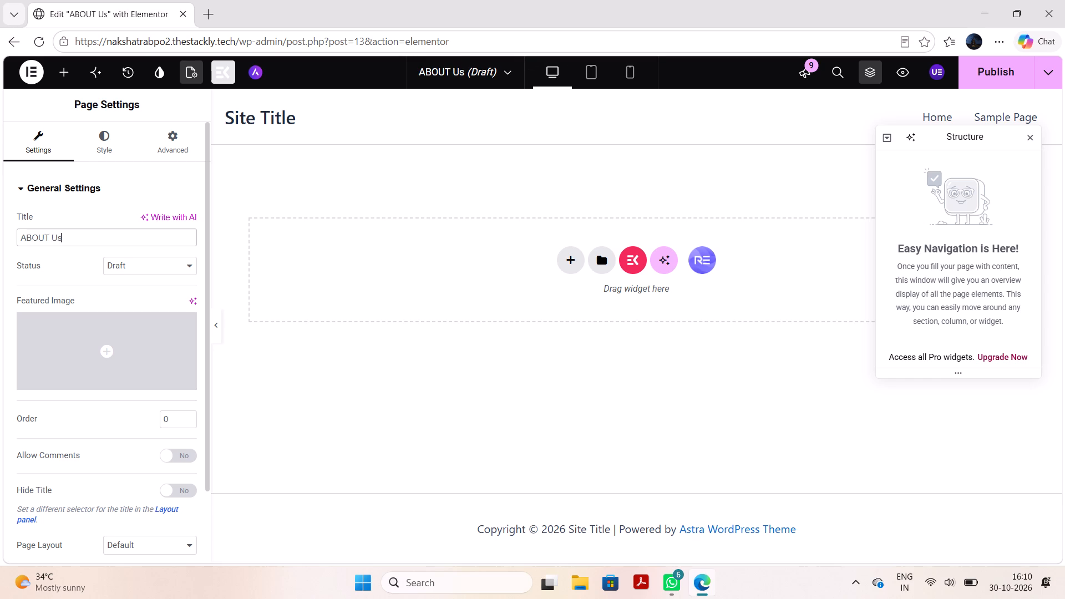
key(Left)
key(Left)
key(BackSpace)
key(BackSpace)
key(BackSpace)
key(BackSpace)
key(BackSpace)
text(bouot)
key(space)
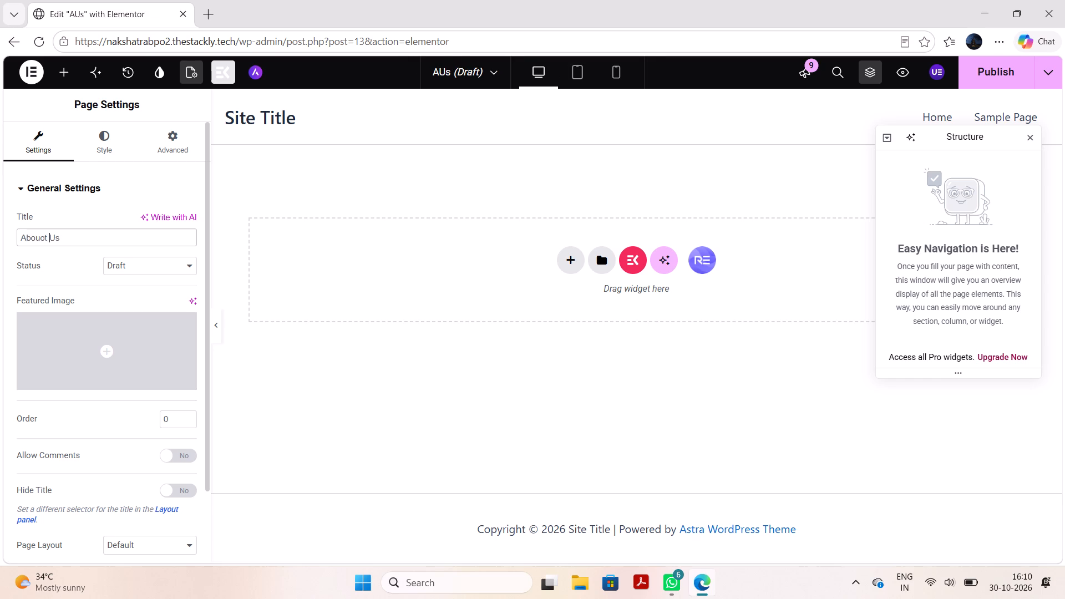
key(BackSpace)
key(BackSpace)
key(BackSpace)
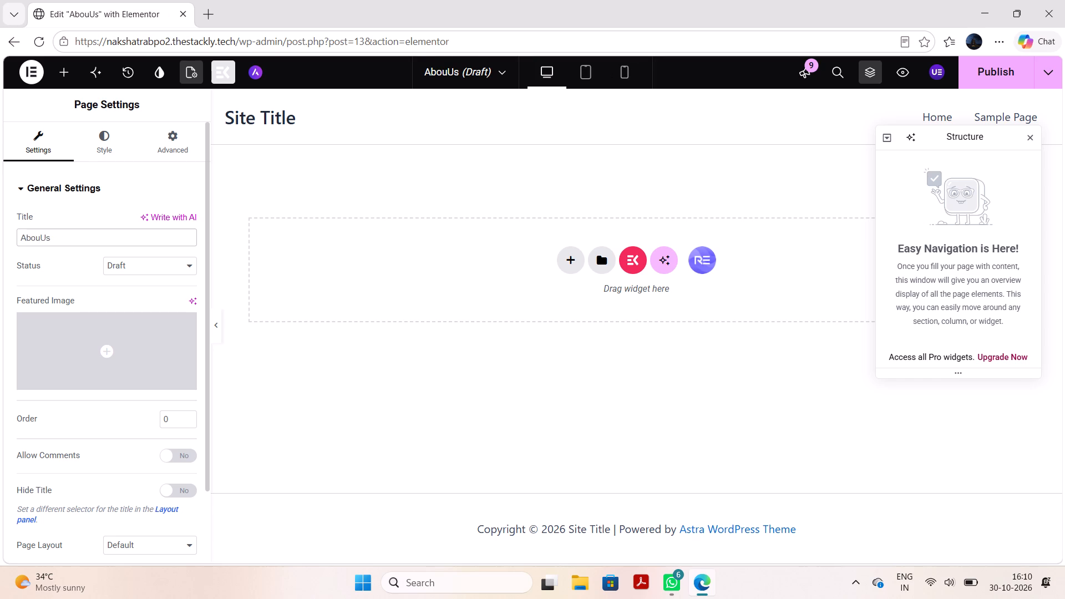
text(t)
key(space)
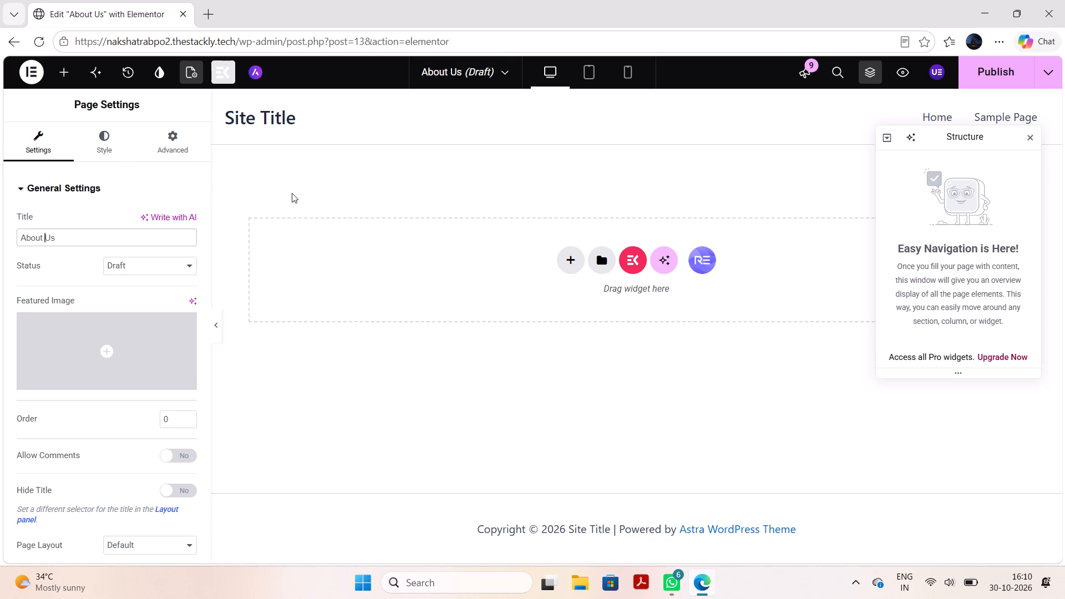
Publish the About Us page with its title hidden and the page layout set to Elementor Full Width.
click(102, 156)
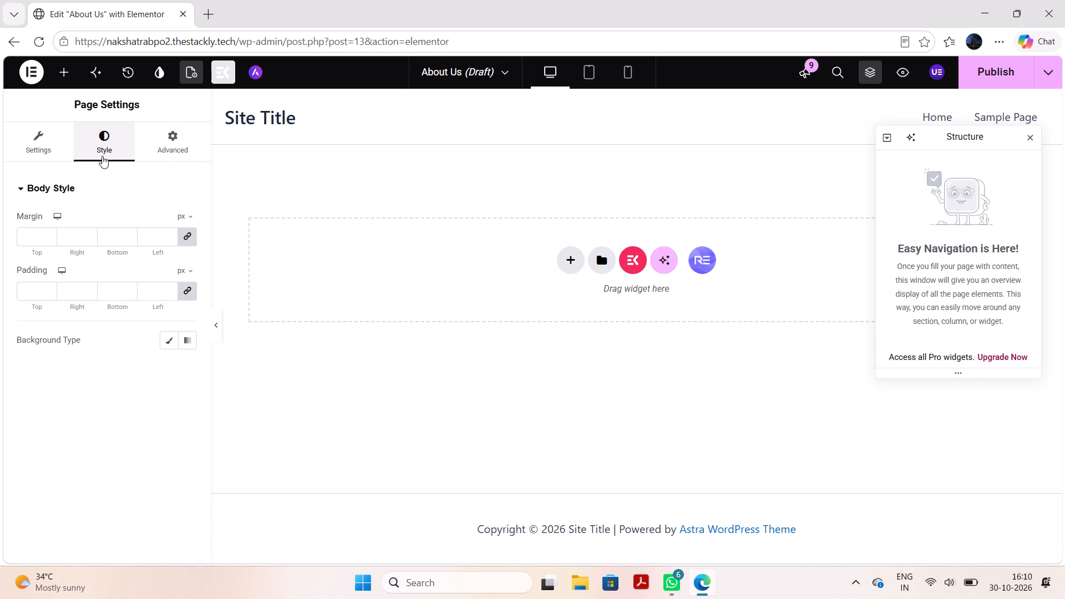
click(55, 146)
scroll(101, 303, down, 1)
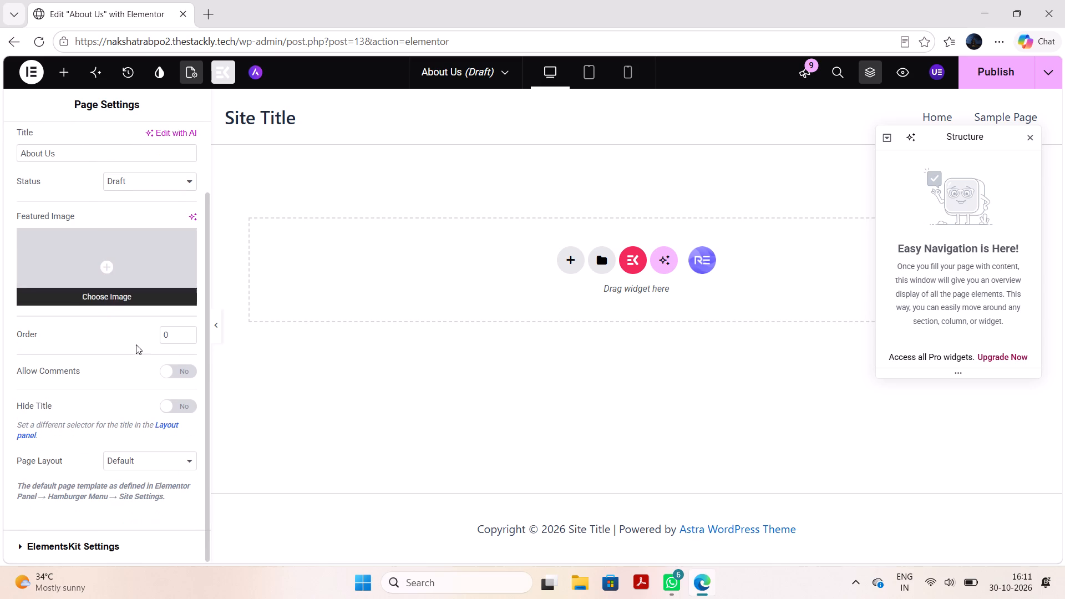
click(174, 409)
scroll(174, 409, down, 3)
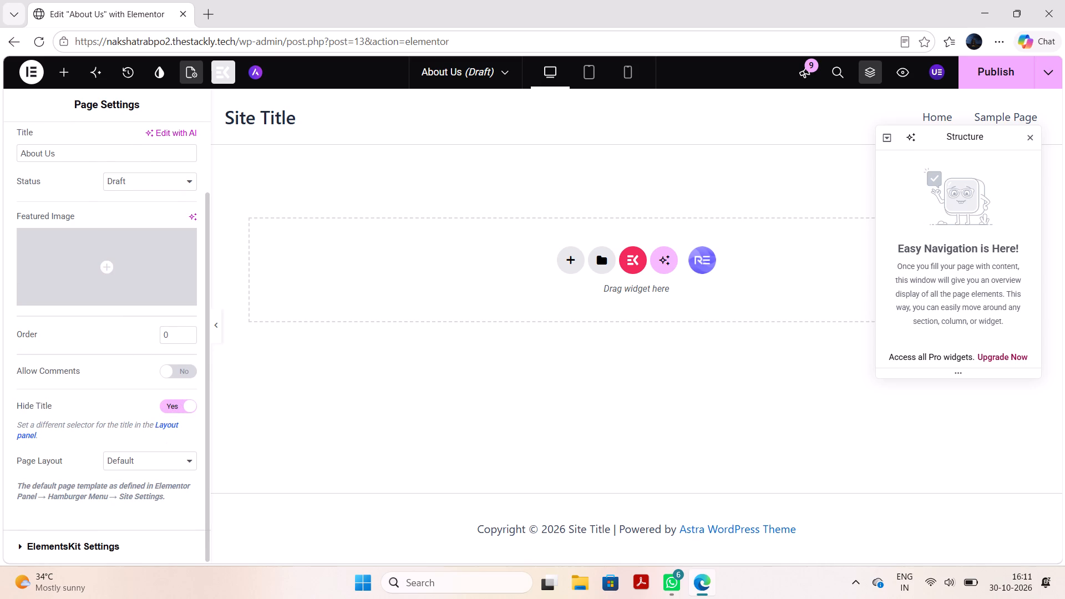
click(167, 465)
click(157, 516)
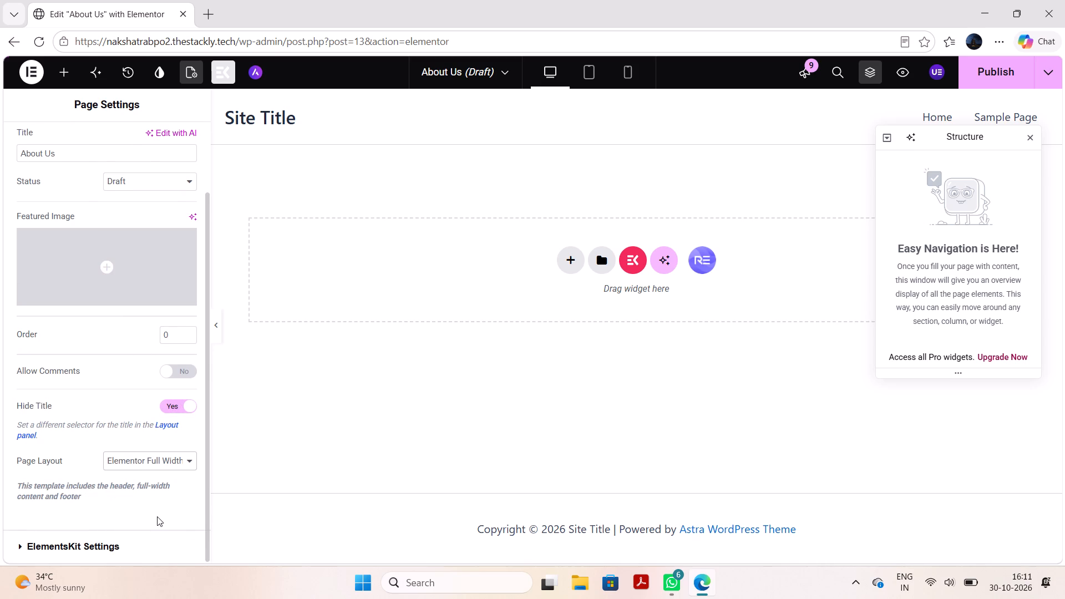
click(987, 67)
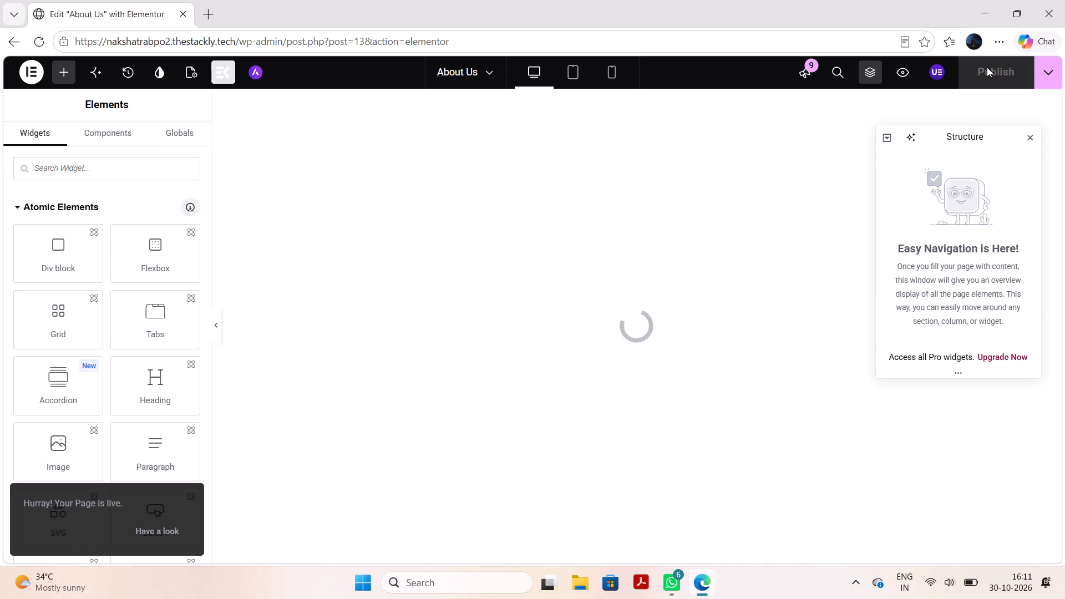
Add another new page from the Elementor editor and title it "Featured Listings" in its page settings.
click(468, 78)
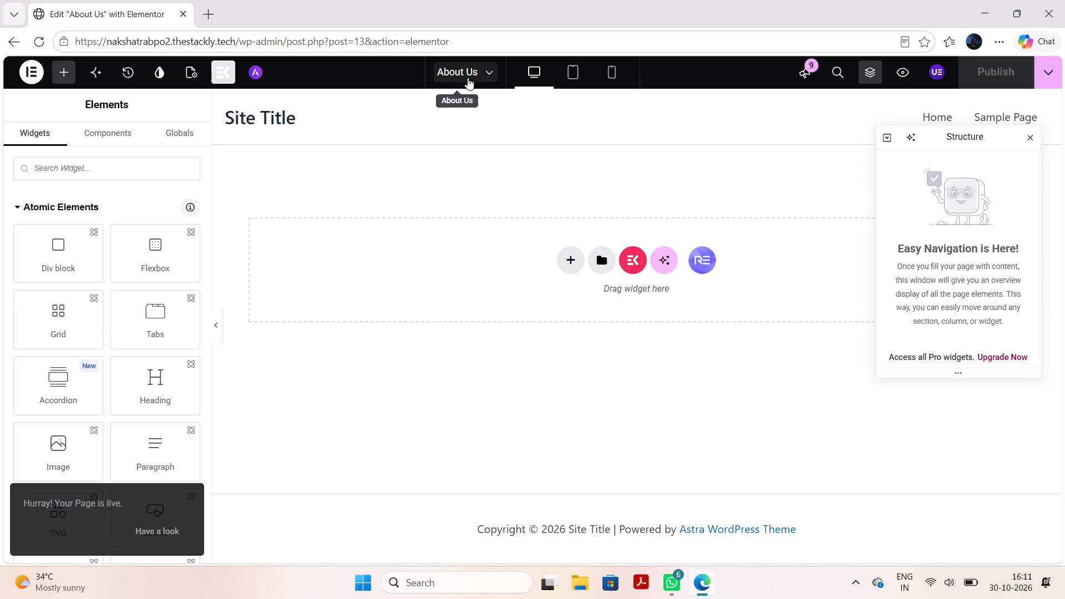
click(454, 159)
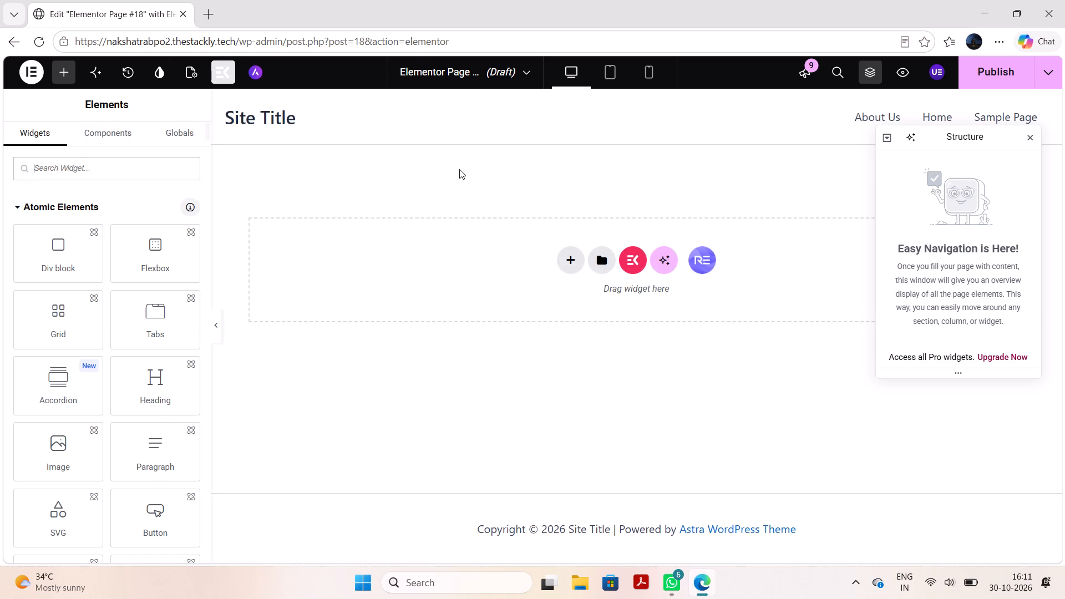
click(197, 68)
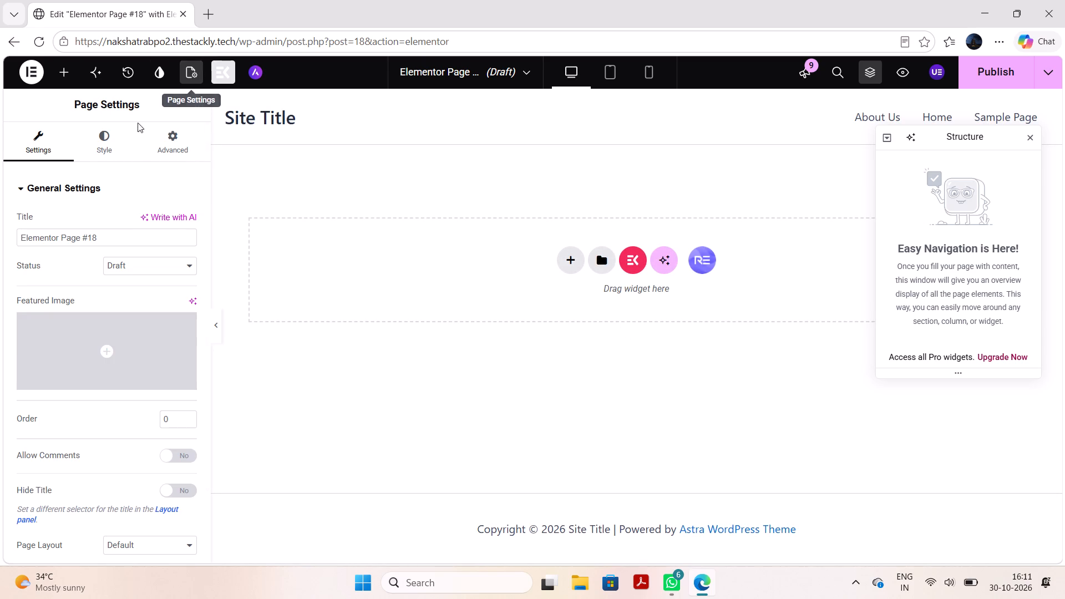
drag(120, 235, 6, 243)
key(BackSpace)
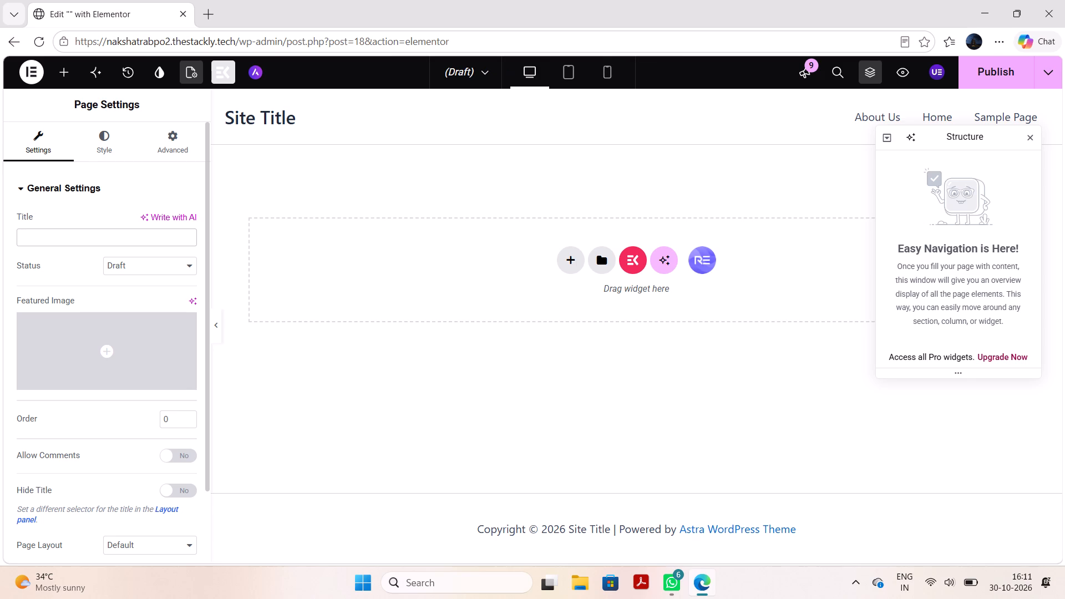
text(eatured)
key(space)
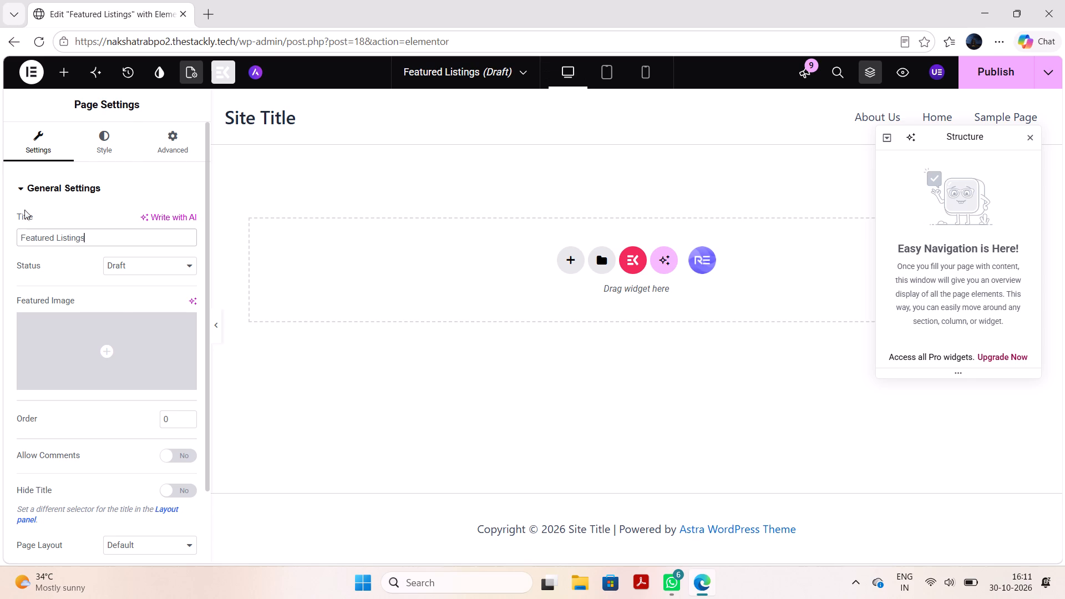
Publish the Featured Listings page with its title hidden and the Elementor Full Width layout, closing the Structure window.
click(176, 494)
scroll(176, 494, down, 2)
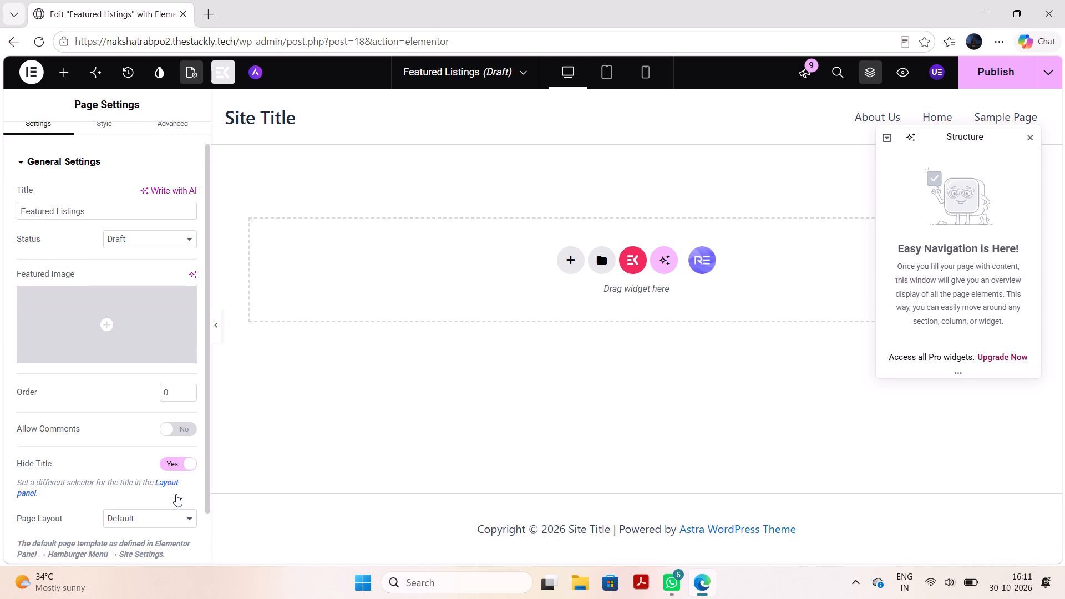
scroll(176, 494, down, 2)
click(148, 455)
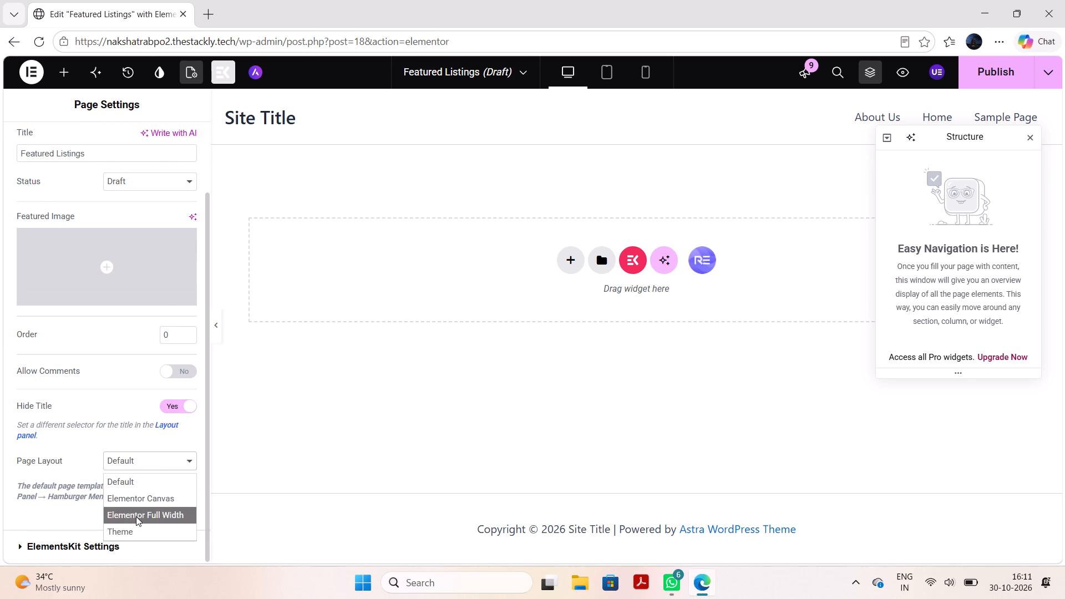
click(136, 516)
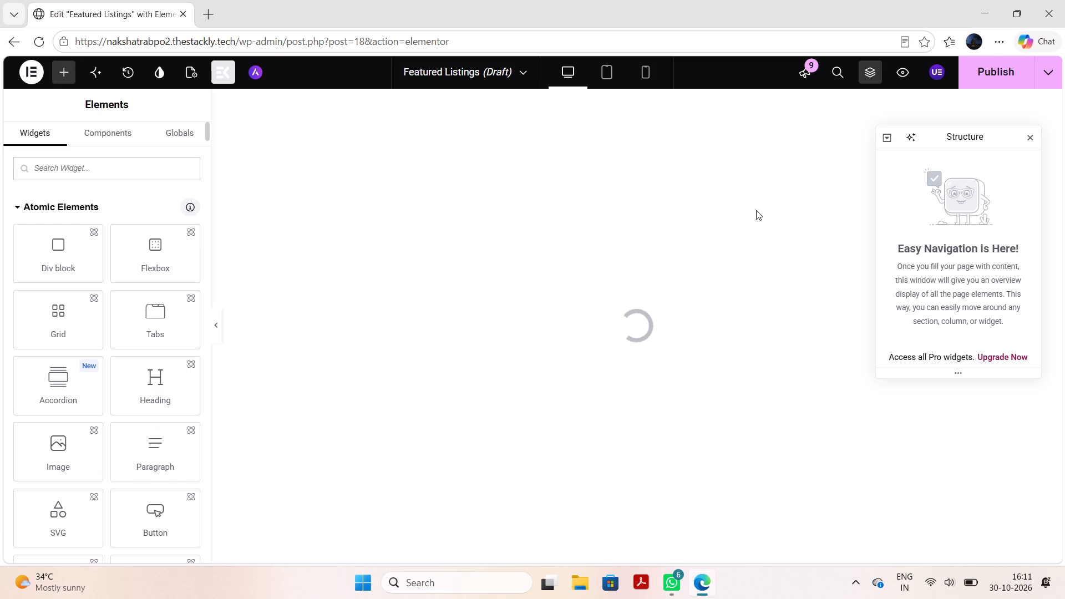
click(1029, 136)
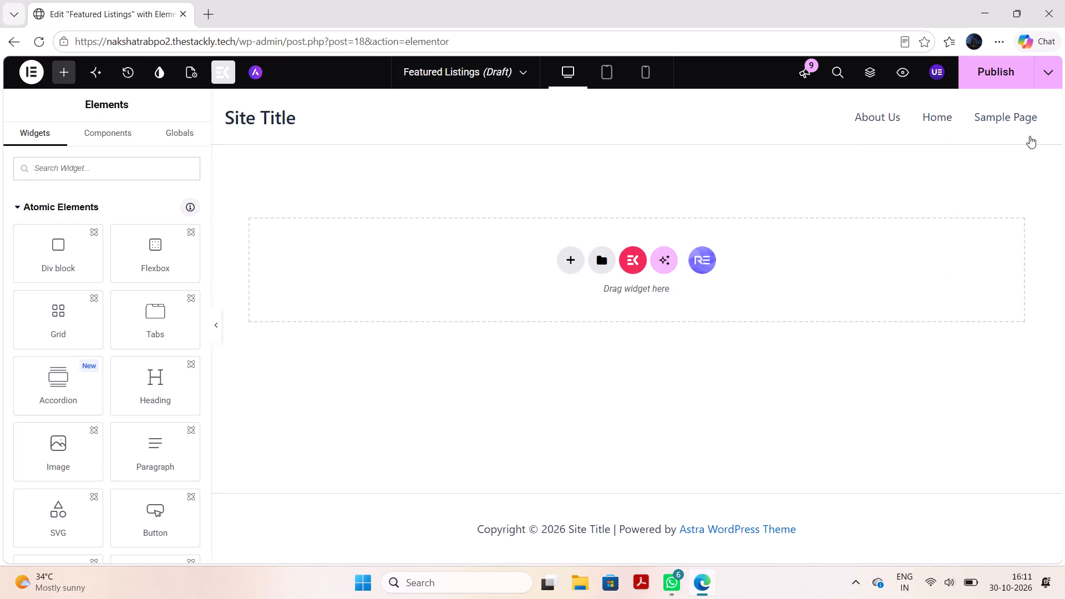
click(1005, 78)
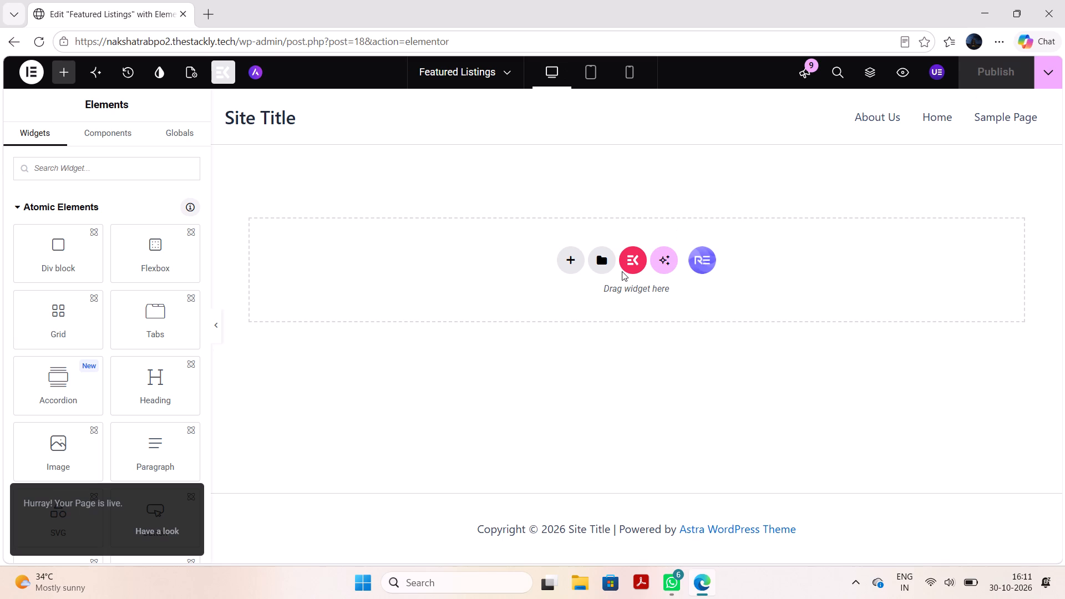
Add a new page from the Elementor editor and title it "Property Details" in its page settings.
click(455, 75)
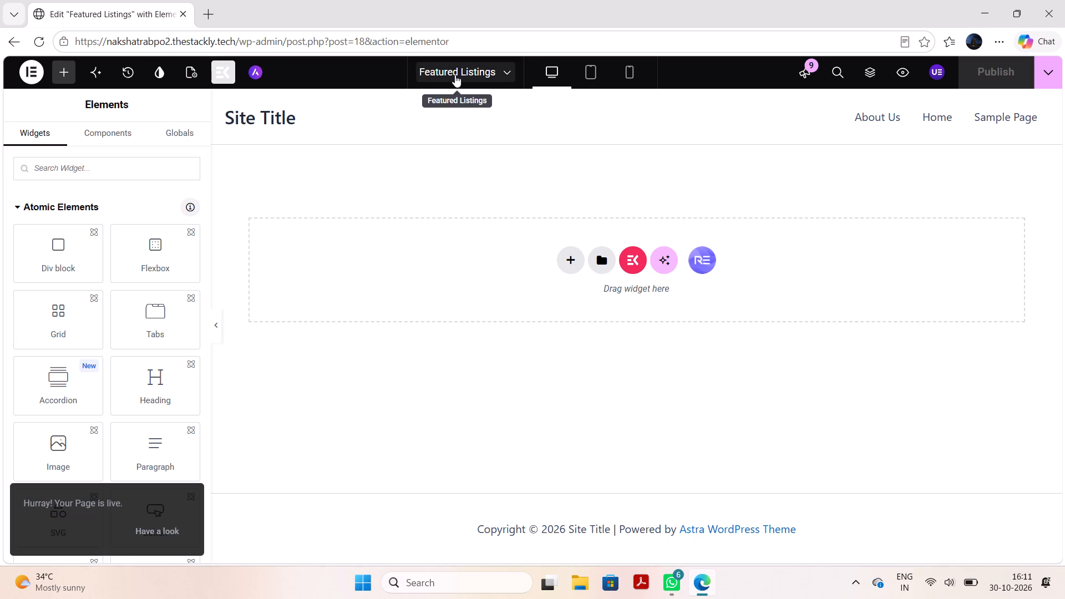
click(452, 165)
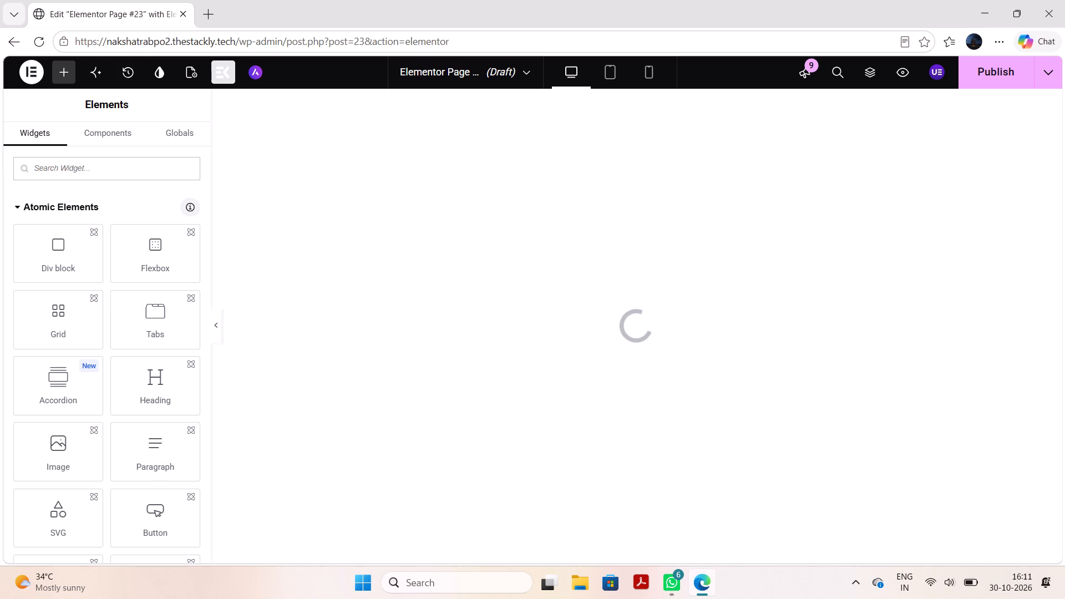
click(187, 75)
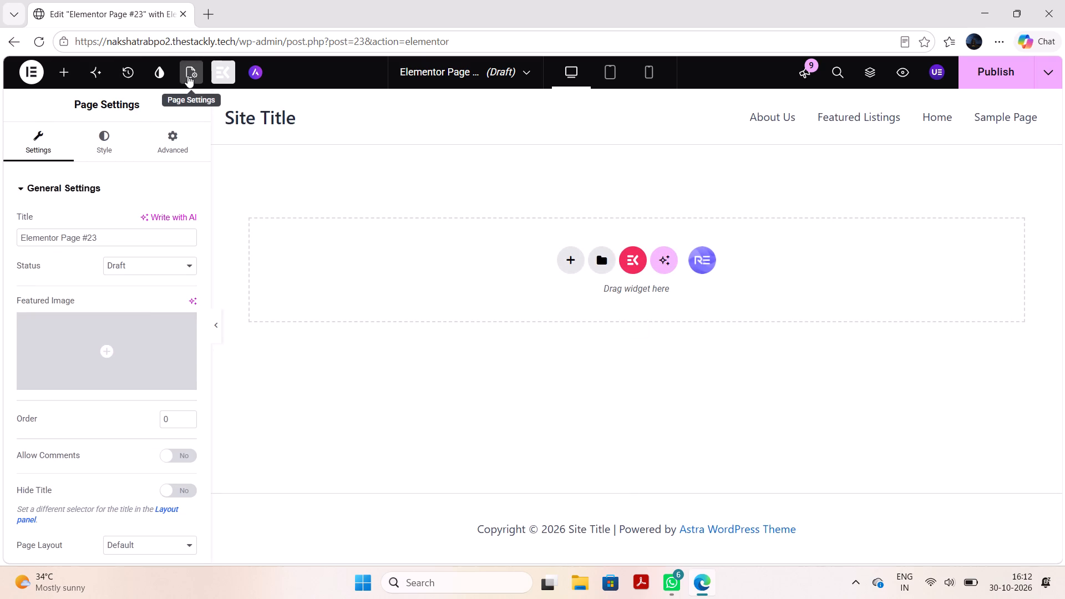
drag(102, 235, 0, 230)
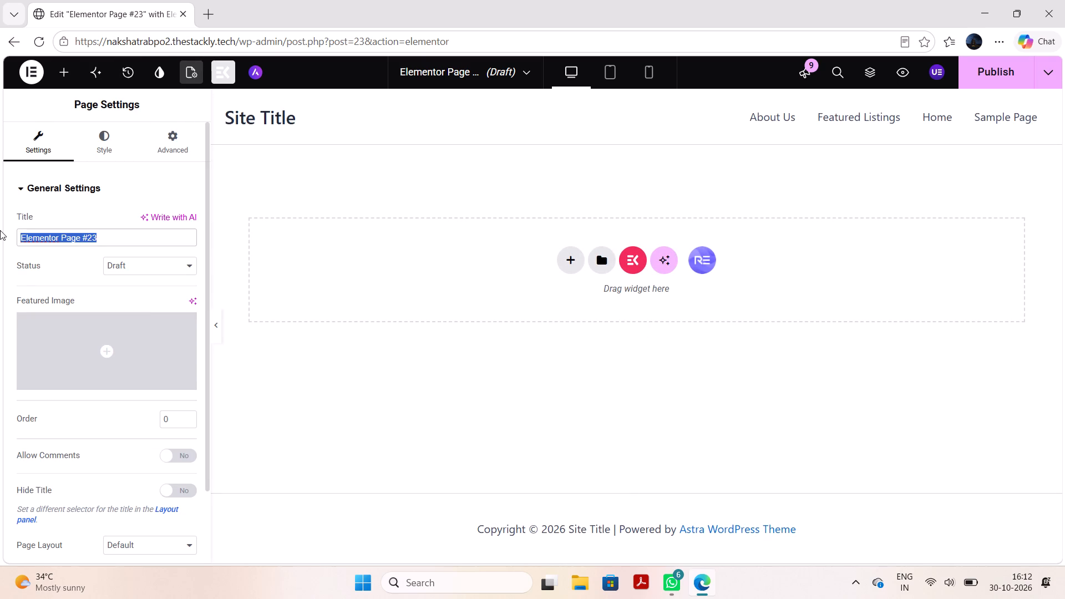
key(BackSpace)
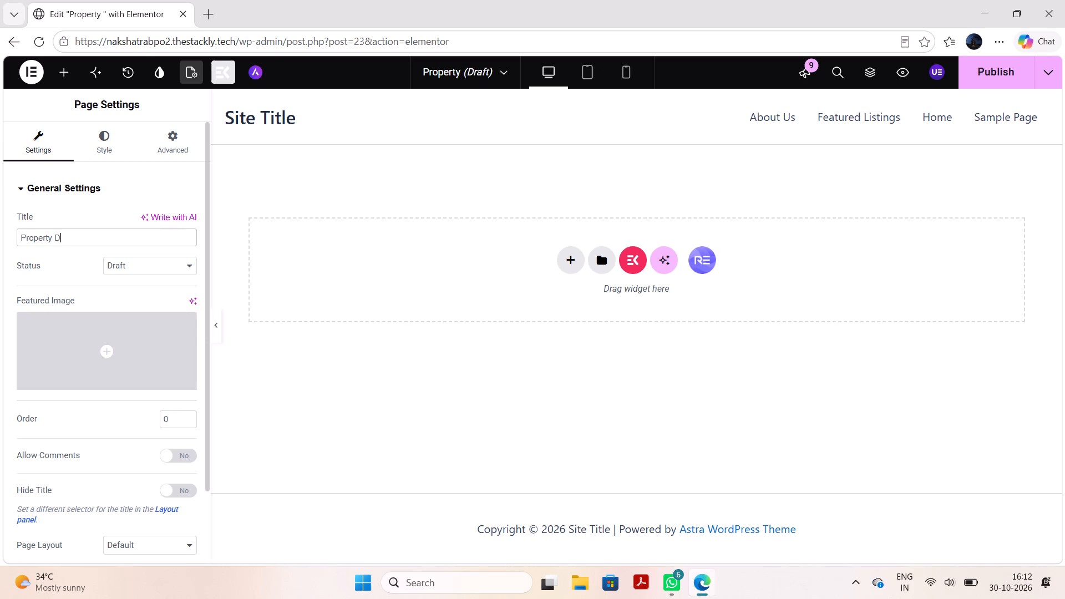
key(BackSpace)
key(BackSpace)
text(ails)
Publish the Property Details page with its title hidden and the page layout set to Elementor Full Width.
click(171, 498)
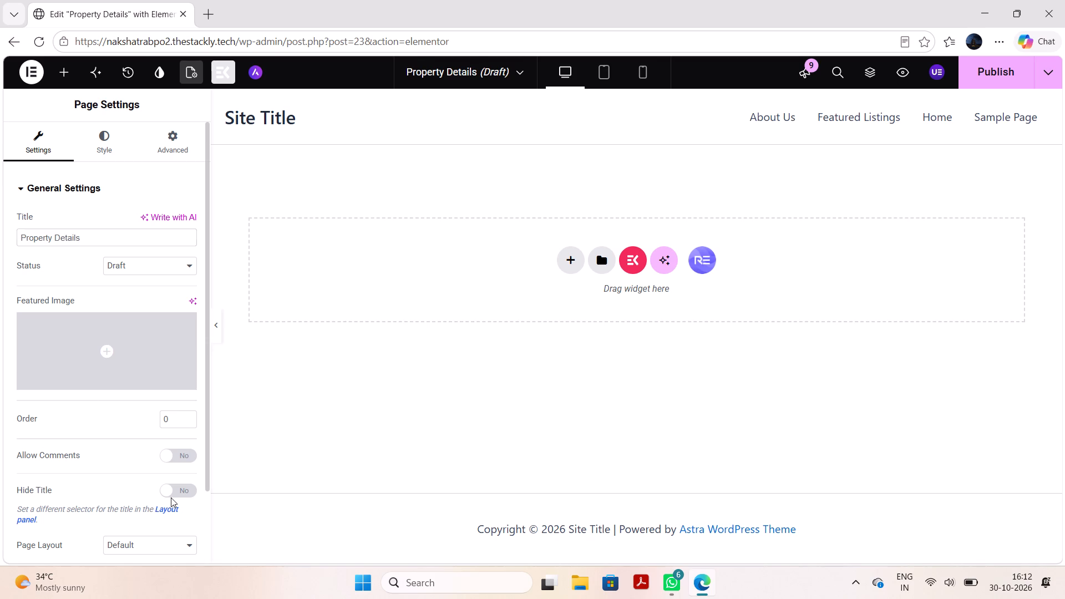
scroll(171, 498, down, 1)
click(171, 460)
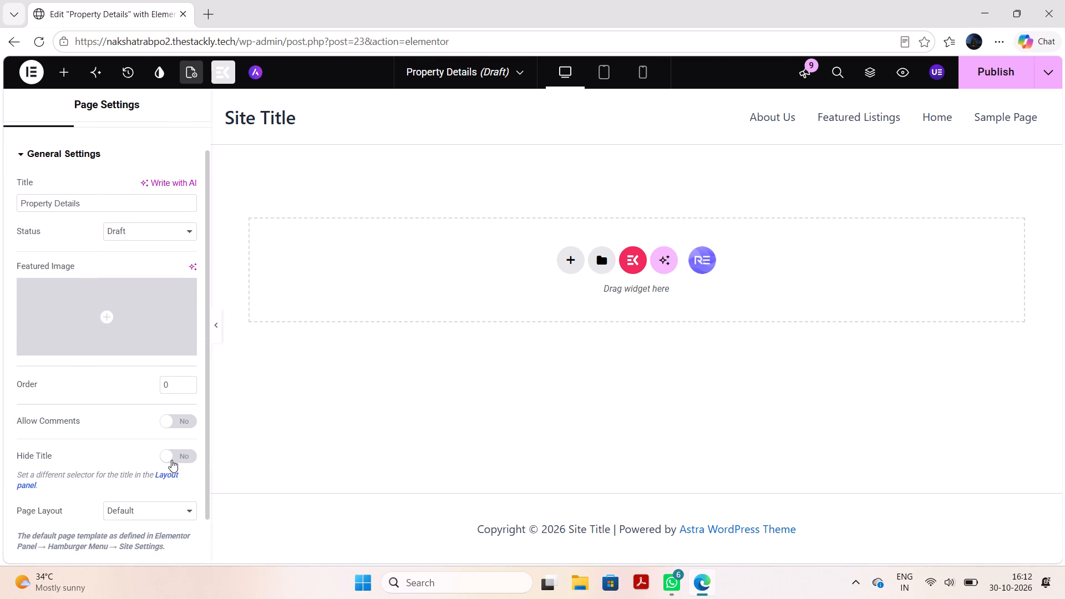
click(132, 505)
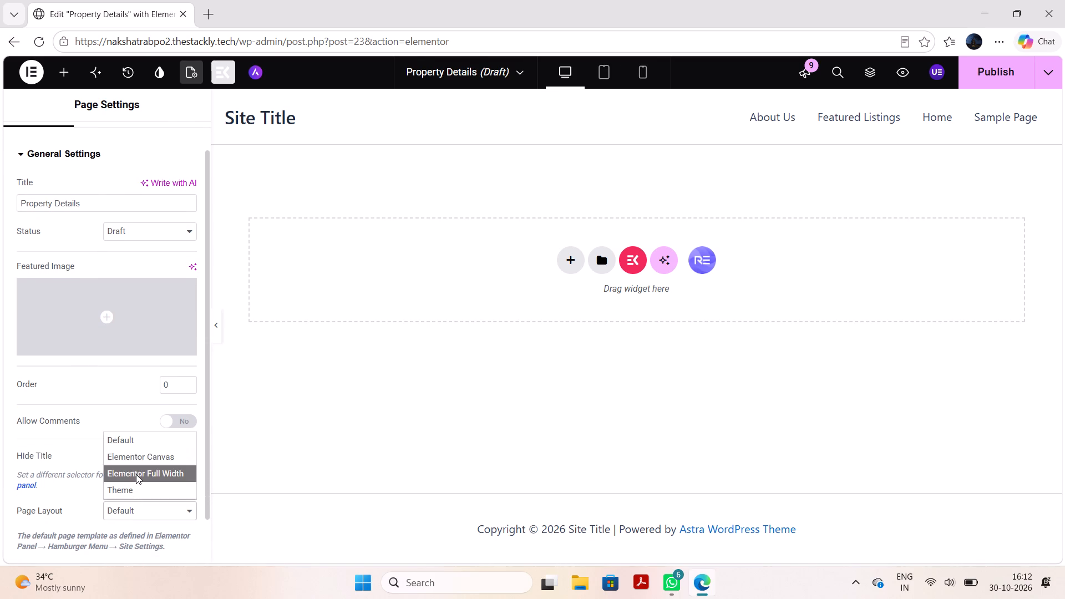
click(136, 474)
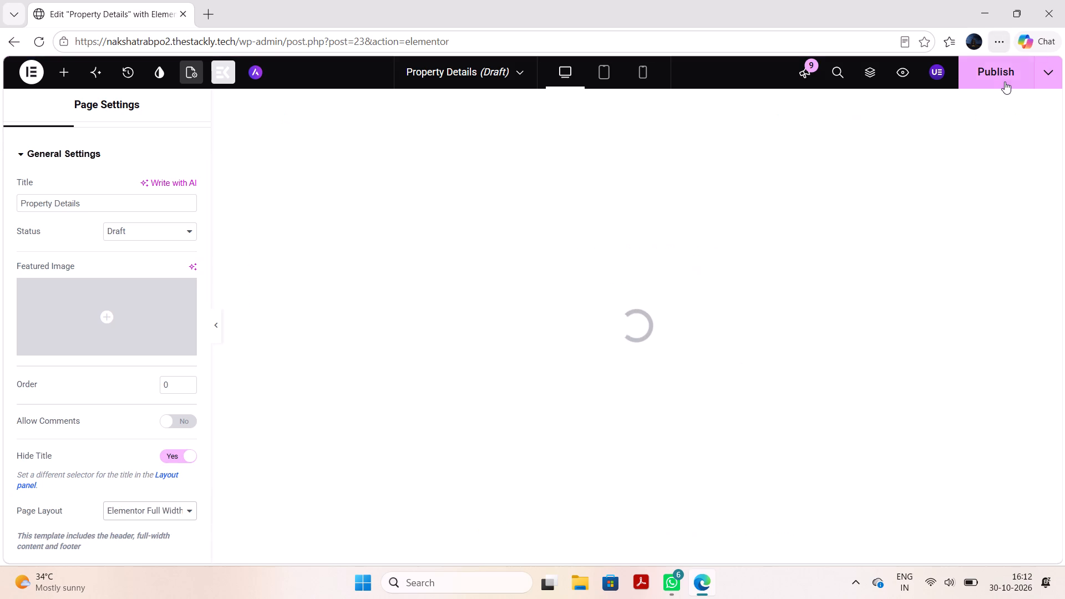
click(1005, 82)
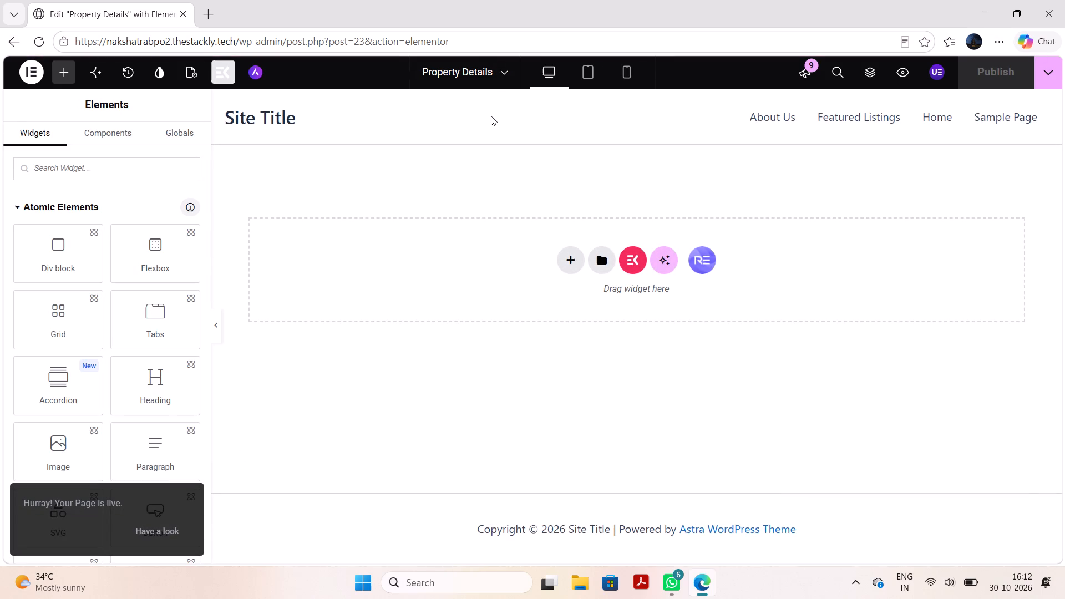
Add another new page from the Elementor editor and title it "Contact Us" in its page settings.
click(501, 72)
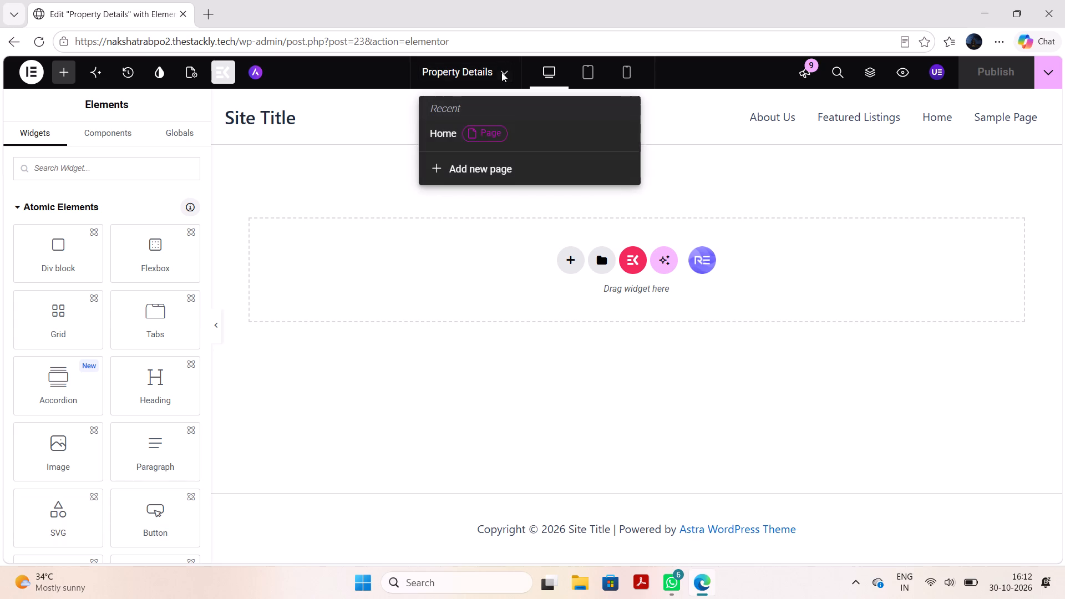
click(466, 169)
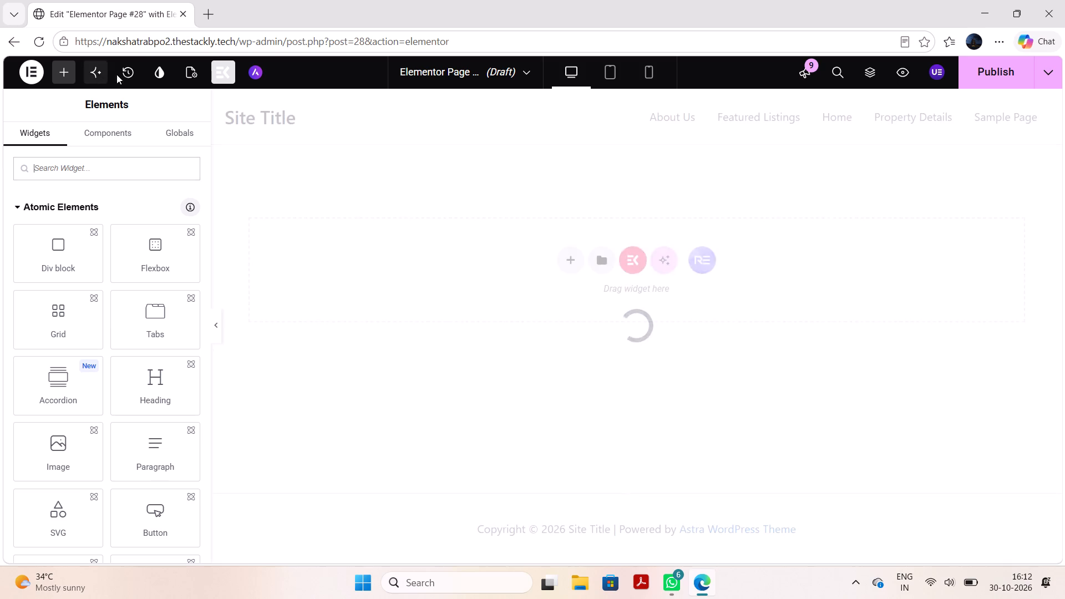
click(188, 74)
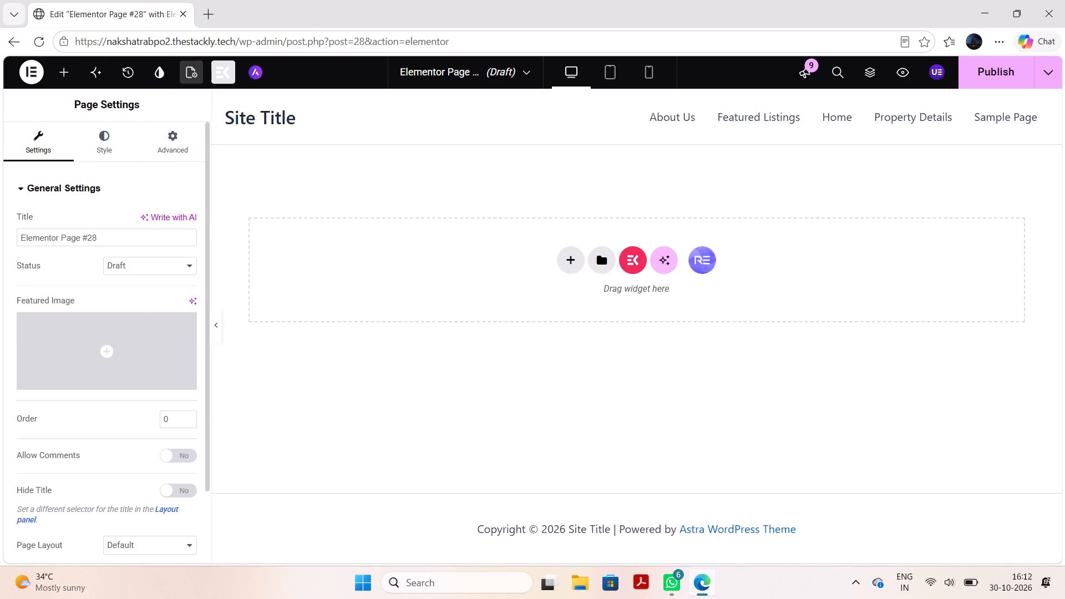
drag(100, 233, 0, 230)
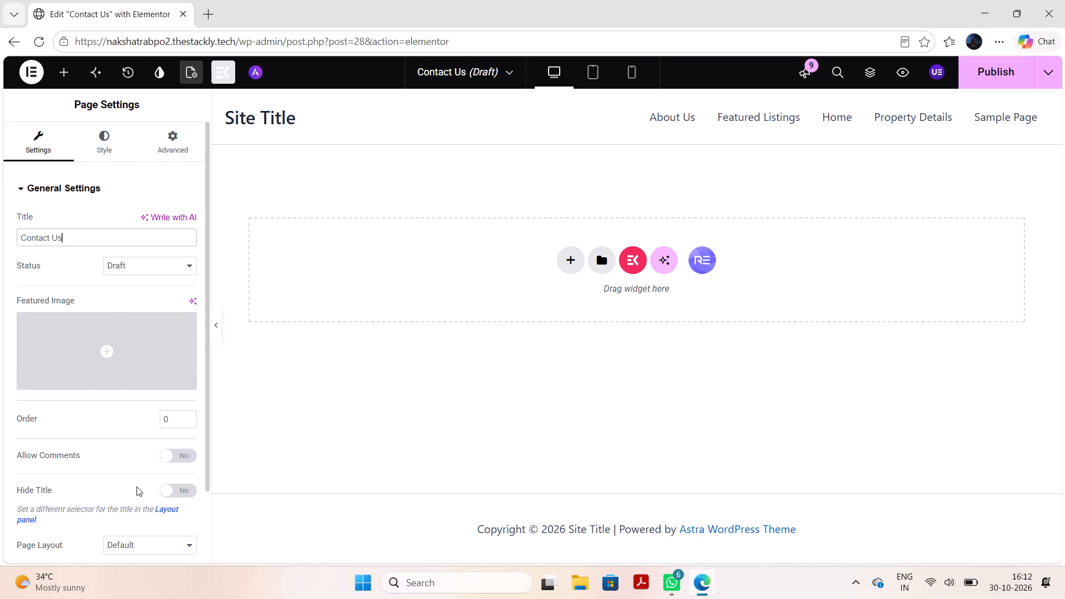
Publish the Contact Us page with its title hidden and the page layout set to Elementor Full Width.
click(170, 492)
scroll(170, 492, down, 2)
click(159, 447)
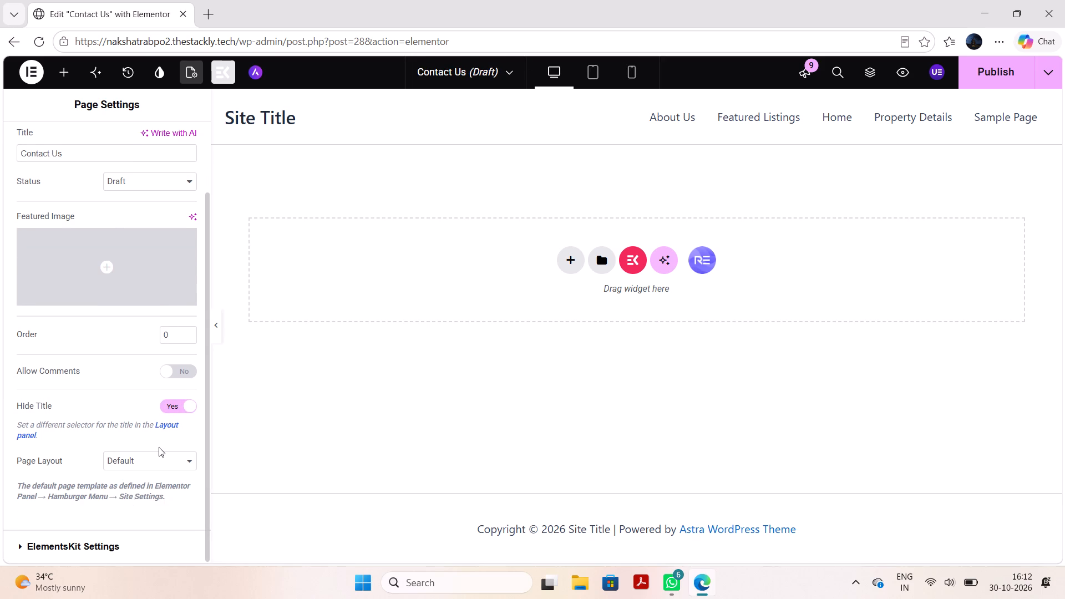
click(156, 458)
click(148, 513)
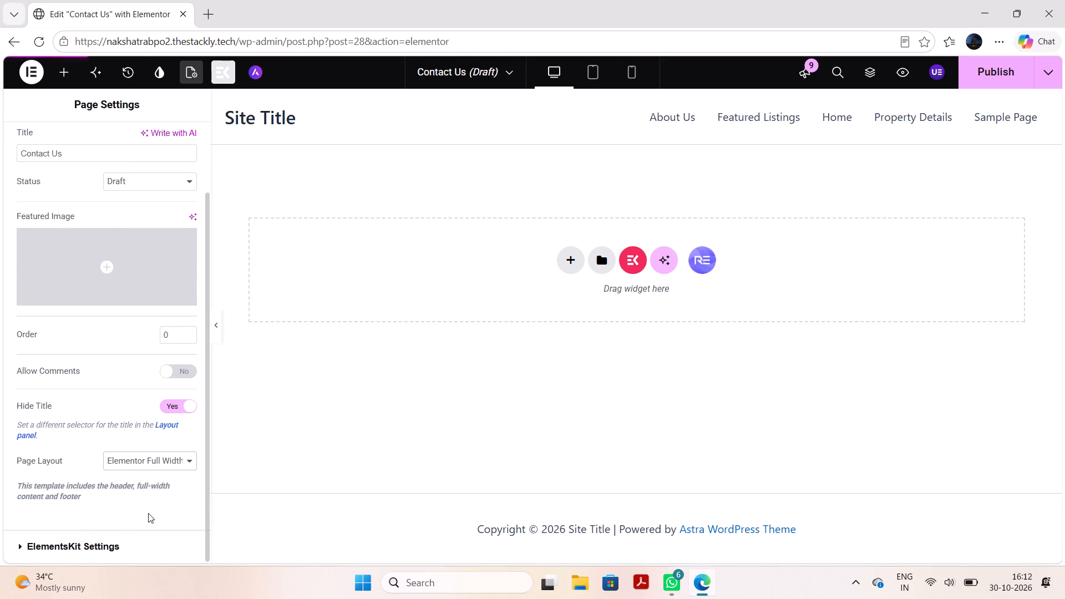
scroll(148, 513, down, 2)
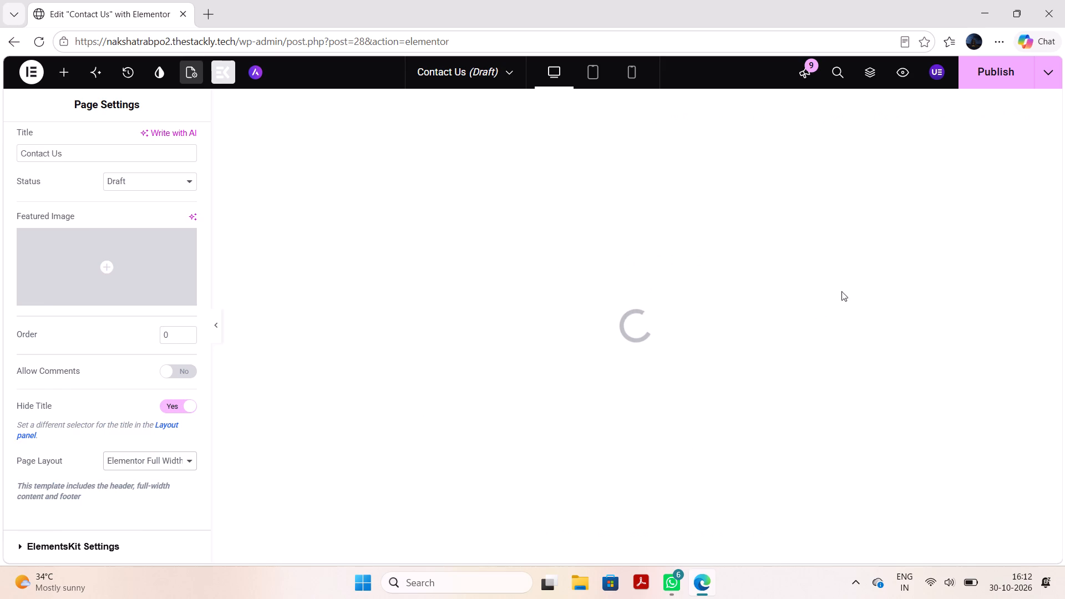
click(996, 79)
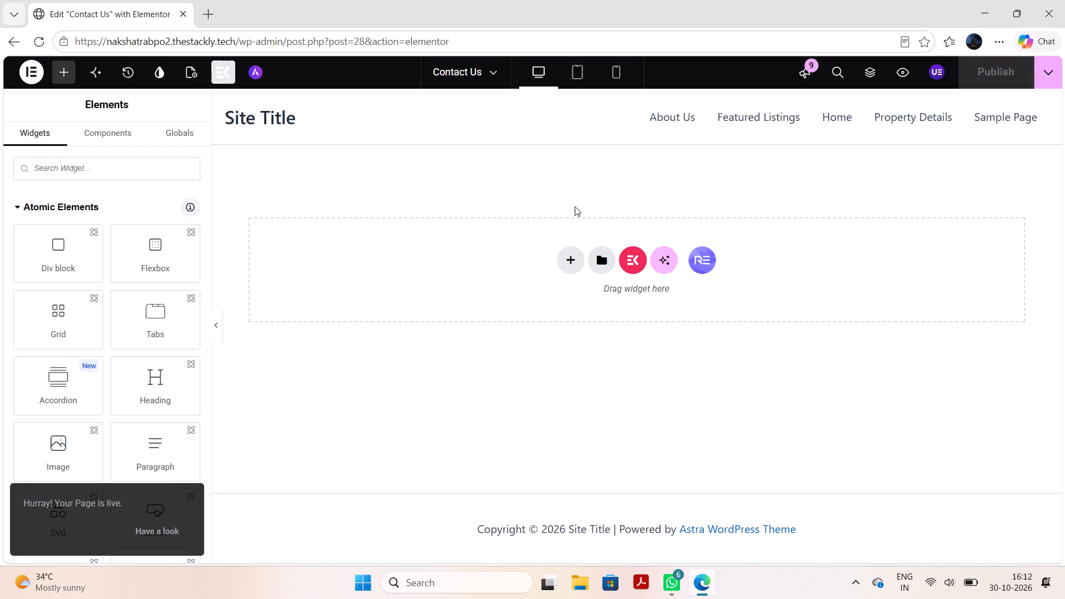
Leave the Elementor editor for the site's front page and open the WordPress dashboard at /wp-admin.
click(458, 72)
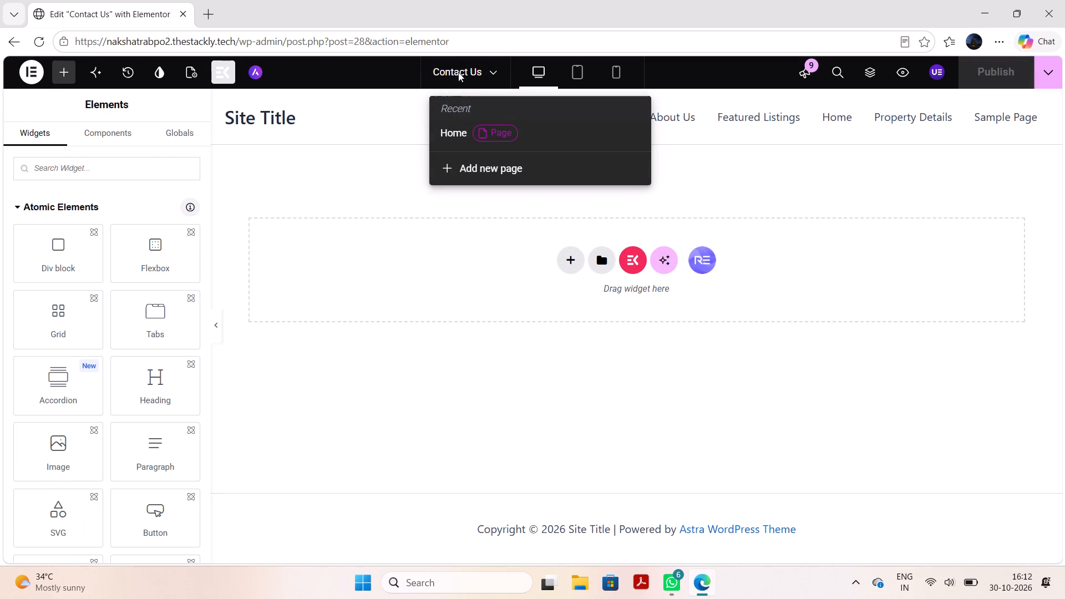
drag(474, 43, 241, 43)
key(BackSpace)
key(Return)
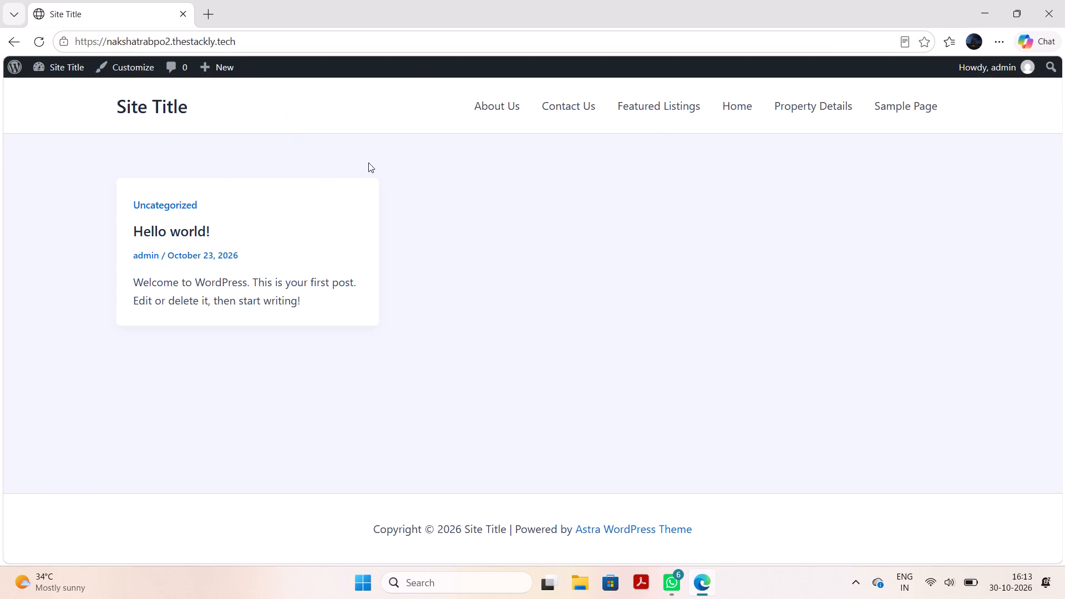
click(300, 38)
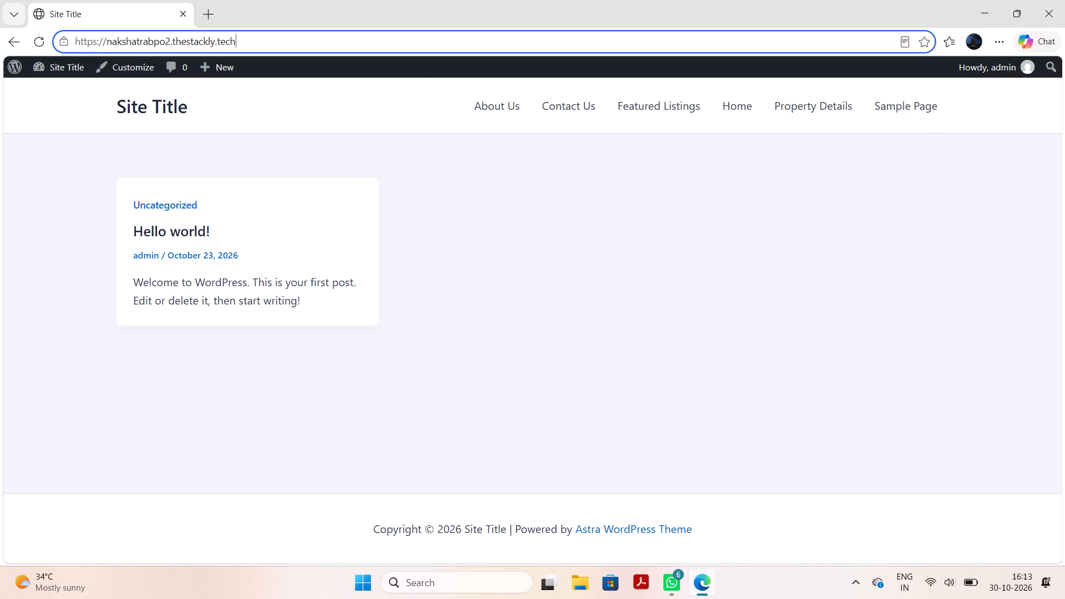
click(300, 38)
text(/wp-)
key(Return)
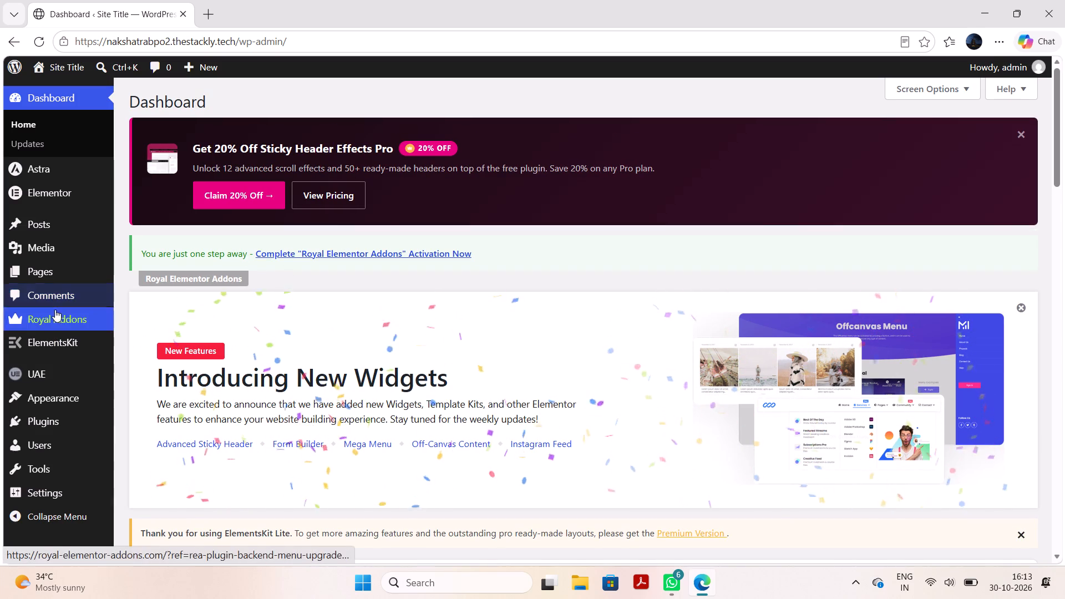
Open the list of all pages in the WordPress admin and review the site's pages.
click(148, 272)
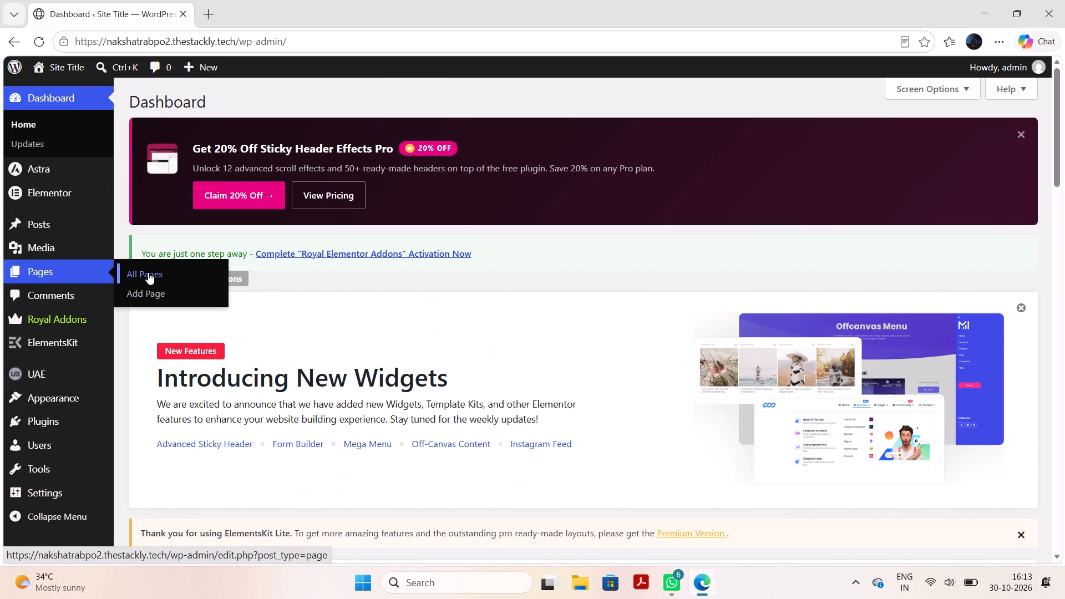
scroll(539, 302, down, 3)
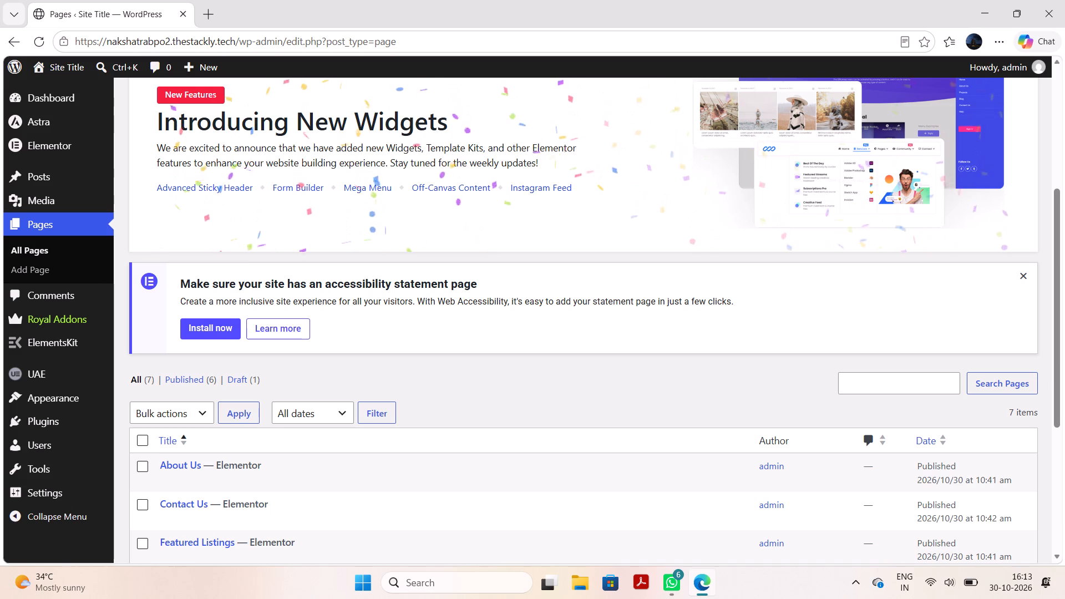
scroll(351, 382, down, 3)
scroll(351, 382, up, 1)
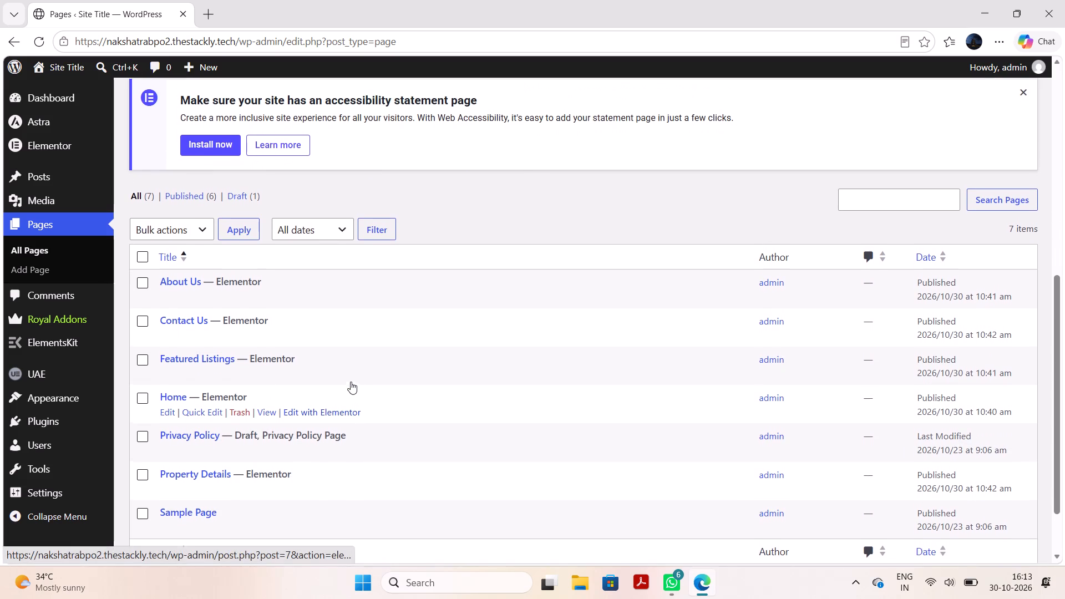
scroll(351, 382, up, 2)
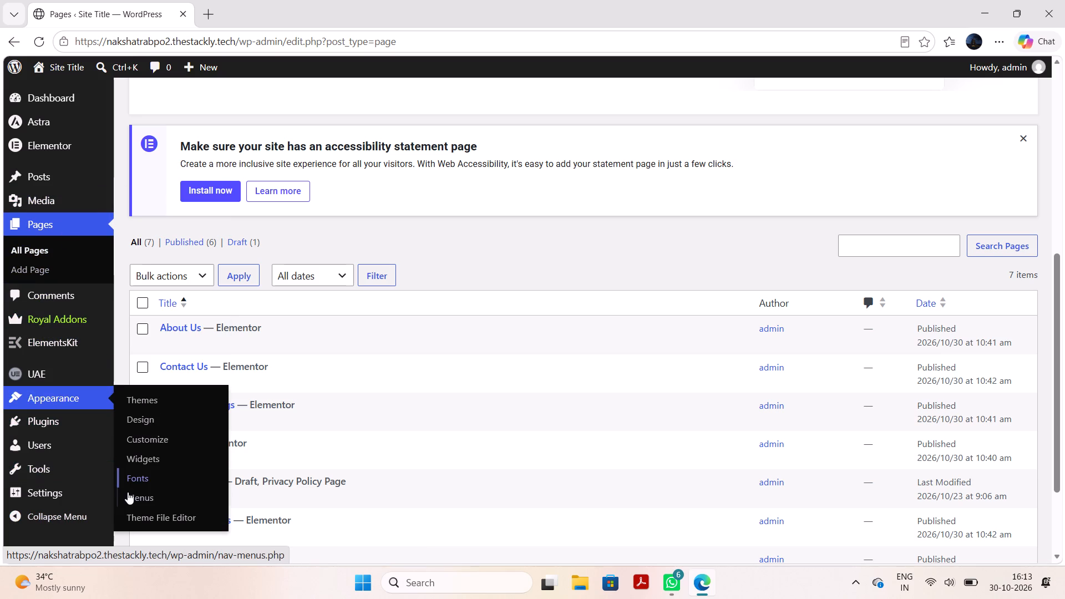
Create a new WordPress navigation menu named "primary" under the site's appearance settings.
click(130, 494)
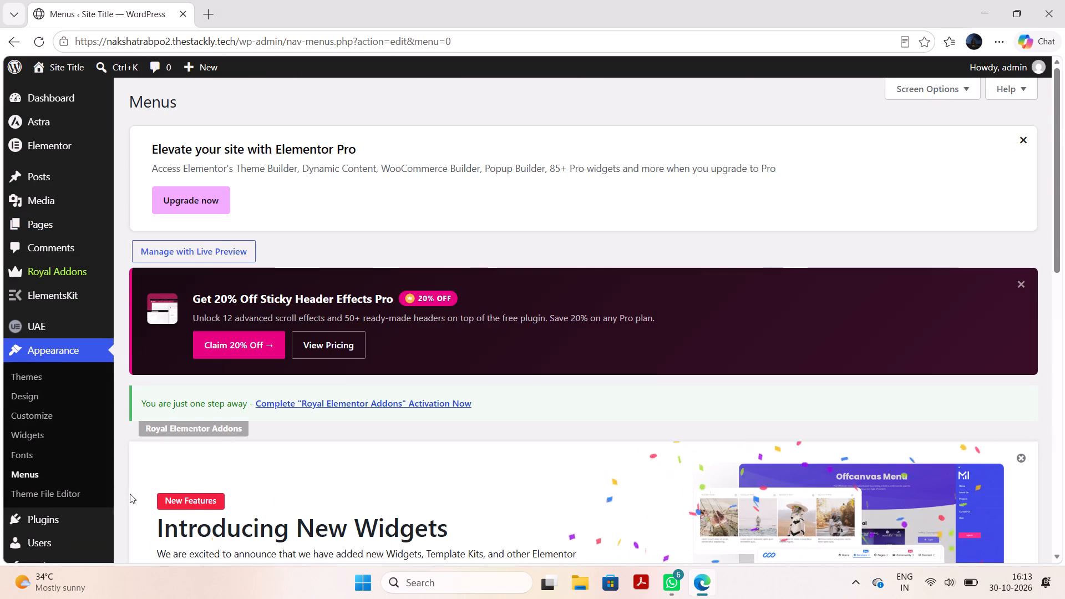
scroll(281, 473, down, 6)
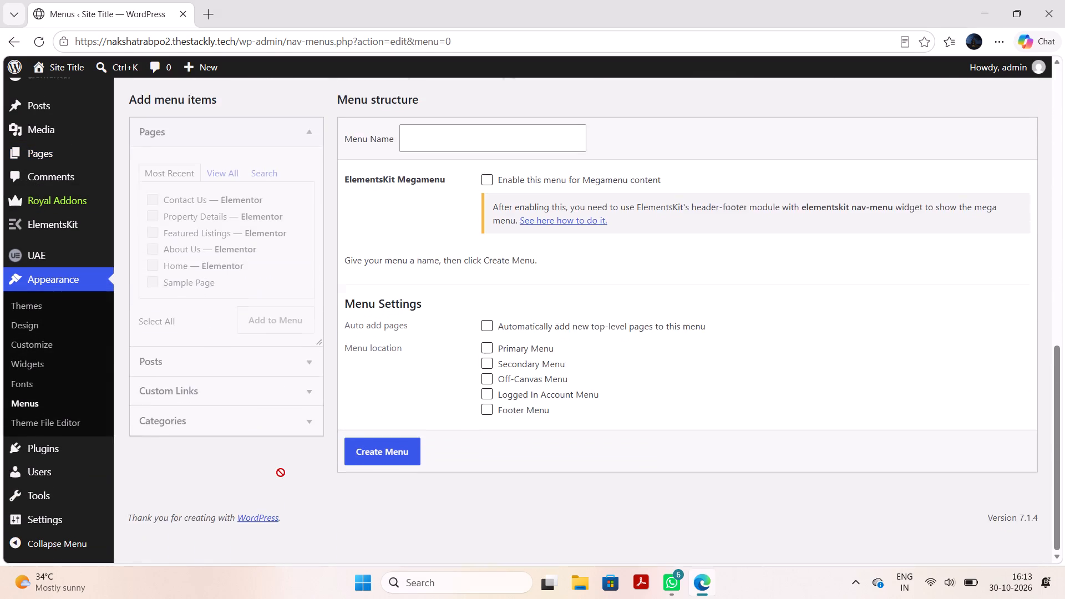
scroll(281, 473, down, 1)
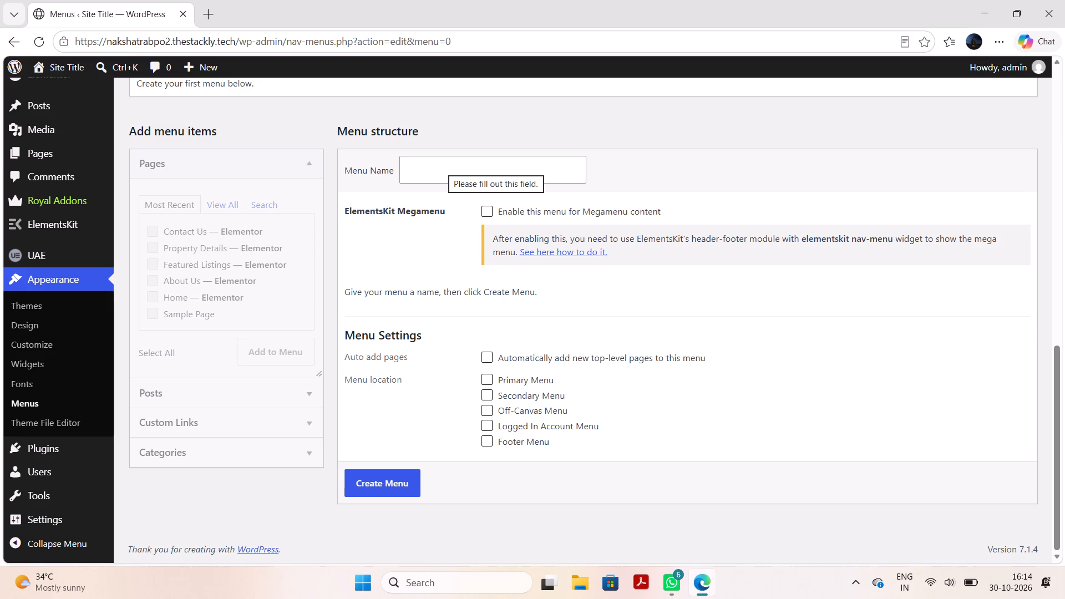
click(412, 165)
text(primaty)
key(BackSpace)
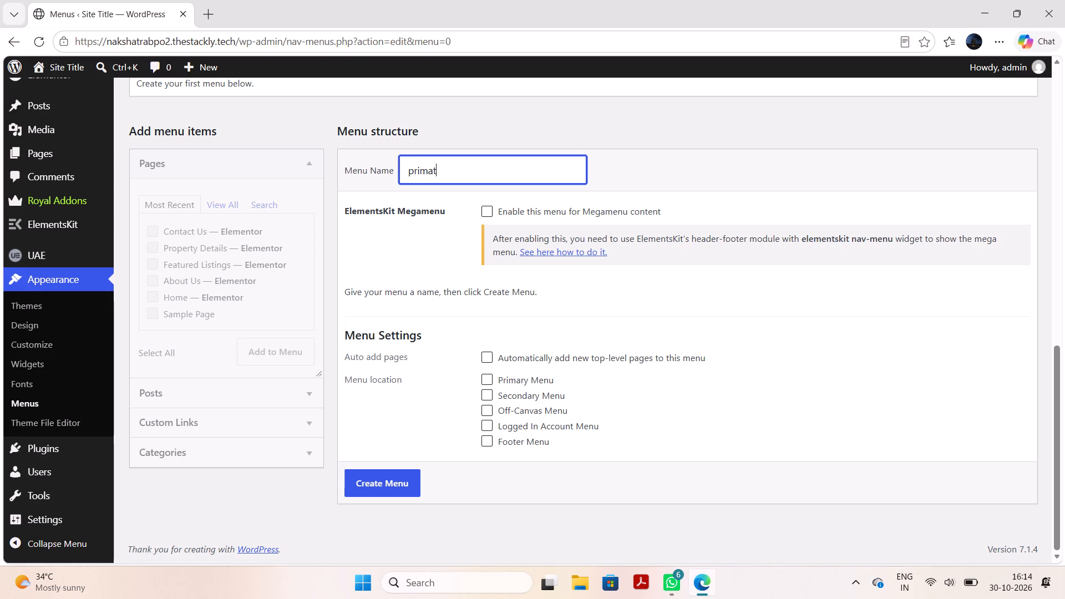
key(BackSpace)
text(ry)
click(383, 485)
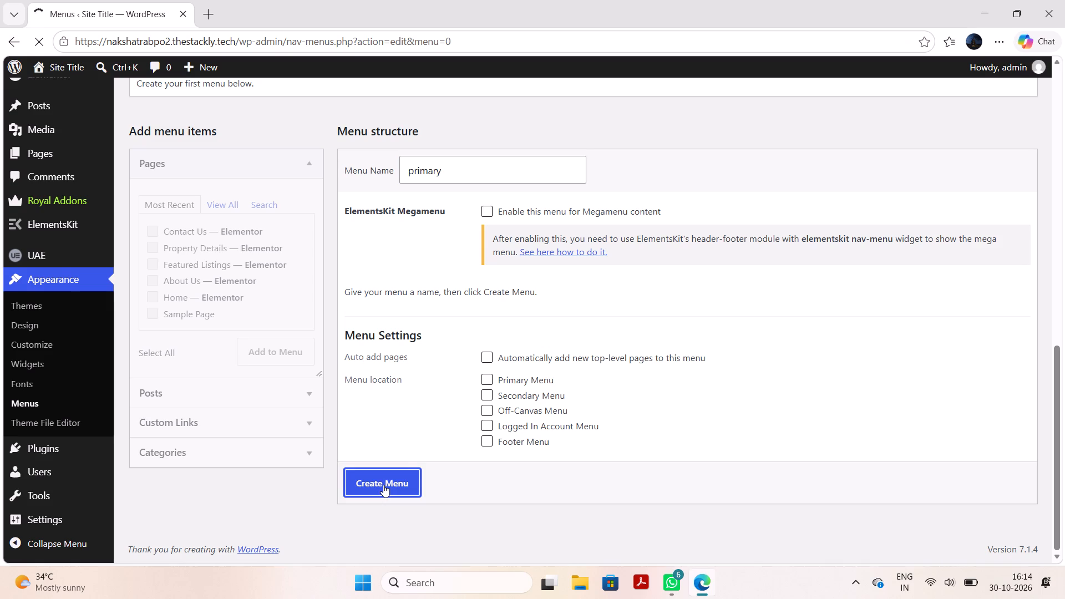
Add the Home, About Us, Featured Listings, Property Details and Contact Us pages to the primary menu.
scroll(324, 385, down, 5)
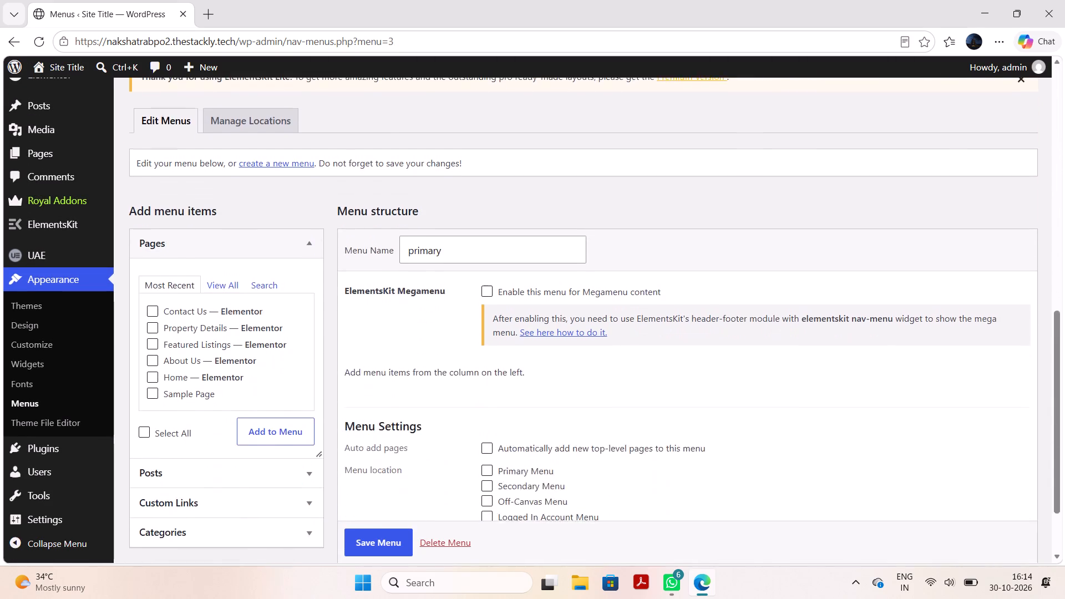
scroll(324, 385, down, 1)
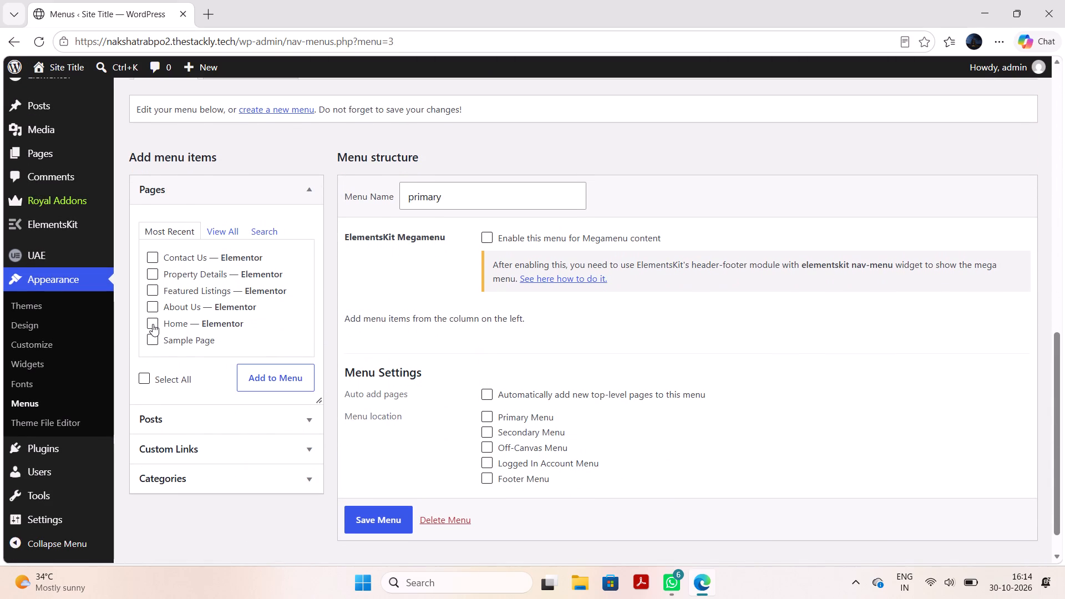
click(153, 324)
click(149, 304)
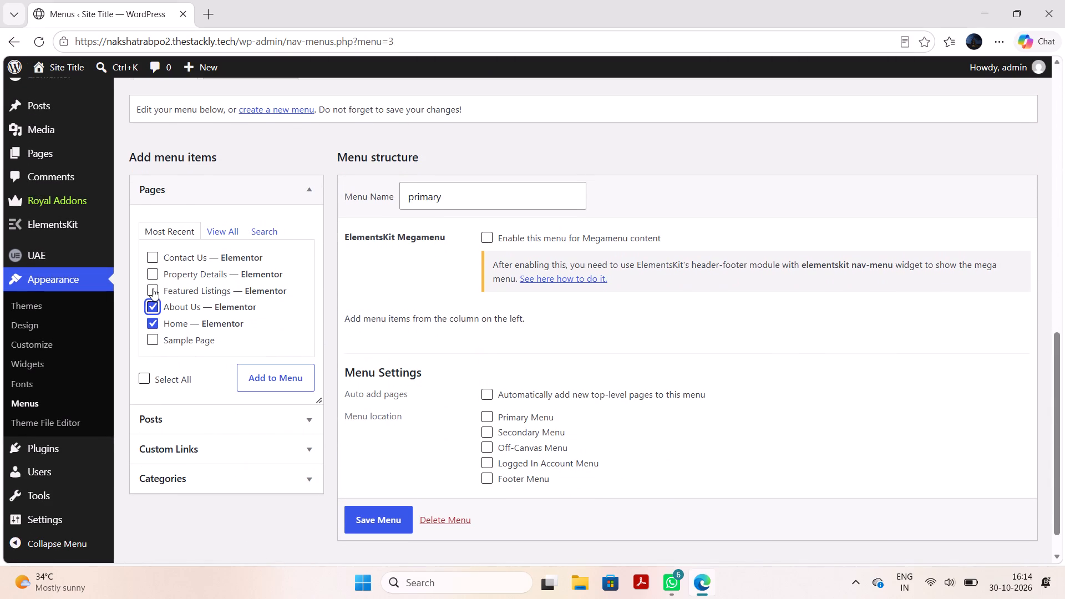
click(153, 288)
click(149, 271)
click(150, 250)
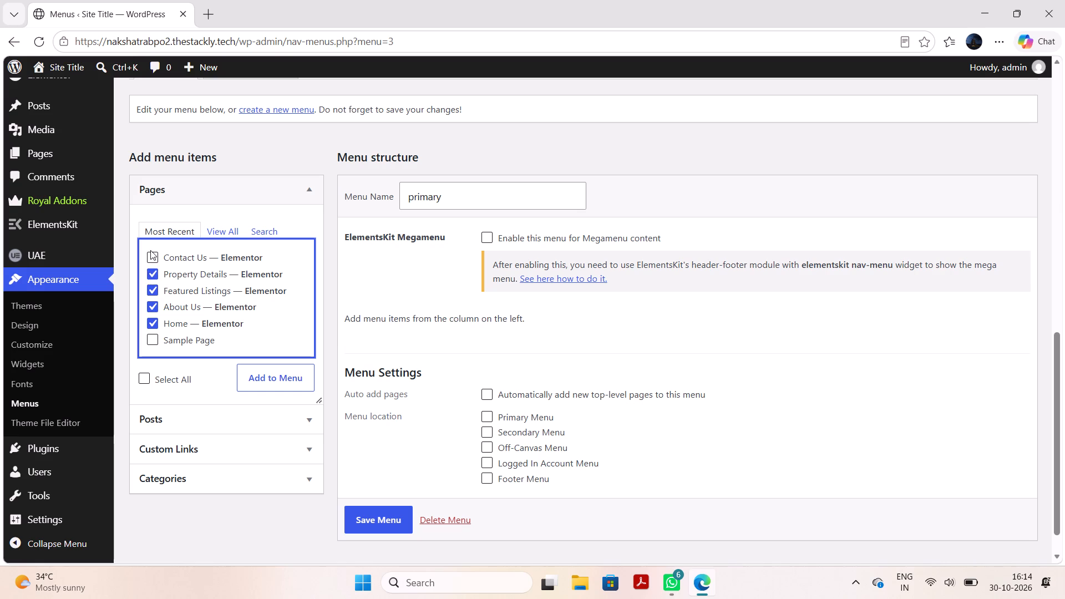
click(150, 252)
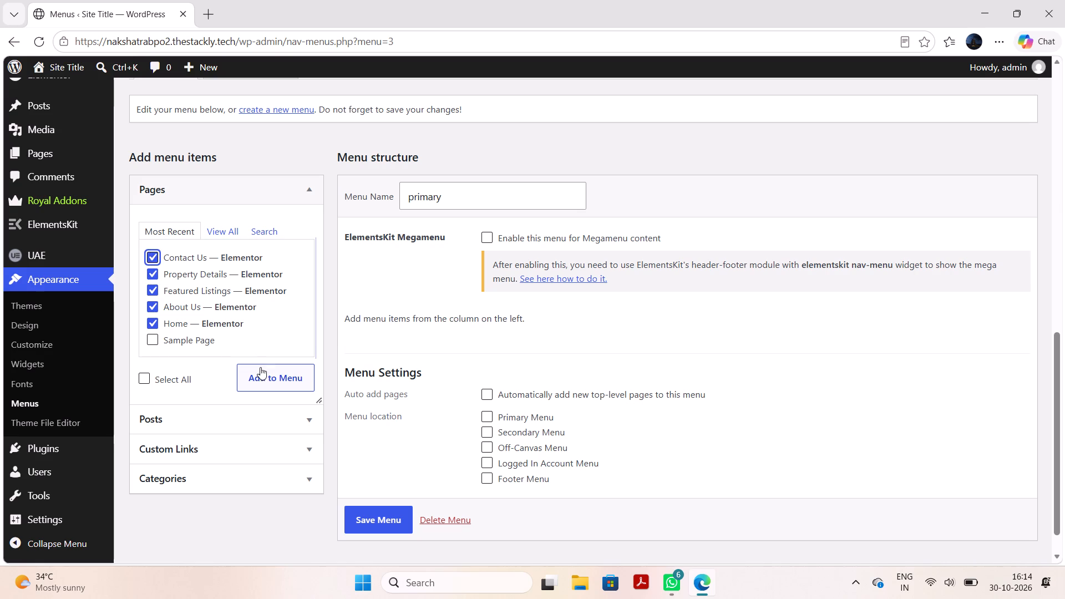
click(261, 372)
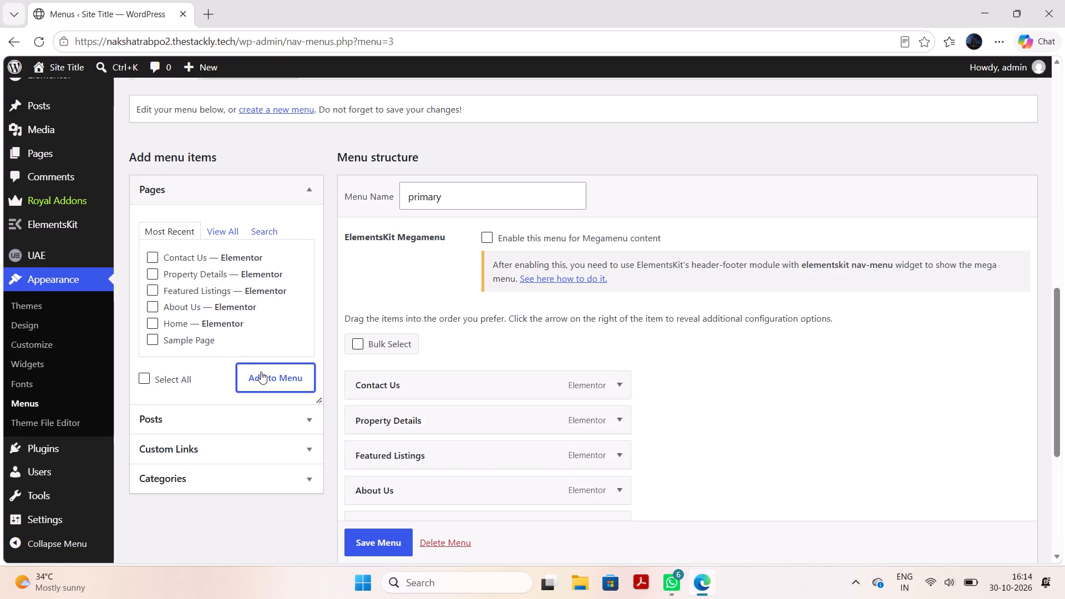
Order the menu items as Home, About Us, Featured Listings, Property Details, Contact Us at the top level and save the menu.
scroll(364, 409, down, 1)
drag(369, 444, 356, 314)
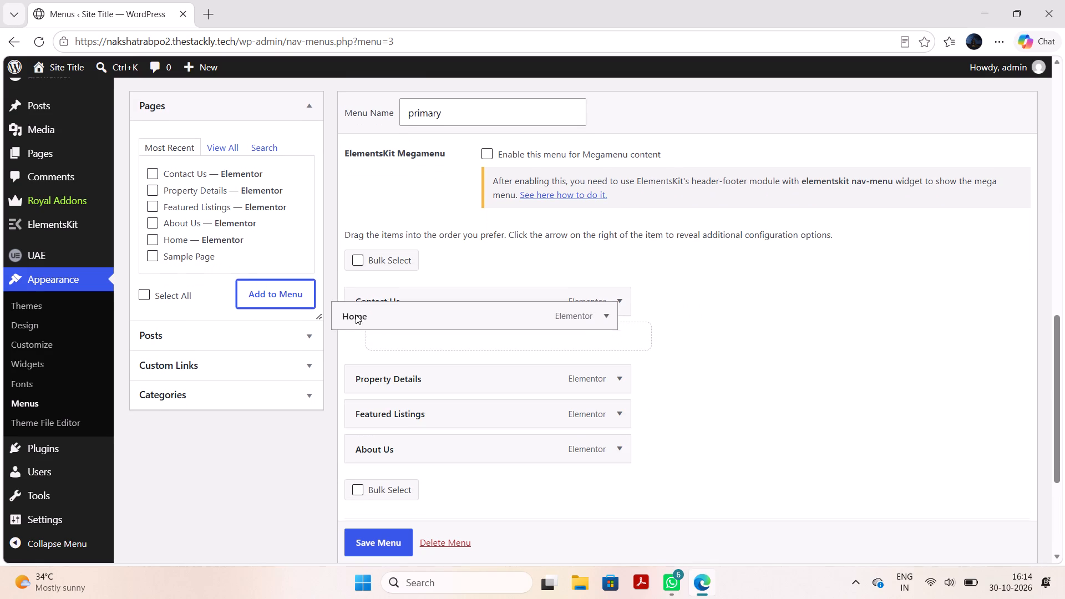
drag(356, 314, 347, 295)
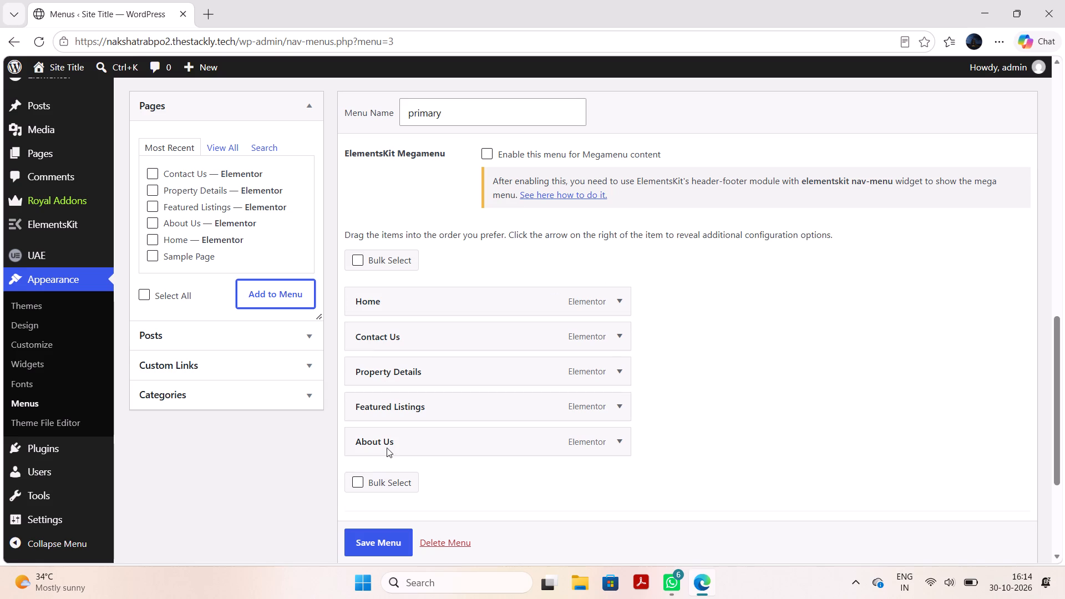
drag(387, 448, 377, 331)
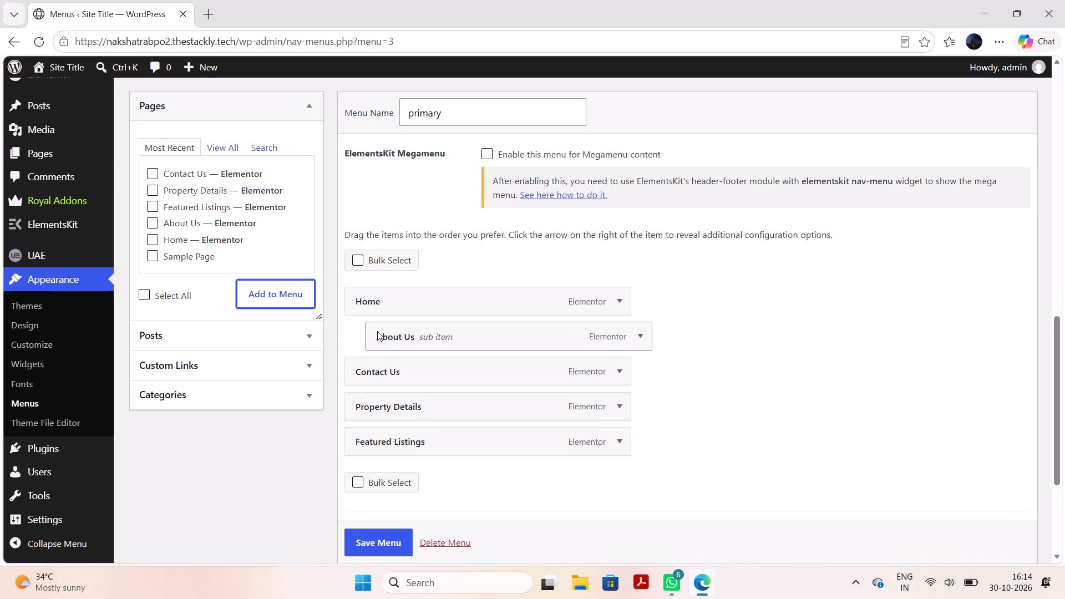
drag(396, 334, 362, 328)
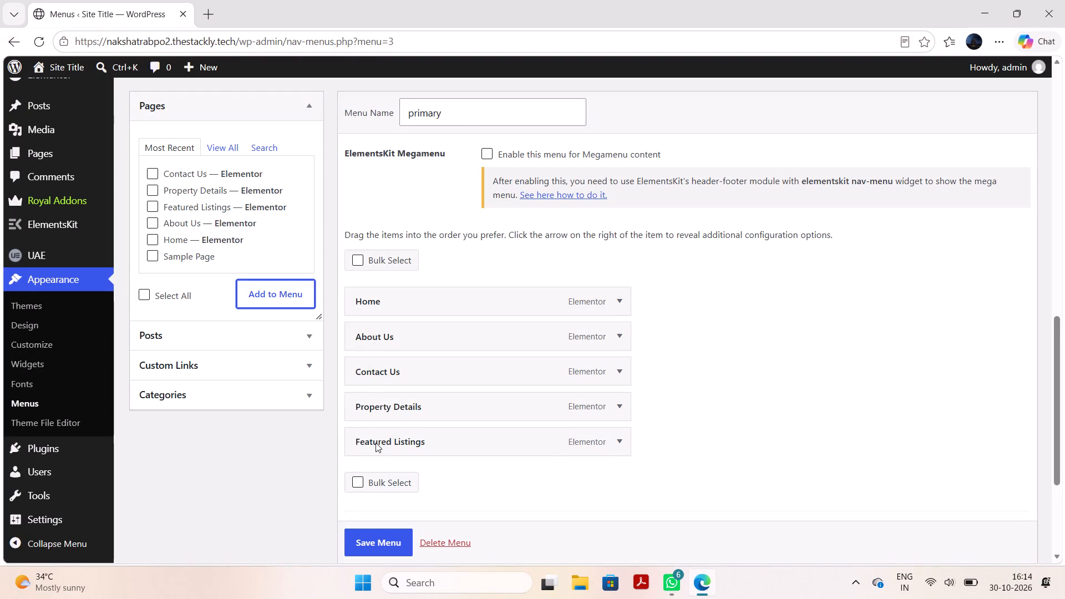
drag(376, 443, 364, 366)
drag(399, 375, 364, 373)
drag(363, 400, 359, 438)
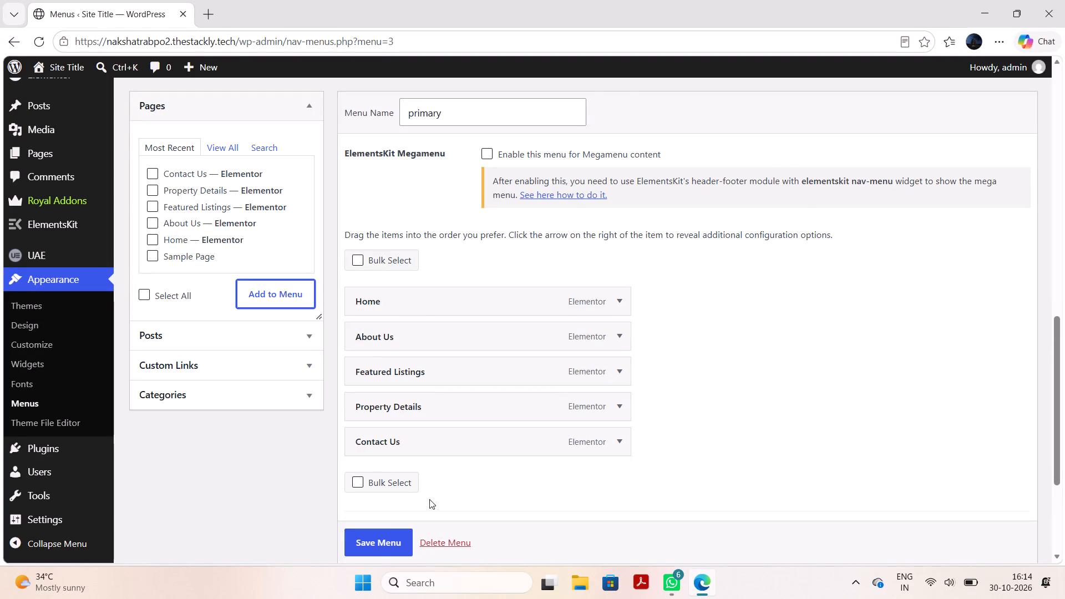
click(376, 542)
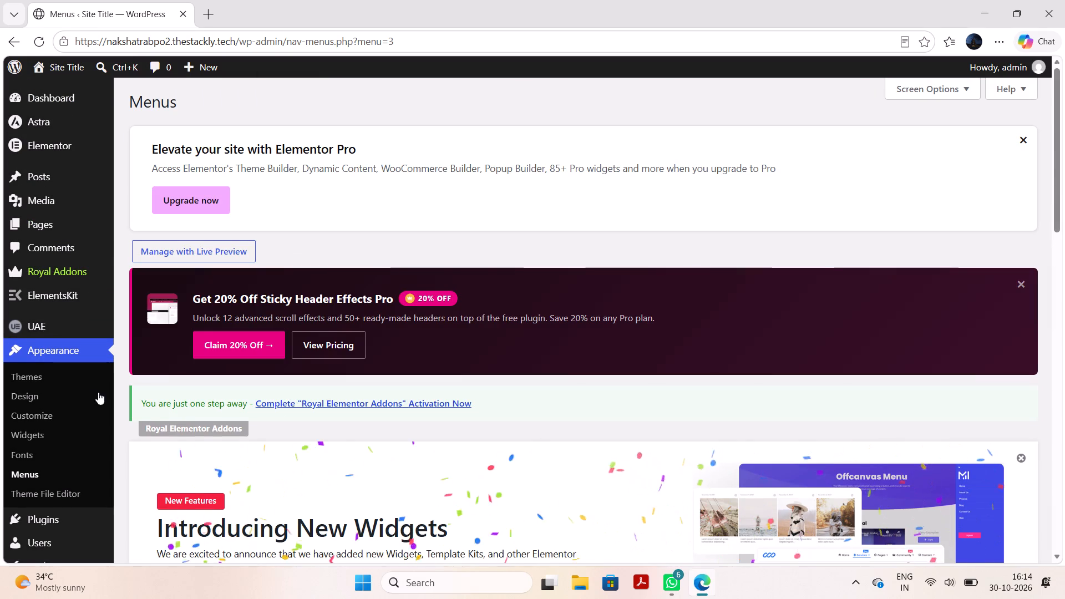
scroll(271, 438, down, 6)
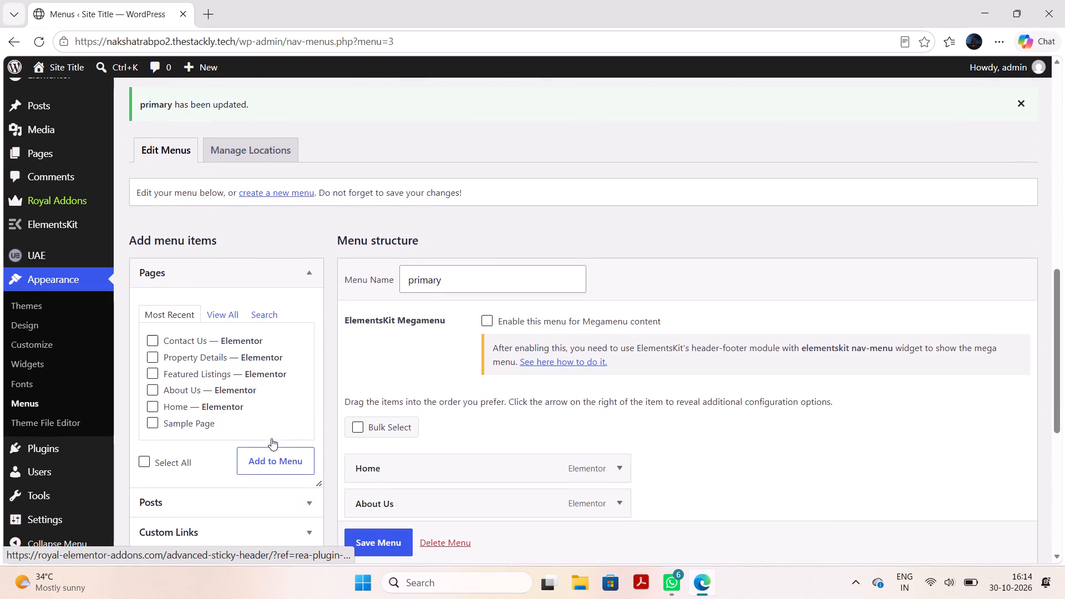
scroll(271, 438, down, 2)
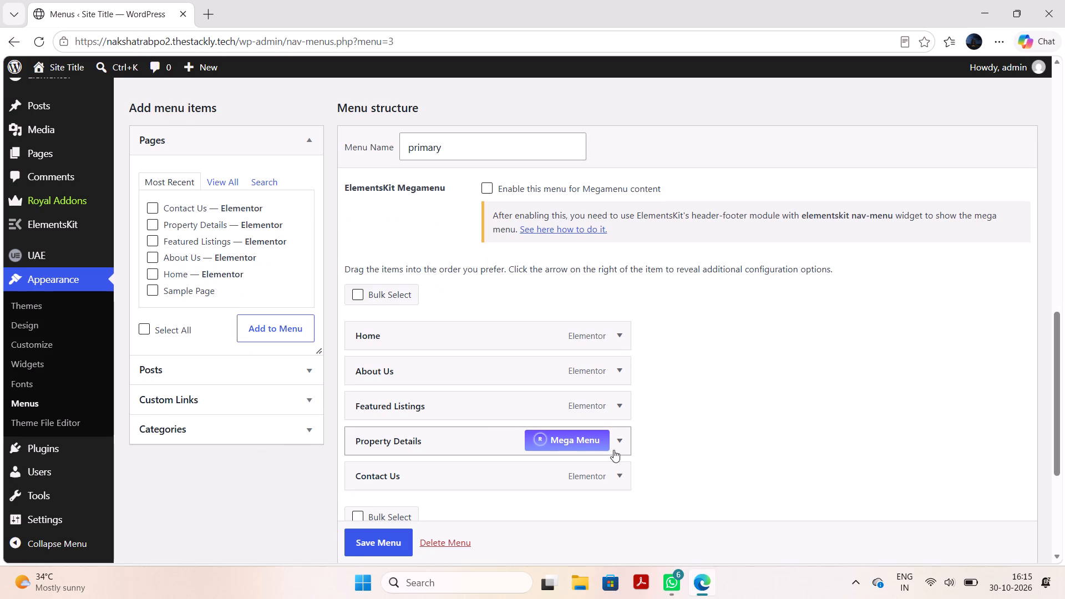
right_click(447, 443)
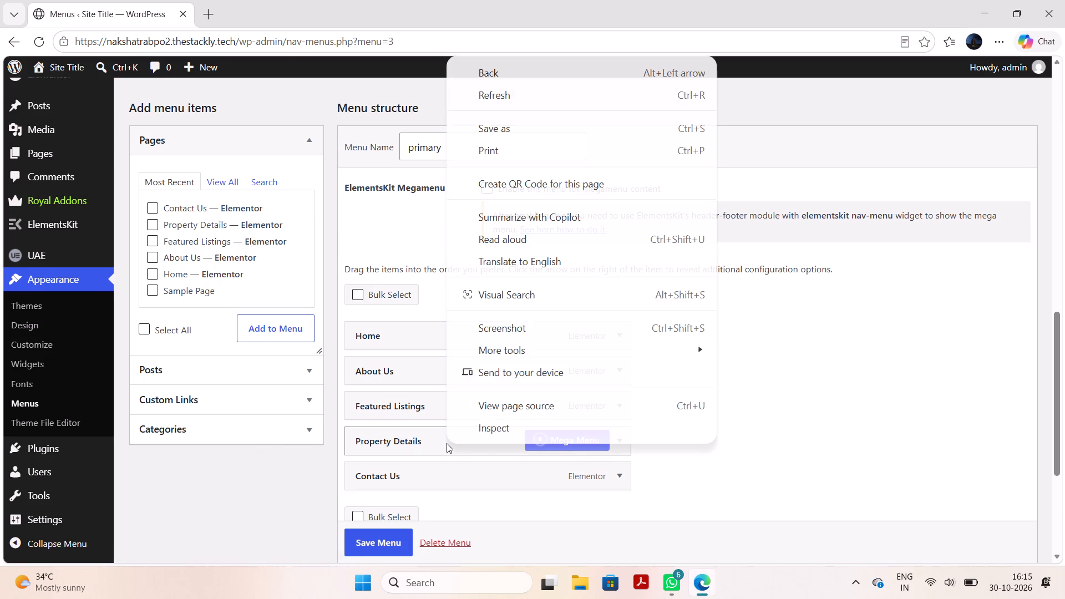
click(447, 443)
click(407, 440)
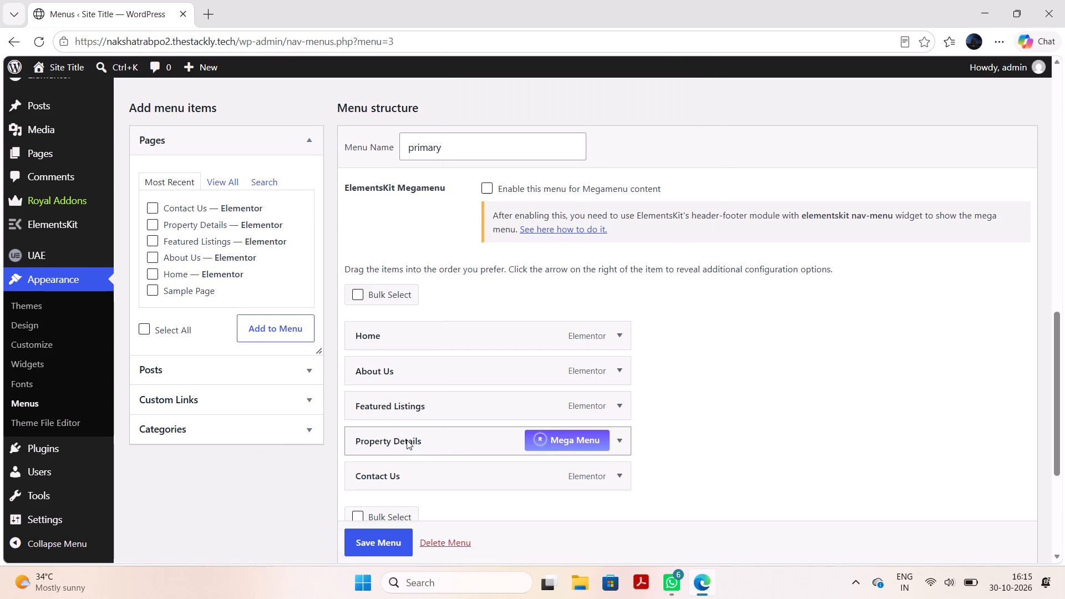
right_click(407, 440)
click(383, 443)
Permanently delete the whole primary menu.
click(444, 544)
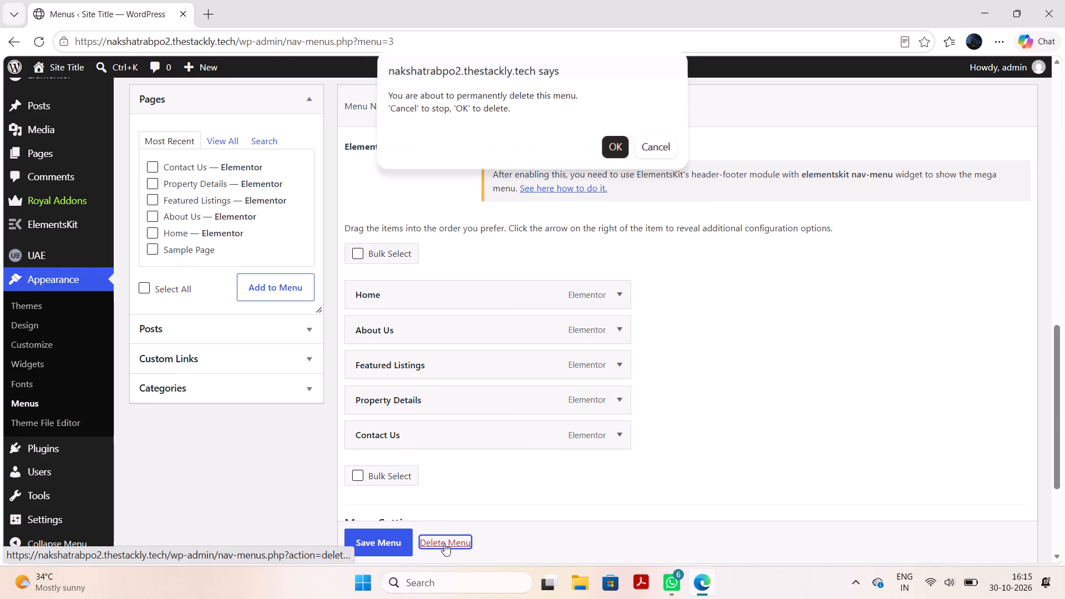
click(616, 147)
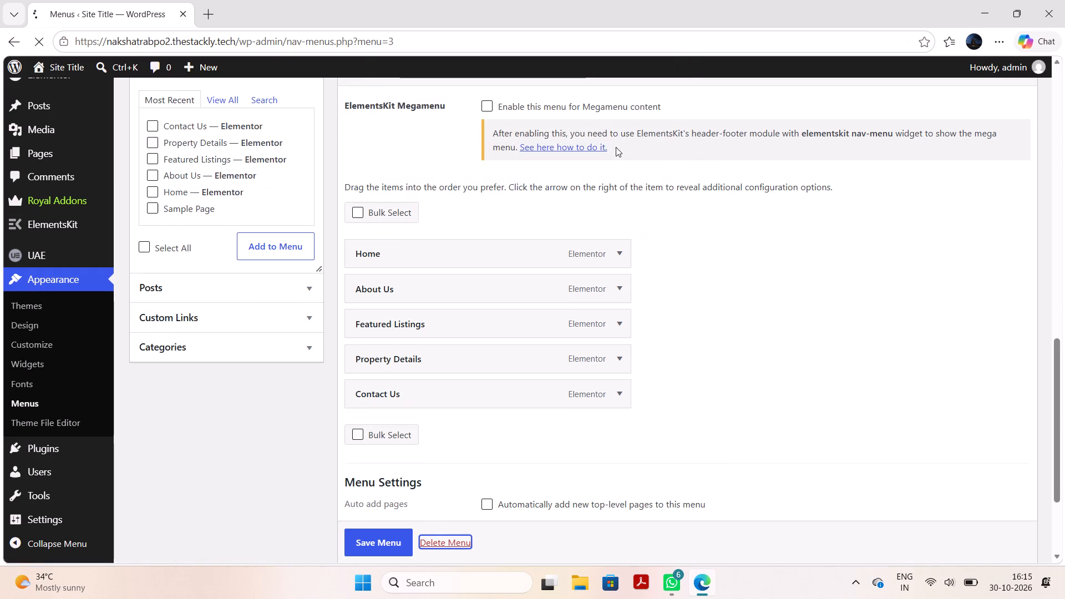
Create a new empty navigation menu named "primary".
scroll(443, 200, up, 2)
scroll(448, 333, down, 2)
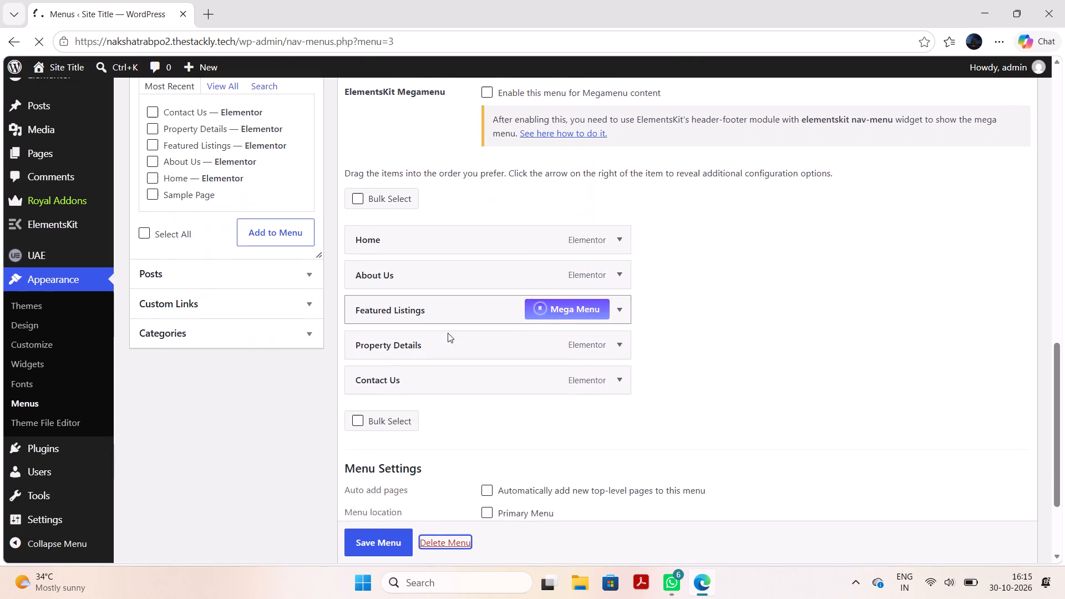
scroll(445, 328, down, 8)
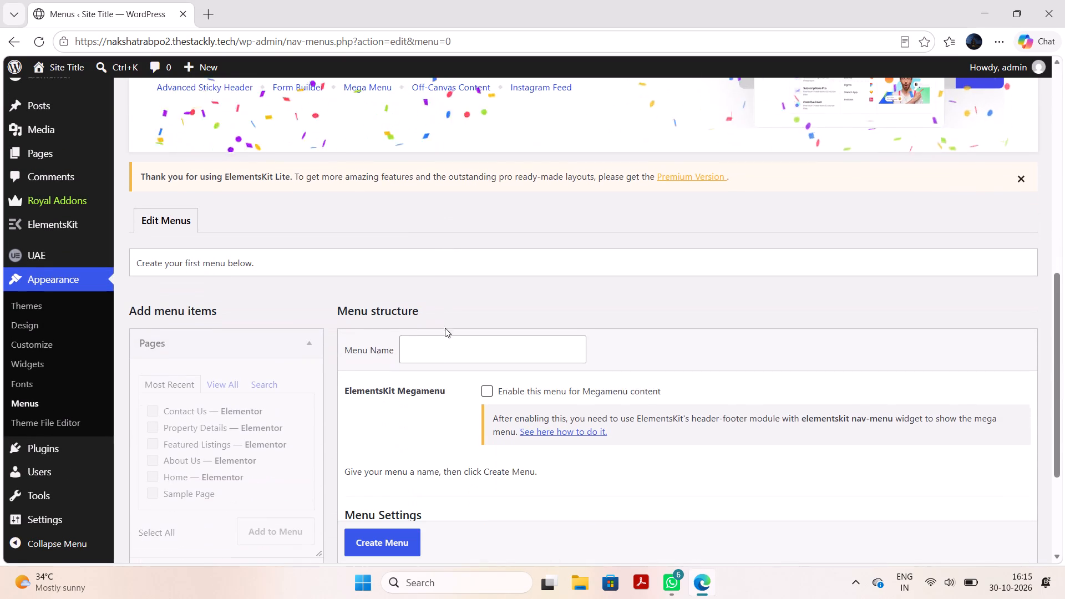
click(445, 338)
click(460, 389)
scroll(460, 389, down, 2)
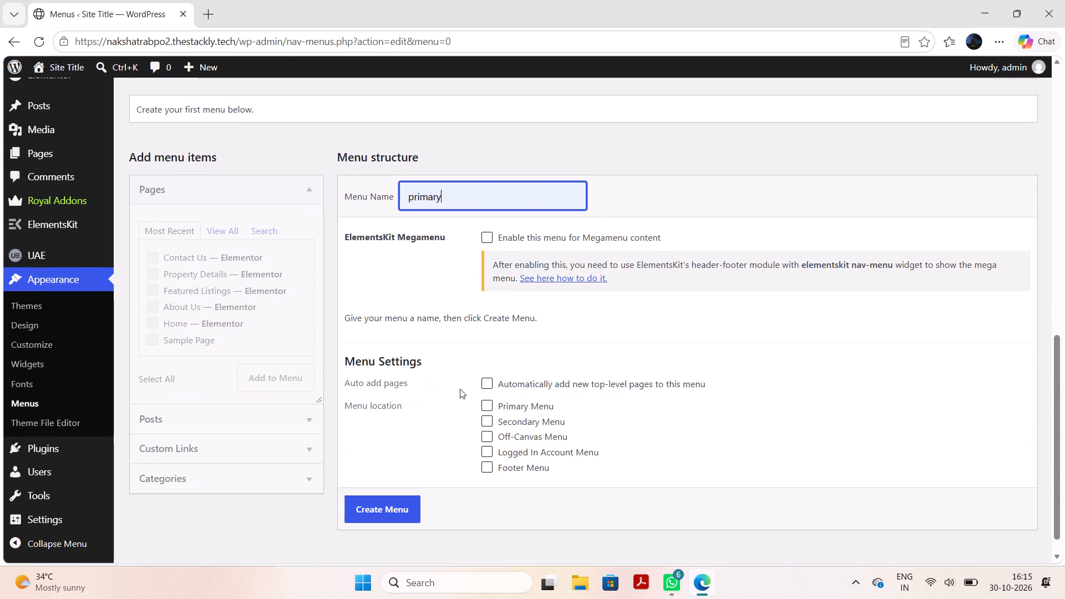
click(392, 474)
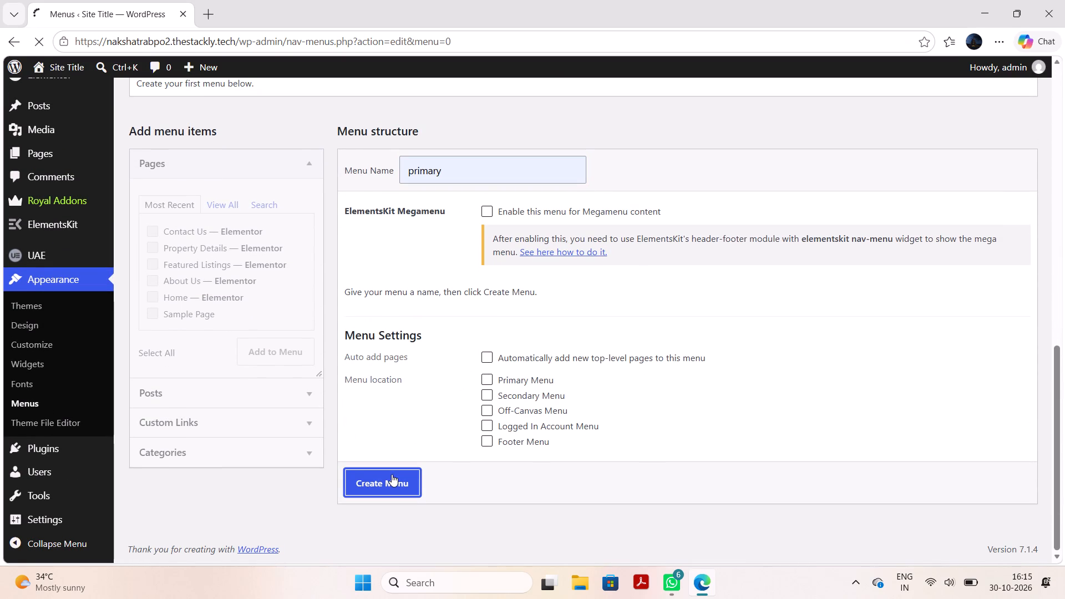
Add the Home, About Us, Featured Listings and Contact Us pages to the new primary menu, leaving out Property Details.
scroll(330, 358, down, 3)
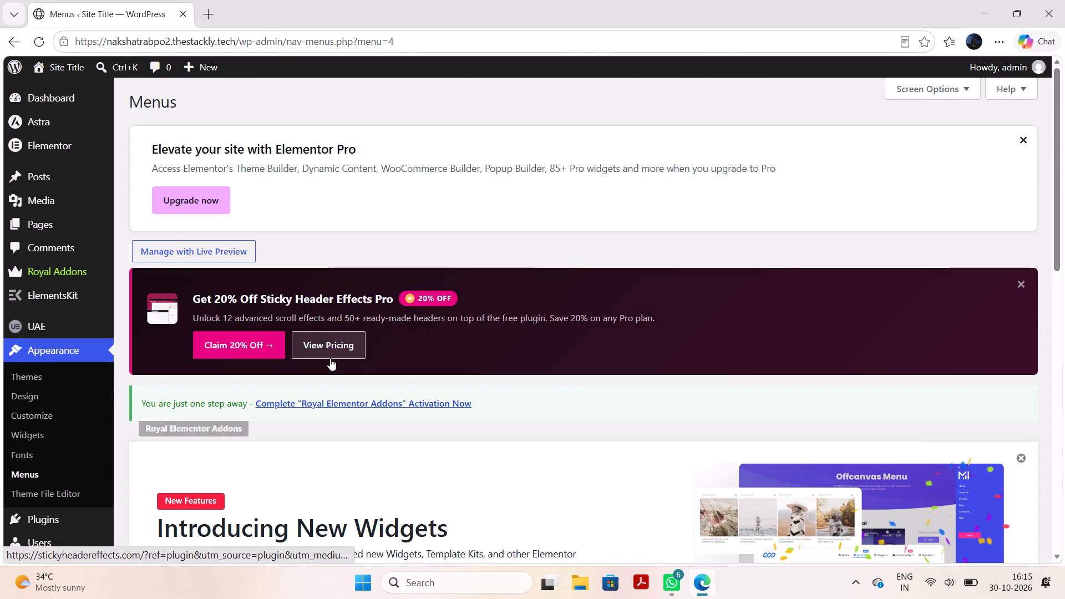
scroll(330, 358, down, 4)
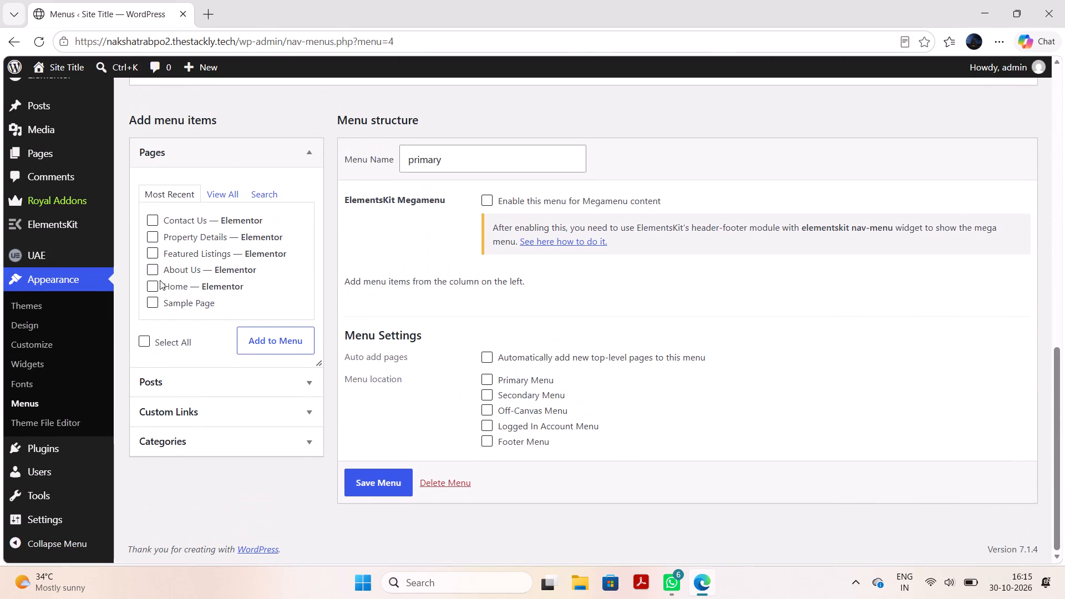
click(154, 283)
click(153, 272)
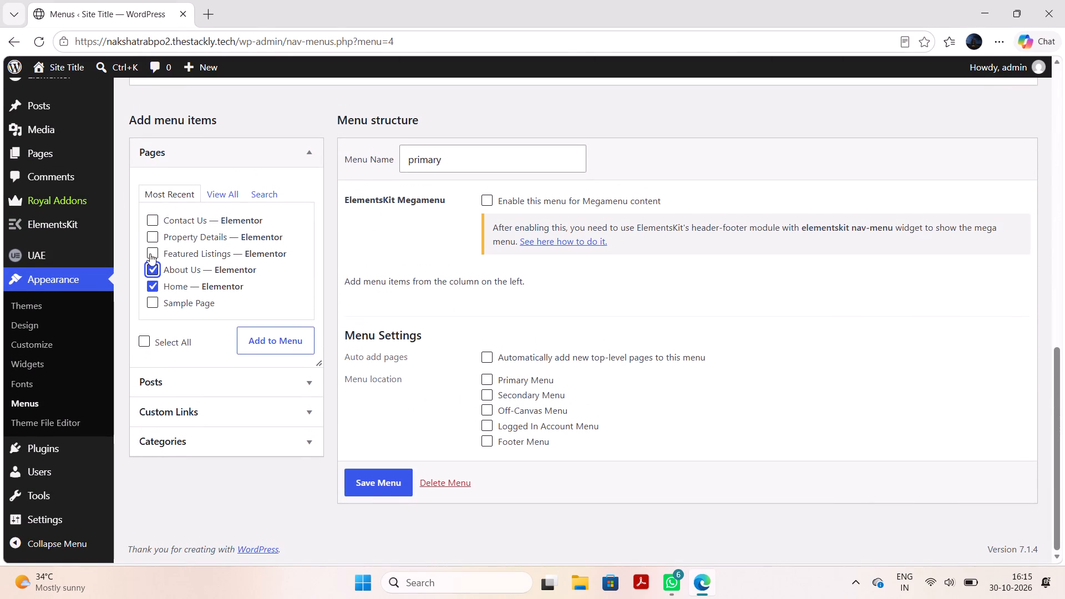
click(149, 247)
click(151, 222)
click(290, 335)
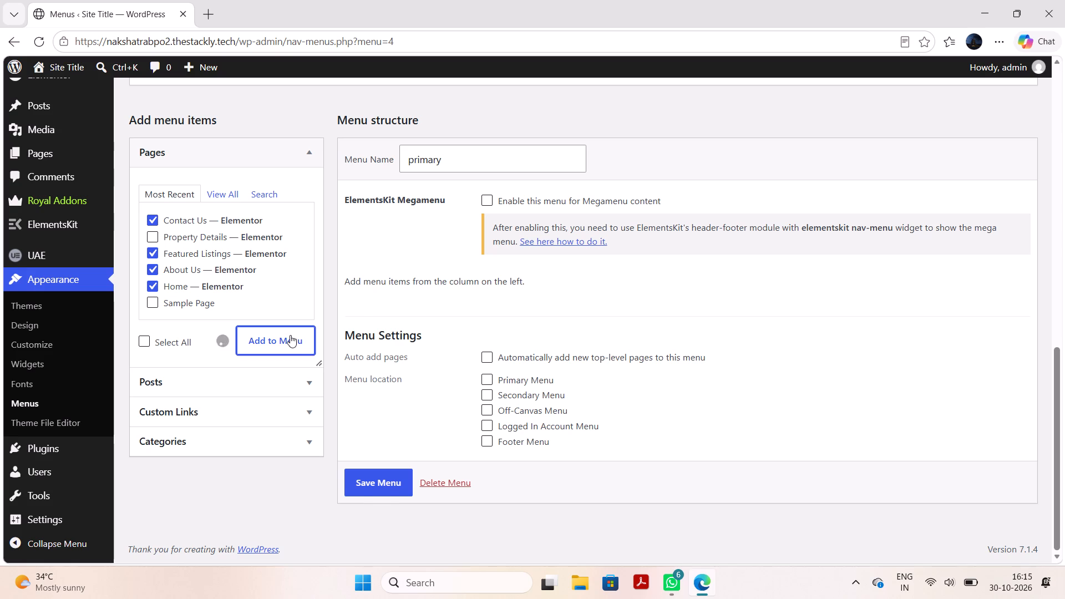
Order the menu items as Home, About Us, Featured Listings, Contact Us at the top level and save the primary menu.
scroll(433, 420, down, 1)
drag(420, 427, 402, 317)
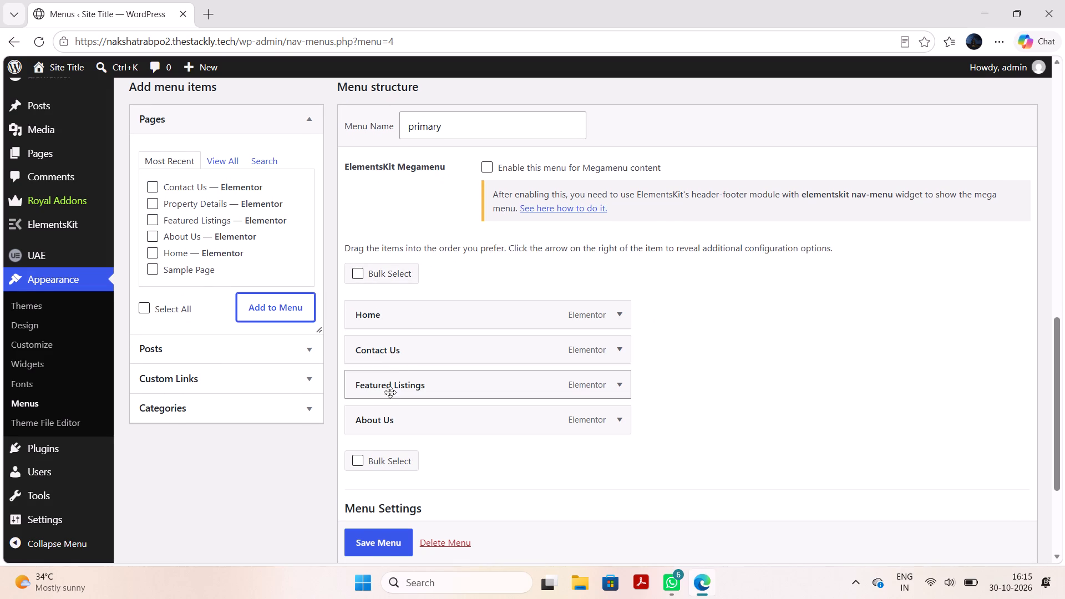
drag(412, 348, 404, 389)
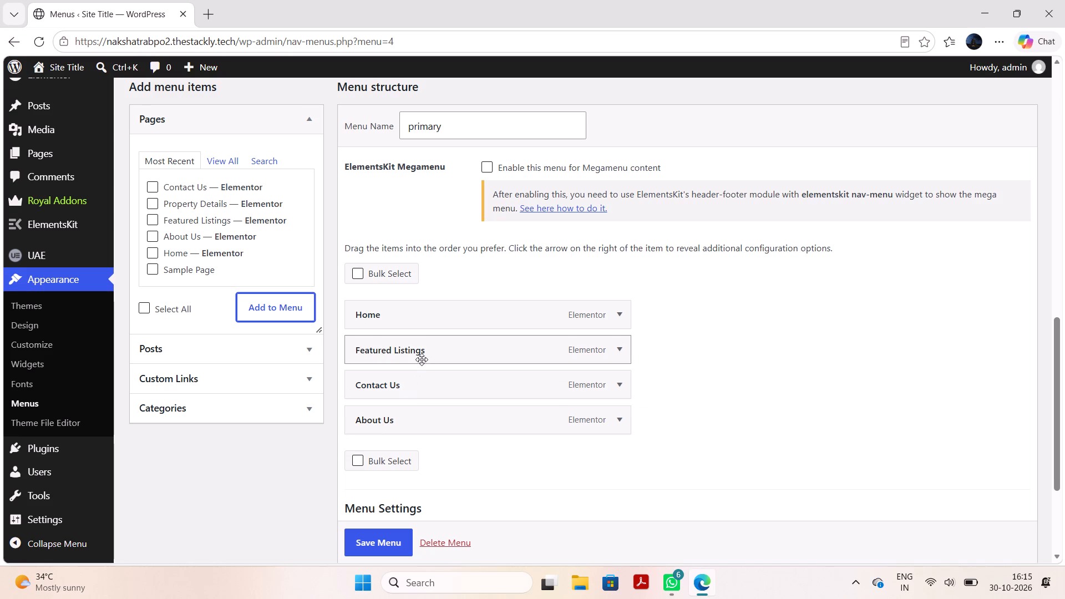
drag(423, 356, 417, 390)
drag(410, 423, 406, 343)
drag(423, 349, 387, 349)
drag(389, 377, 389, 412)
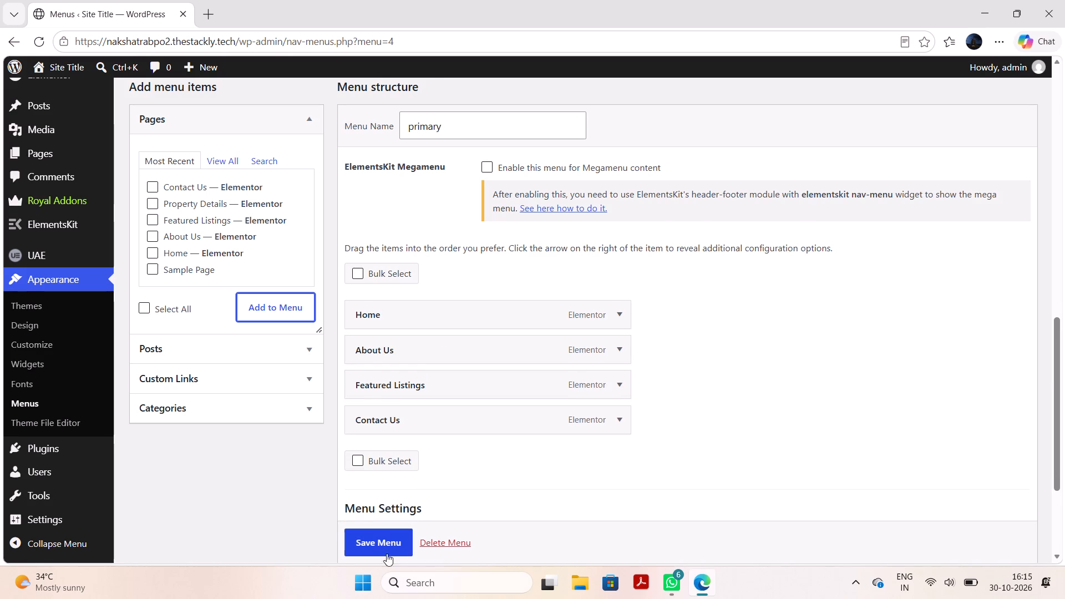
click(381, 540)
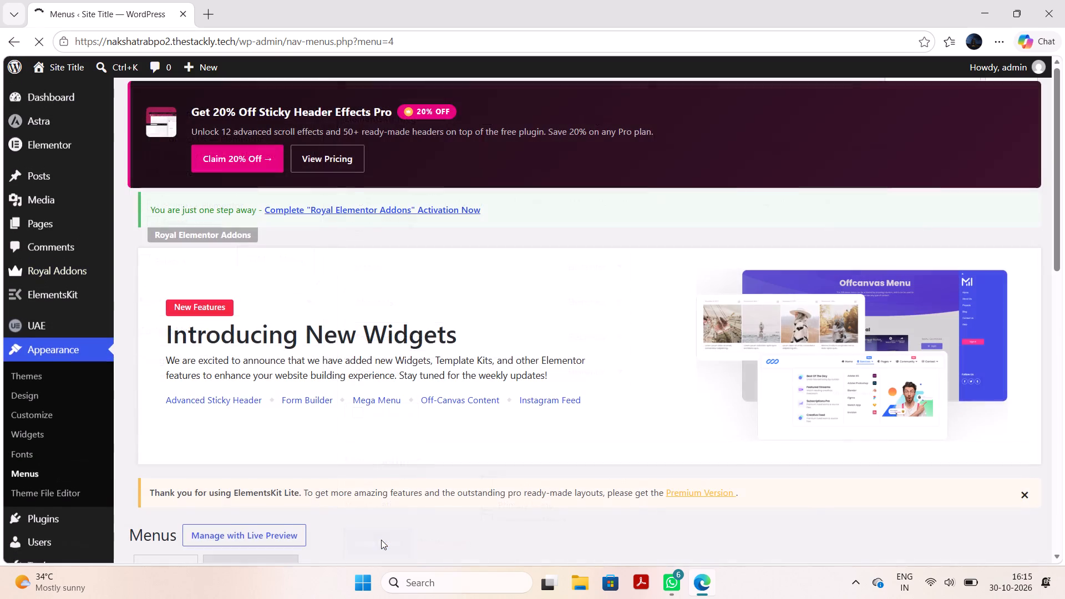
scroll(387, 511, down, 4)
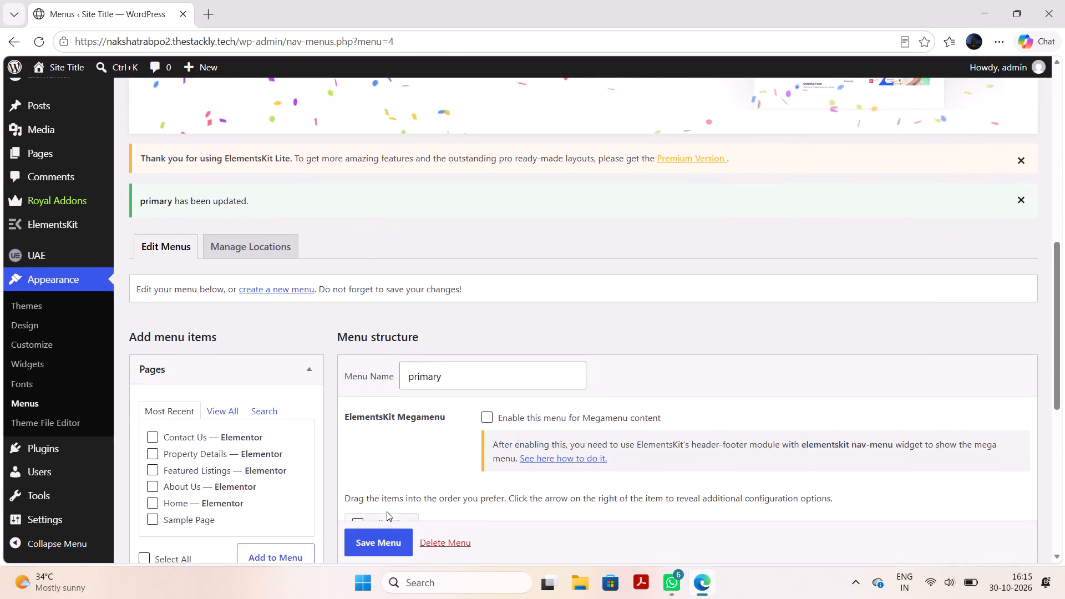
scroll(387, 511, down, 1)
scroll(400, 433, down, 2)
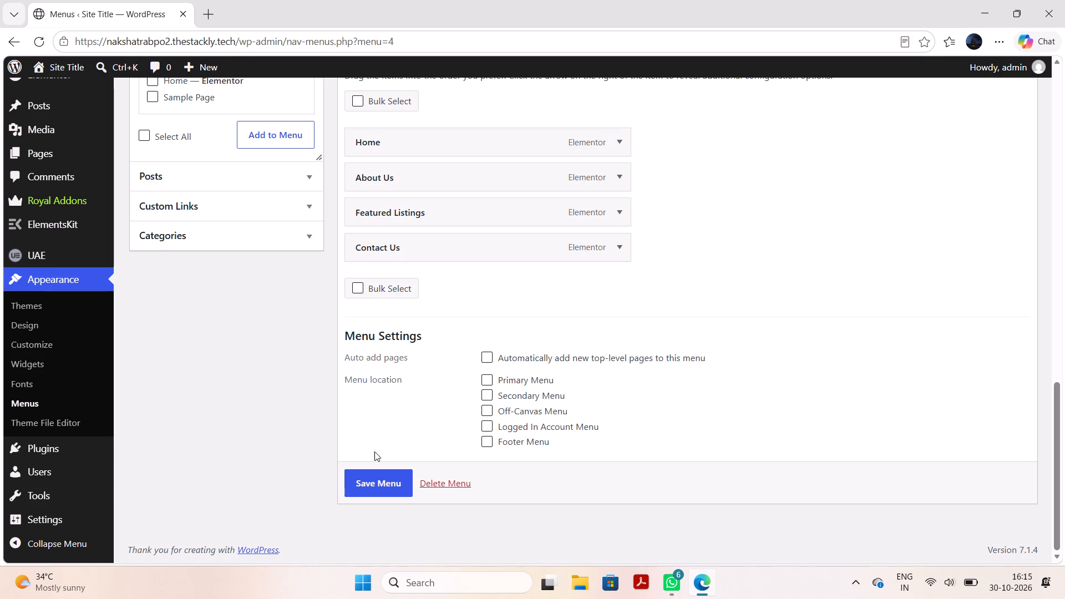
click(367, 485)
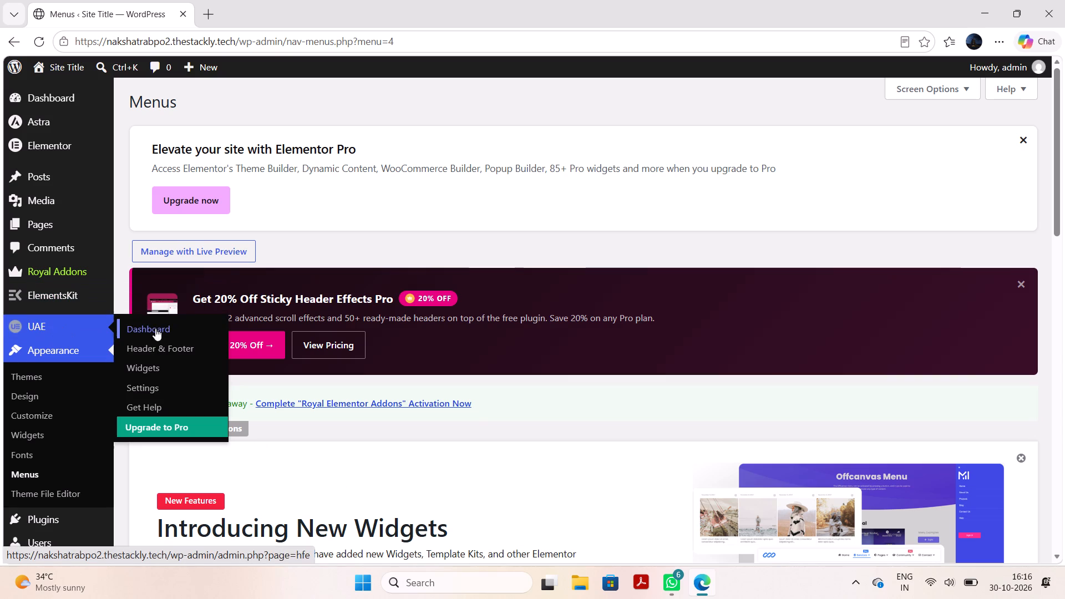
Create a new UAE header and footer template titled "Header", of type Header, displayed on the entire website.
click(149, 345)
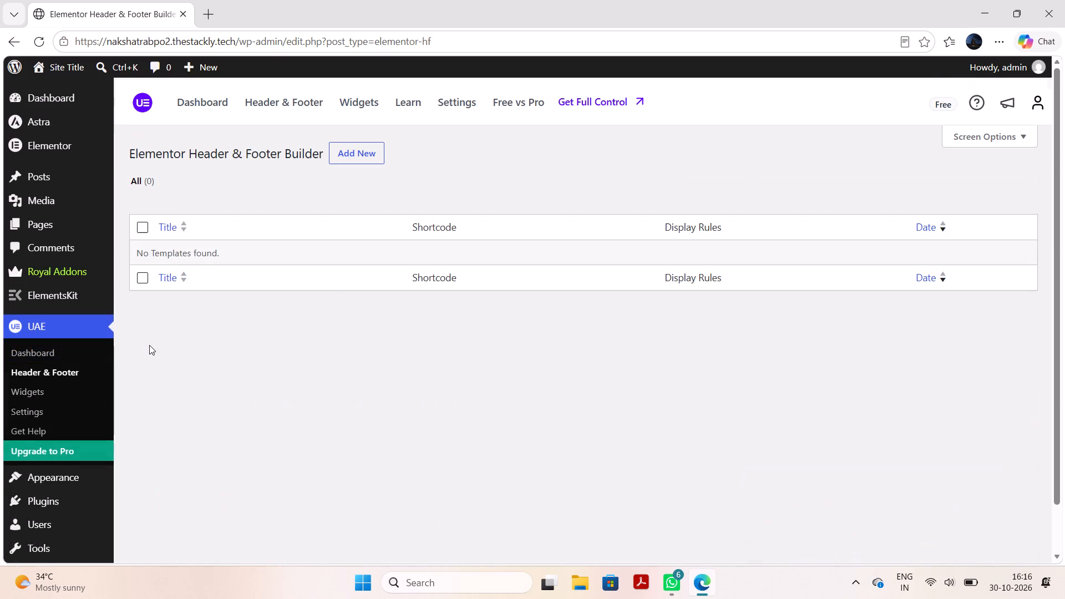
click(260, 101)
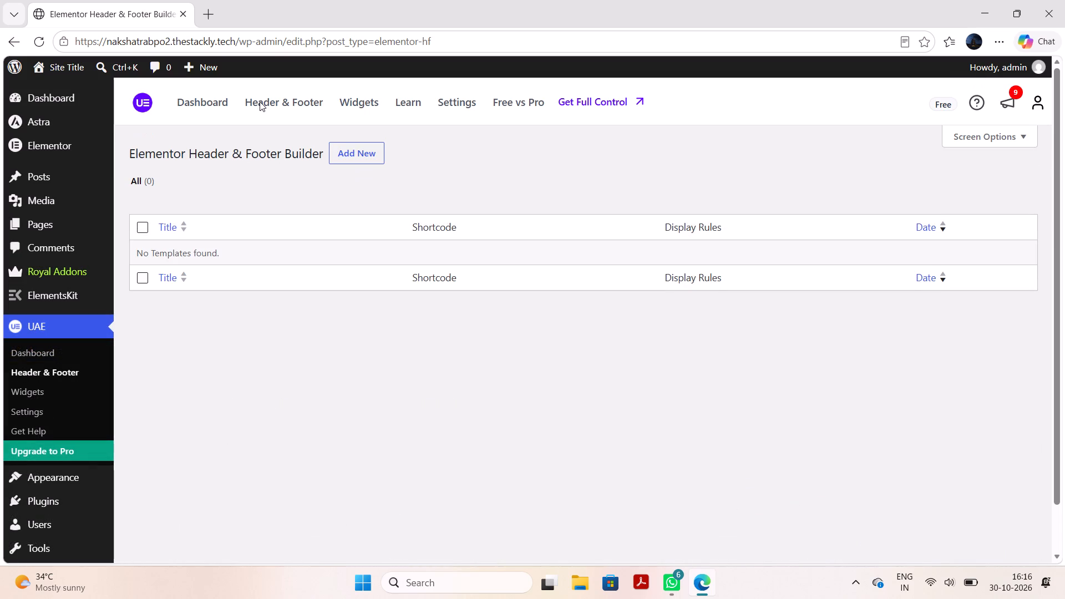
click(354, 147)
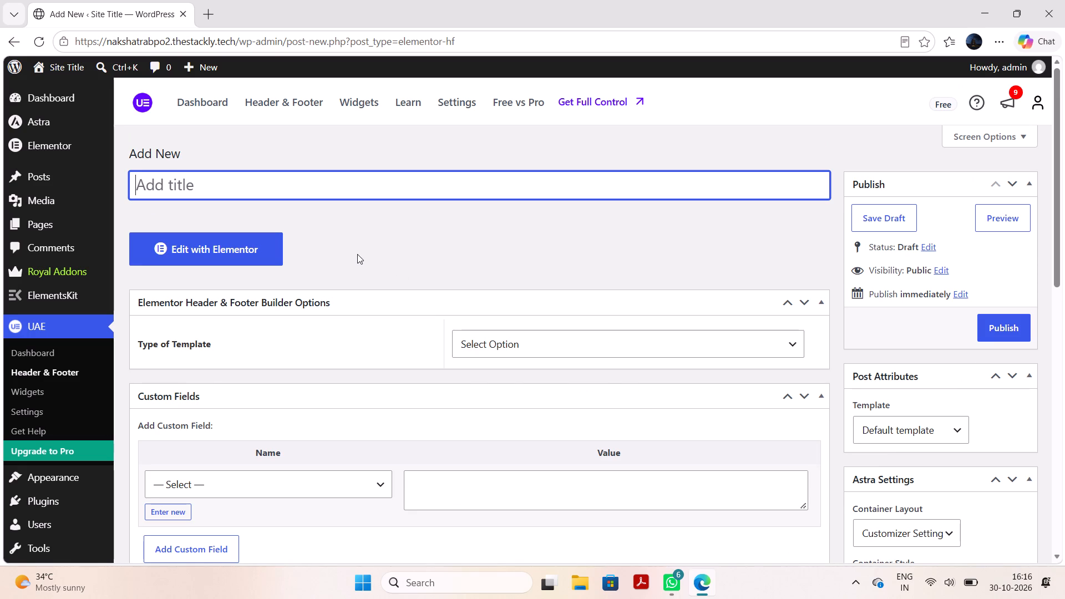
key(h)
text(eader)
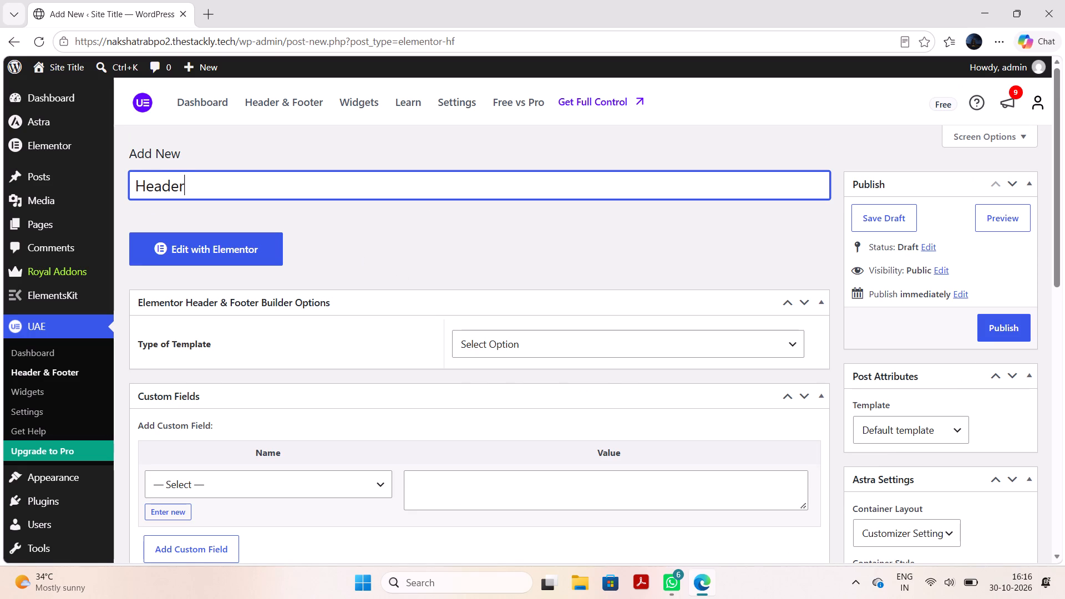
click(516, 338)
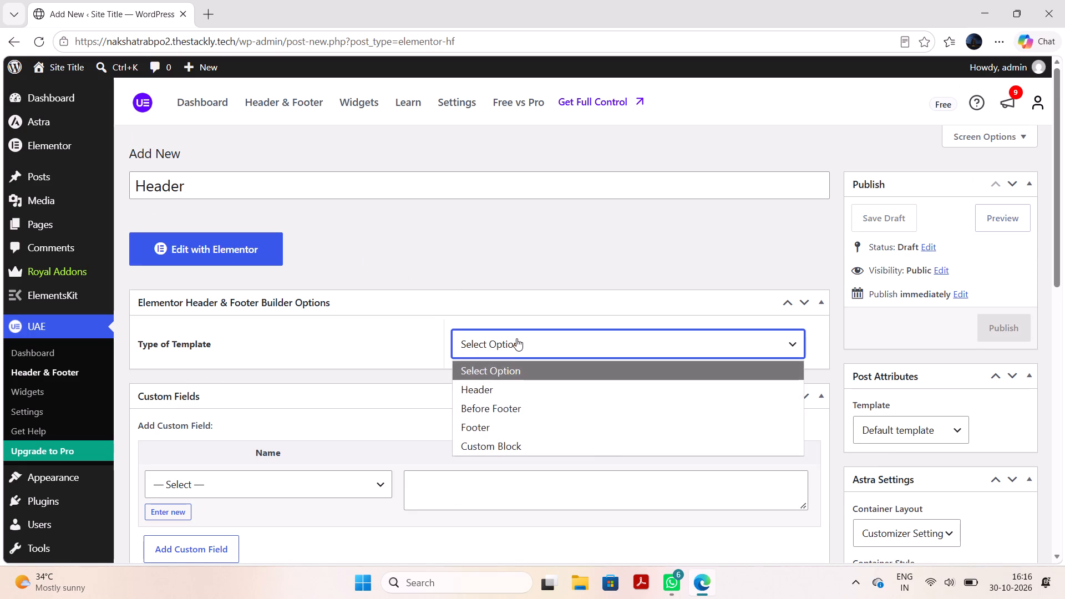
click(498, 385)
click(500, 412)
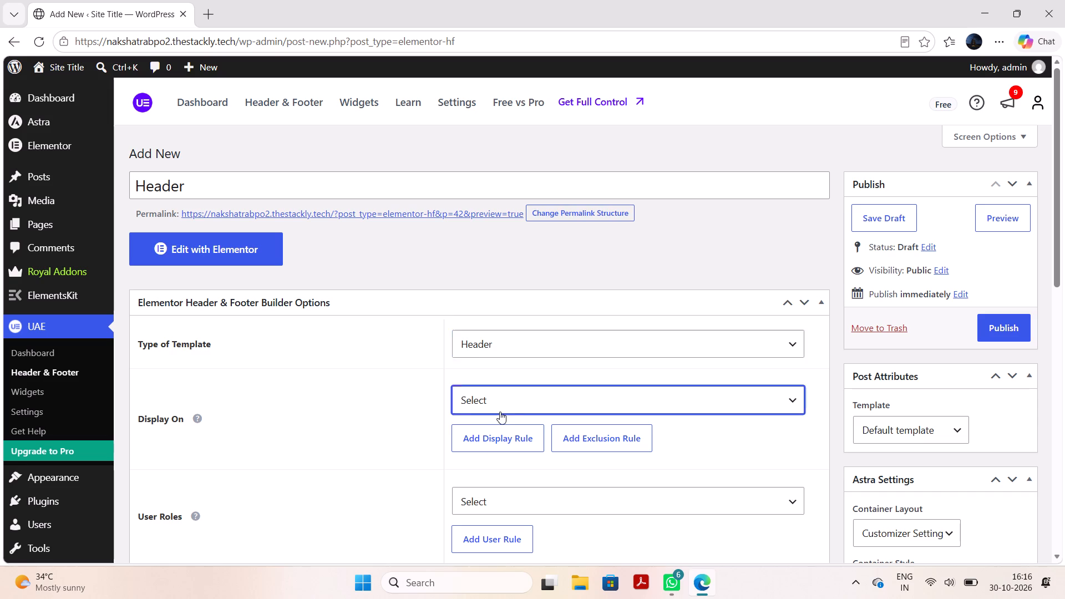
click(513, 104)
Set the Header template's user roles to All and publish the template.
scroll(490, 433, down, 1)
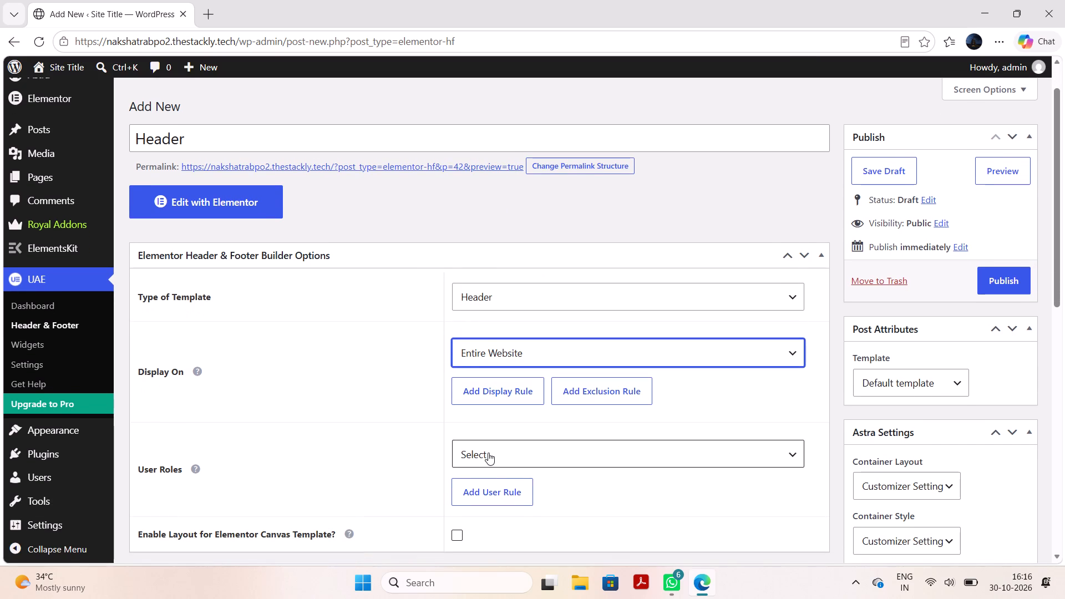
click(488, 453)
click(487, 278)
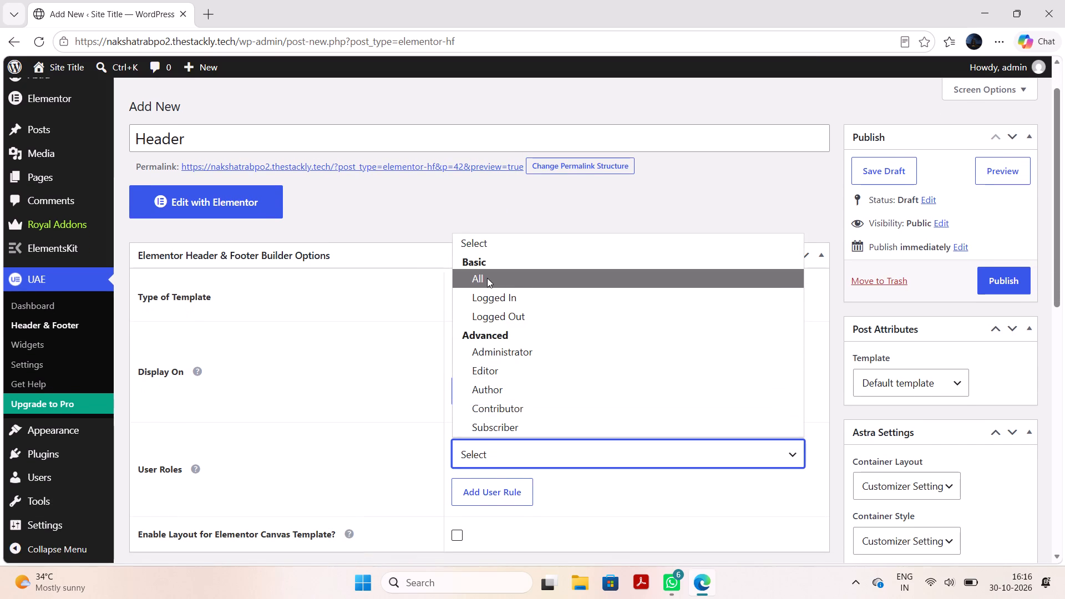
scroll(454, 443, down, 1)
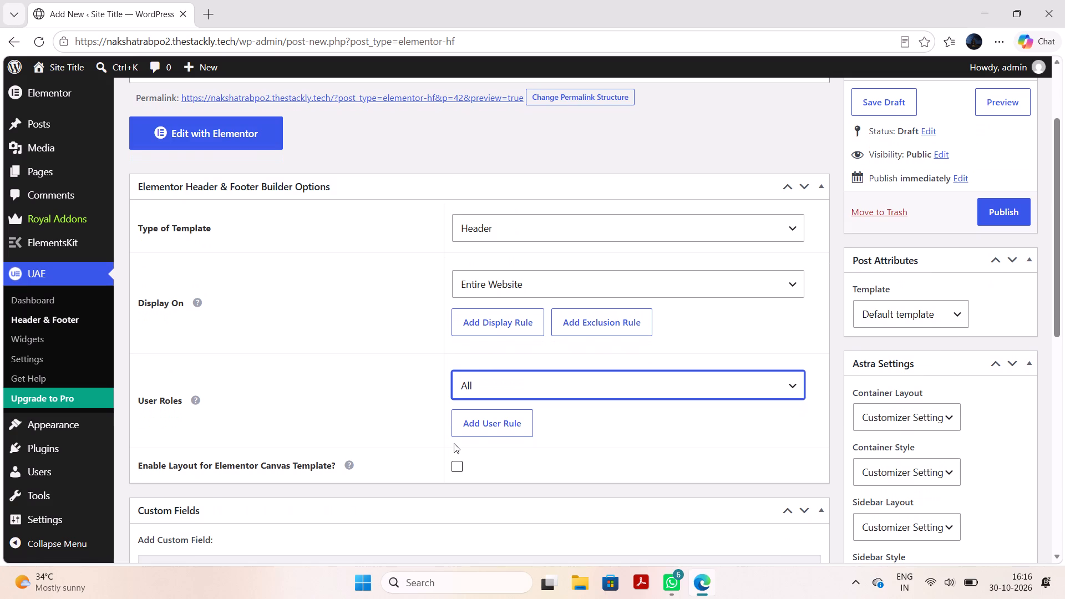
scroll(454, 443, down, 3)
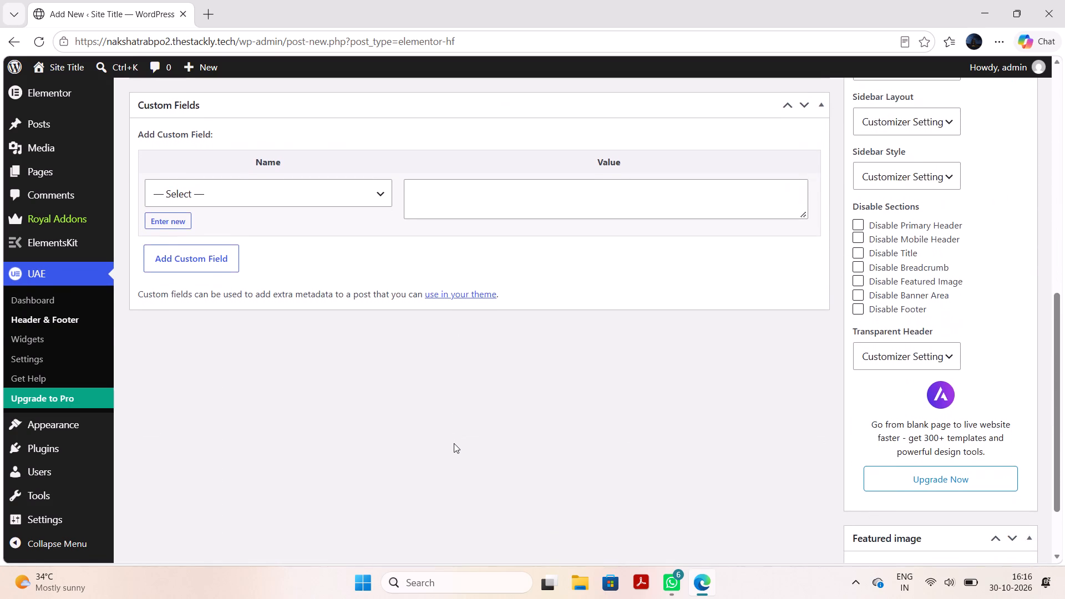
scroll(476, 369, up, 5)
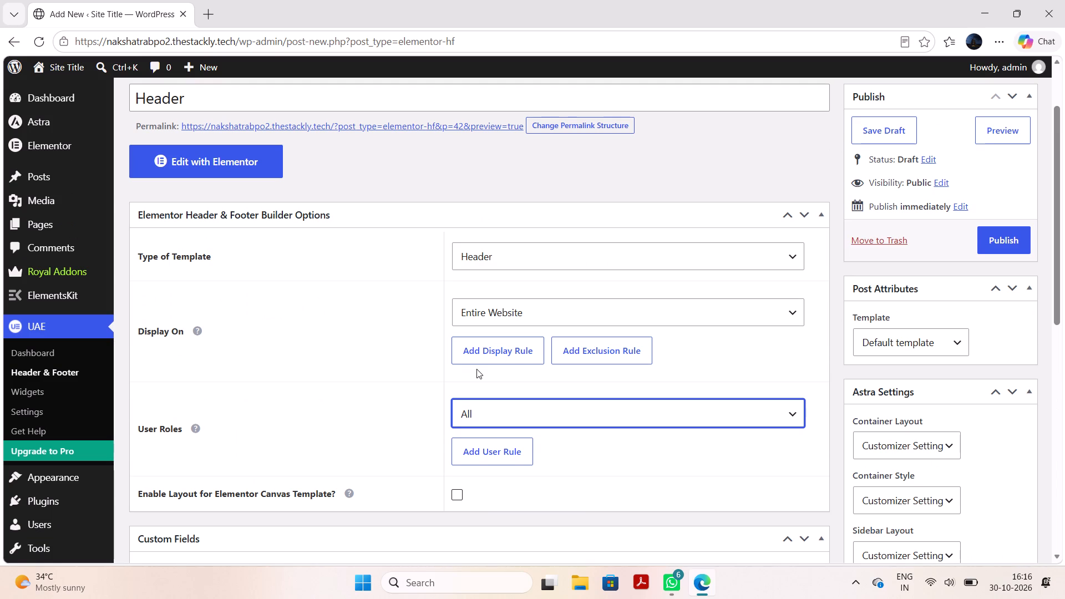
scroll(400, 387, down, 1)
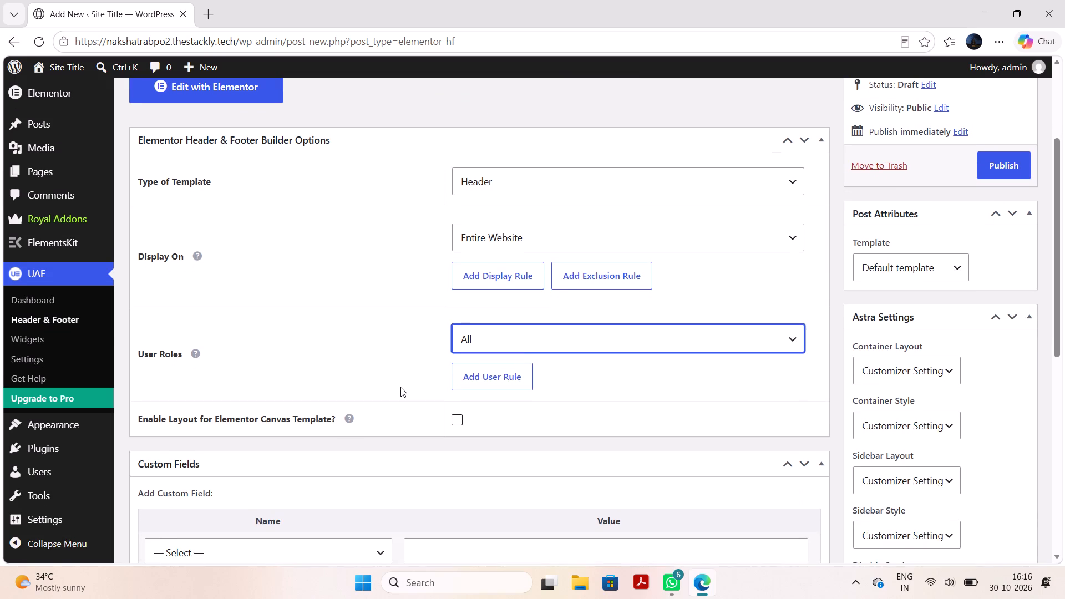
scroll(400, 387, down, 2)
scroll(400, 387, up, 1)
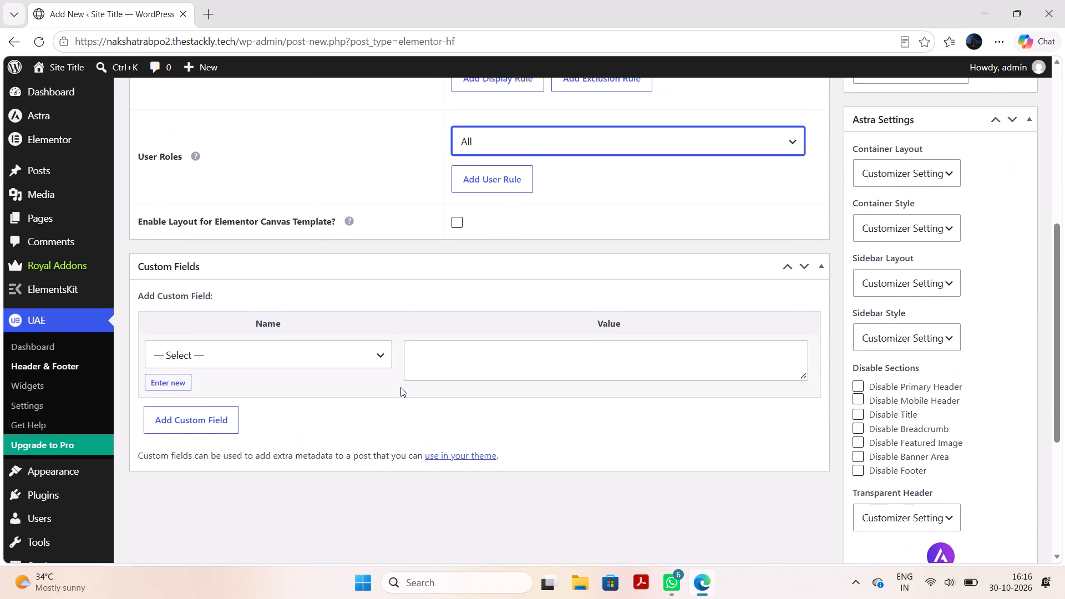
scroll(400, 387, up, 2)
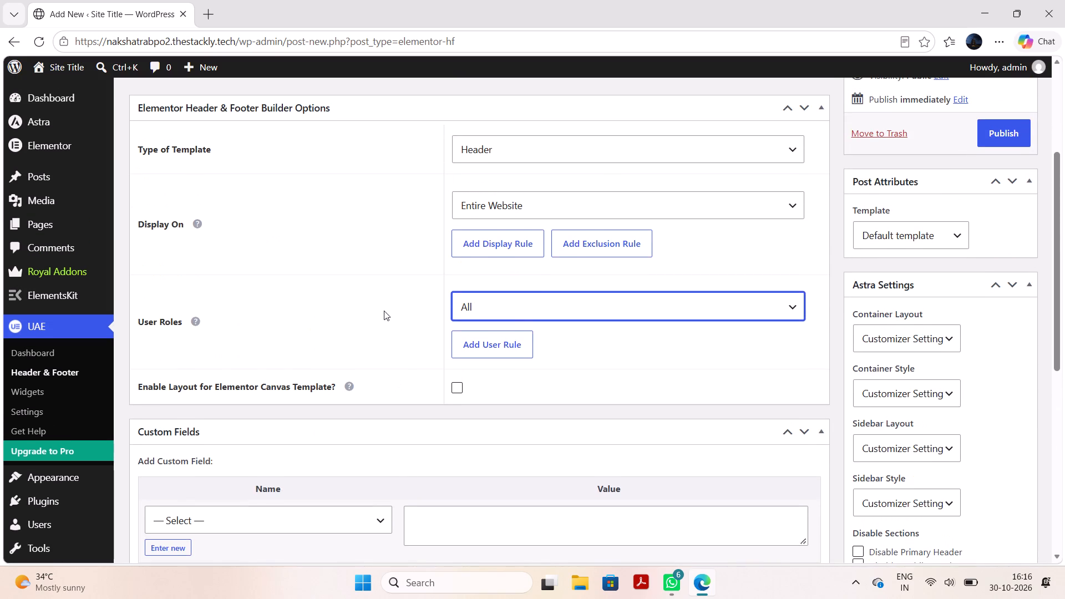
click(1014, 141)
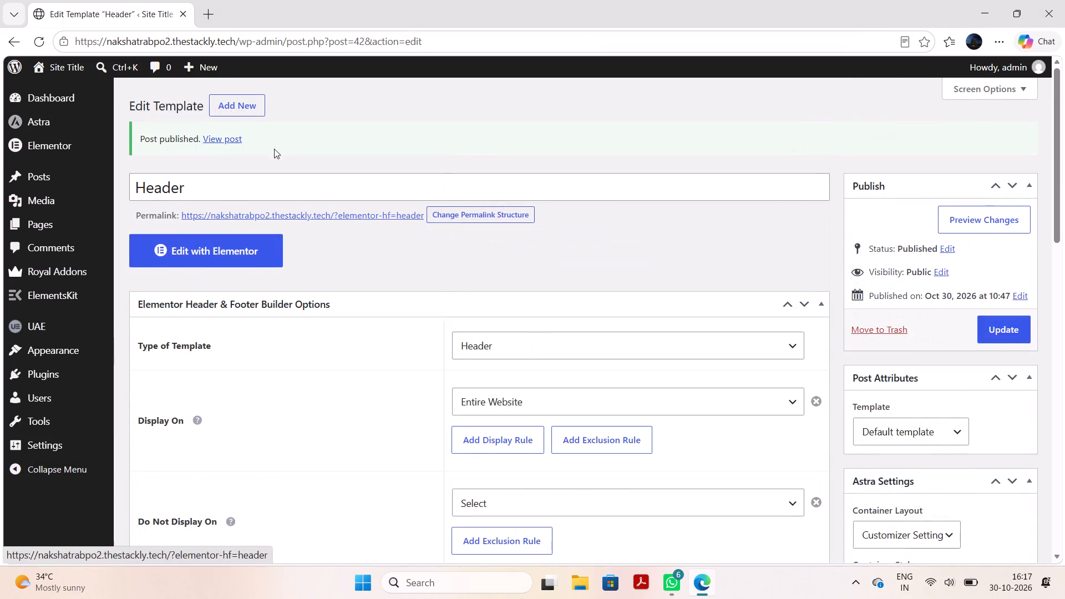
Create and publish a template titled "Footer", of type Footer, displayed on the entire website for all user roles.
click(238, 154)
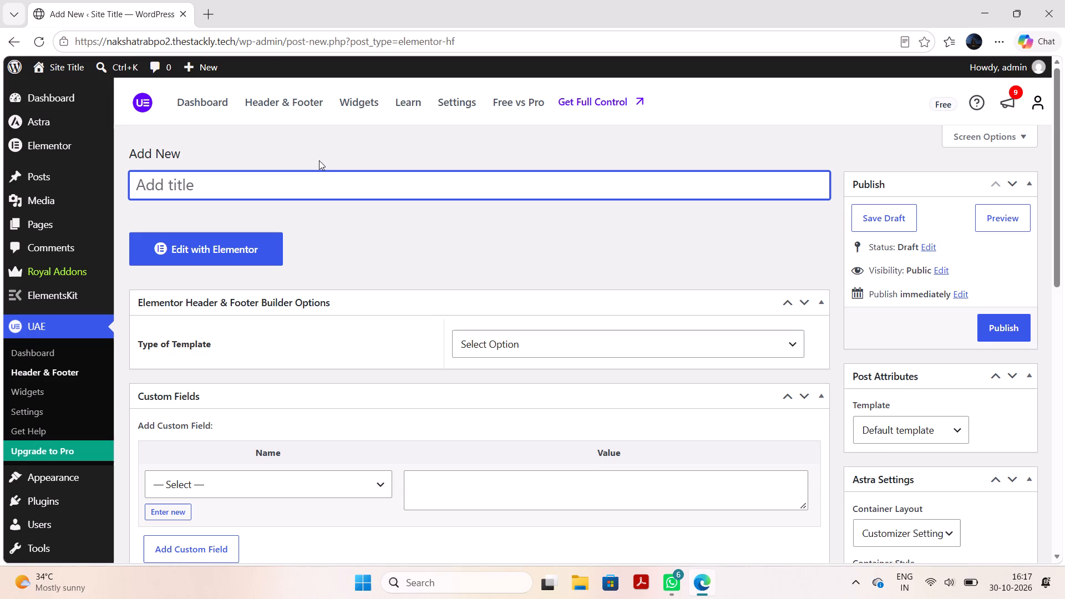
text(ooter)
click(478, 347)
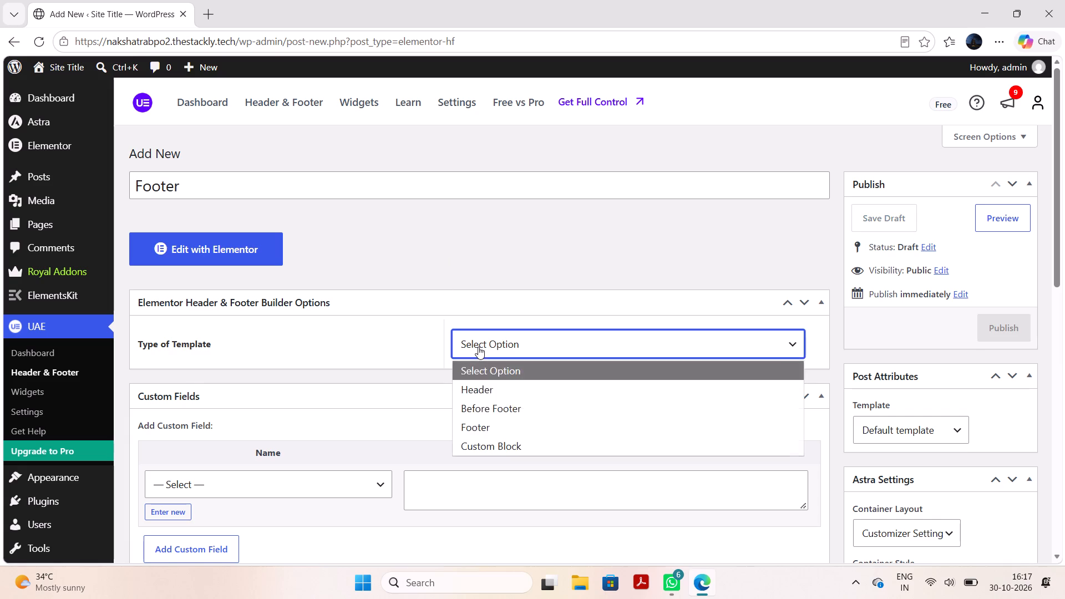
click(484, 426)
click(487, 502)
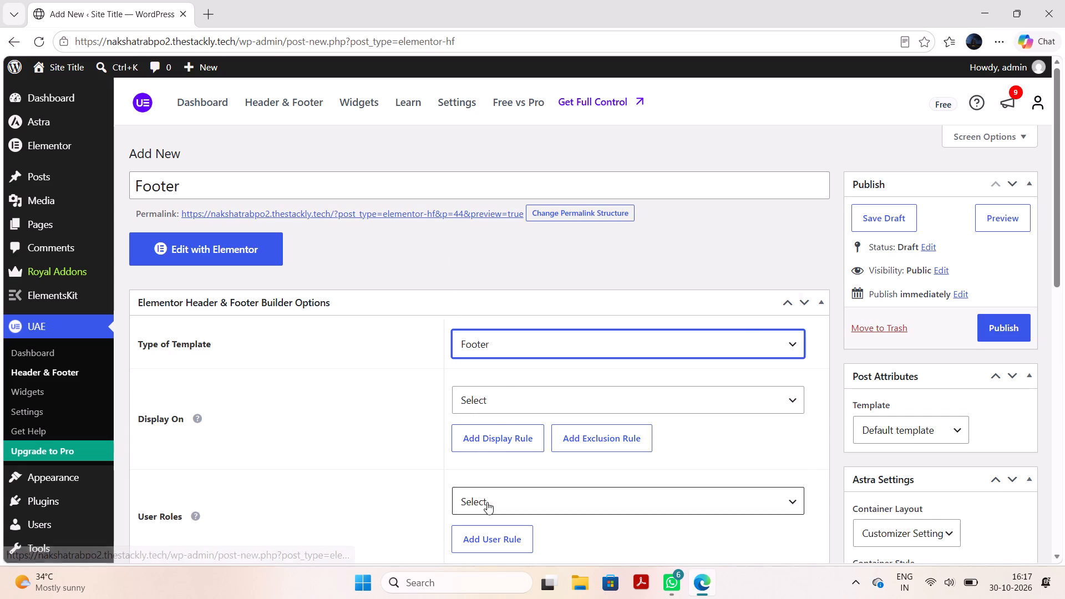
click(525, 319)
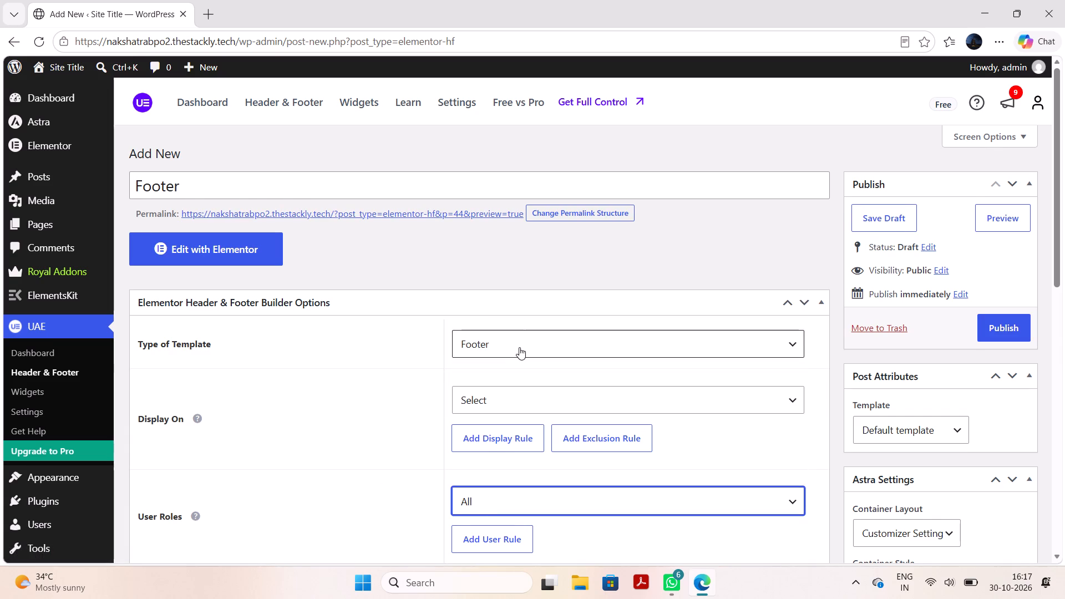
scroll(519, 347, down, 1)
click(524, 274)
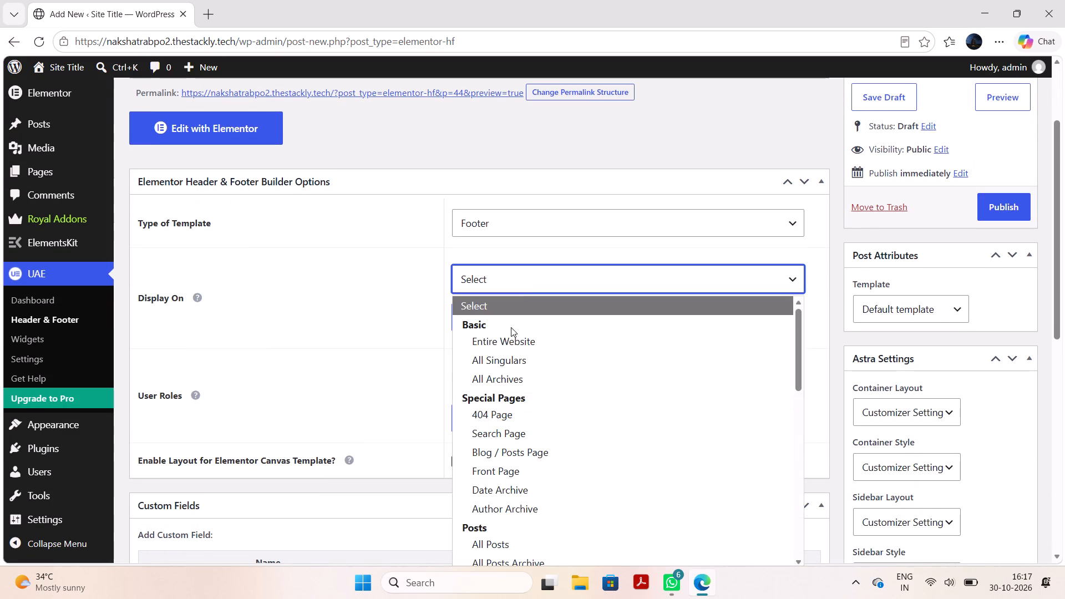
click(506, 339)
click(1018, 201)
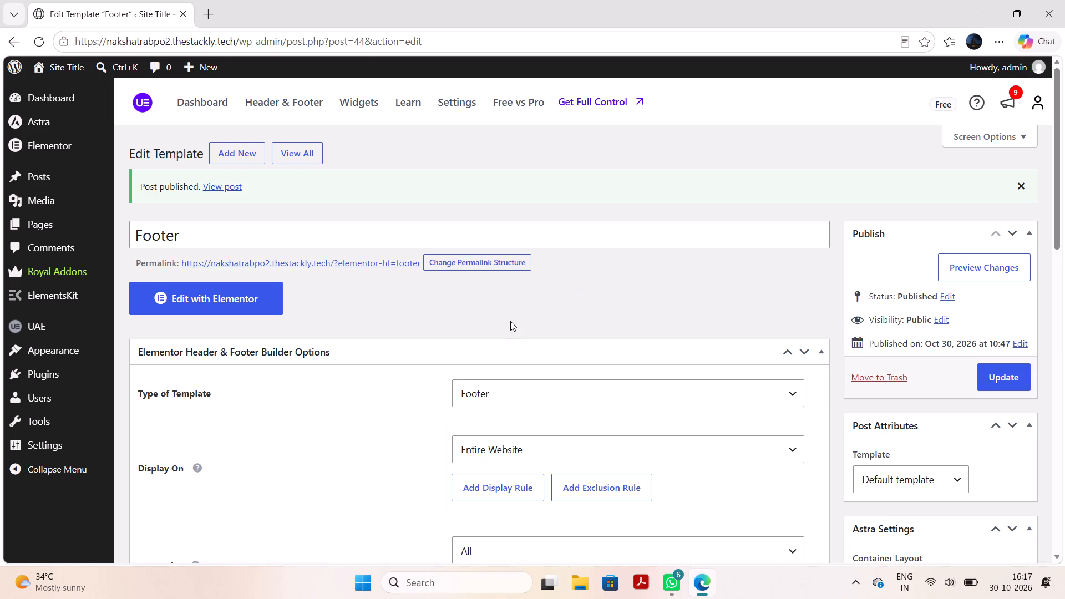
Review the list of header and footer templates and the list of all site pages.
scroll(510, 321, down, 2)
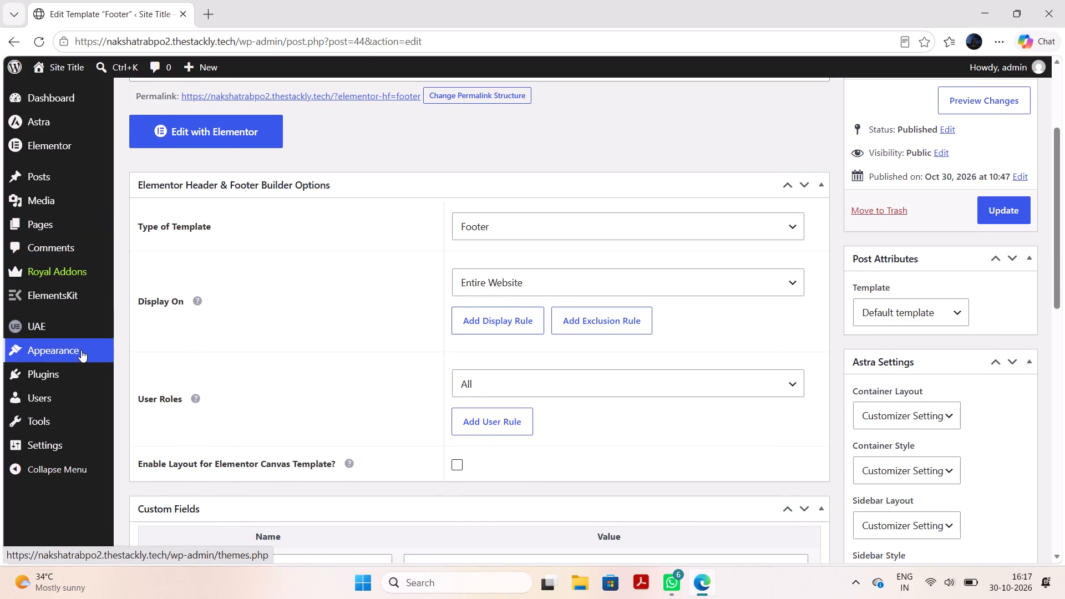
click(129, 343)
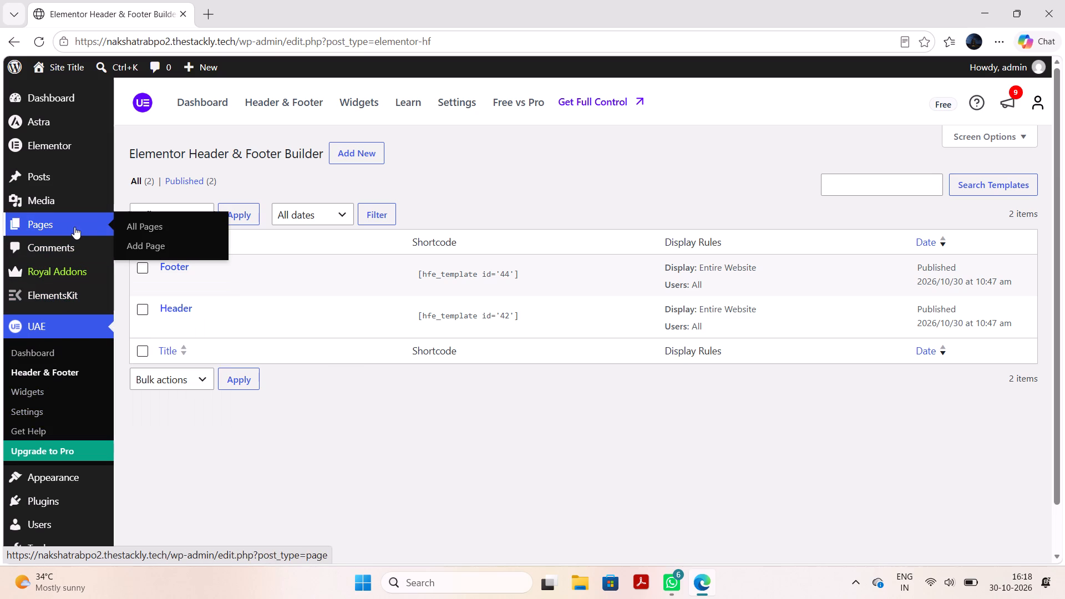
click(129, 226)
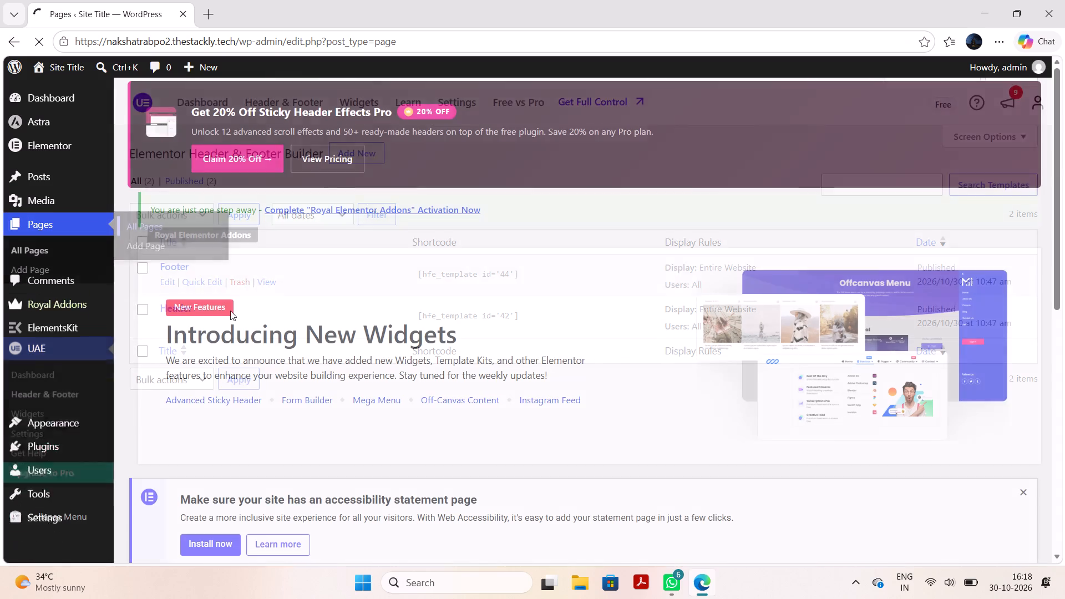
scroll(230, 311, down, 4)
scroll(268, 386, down, 2)
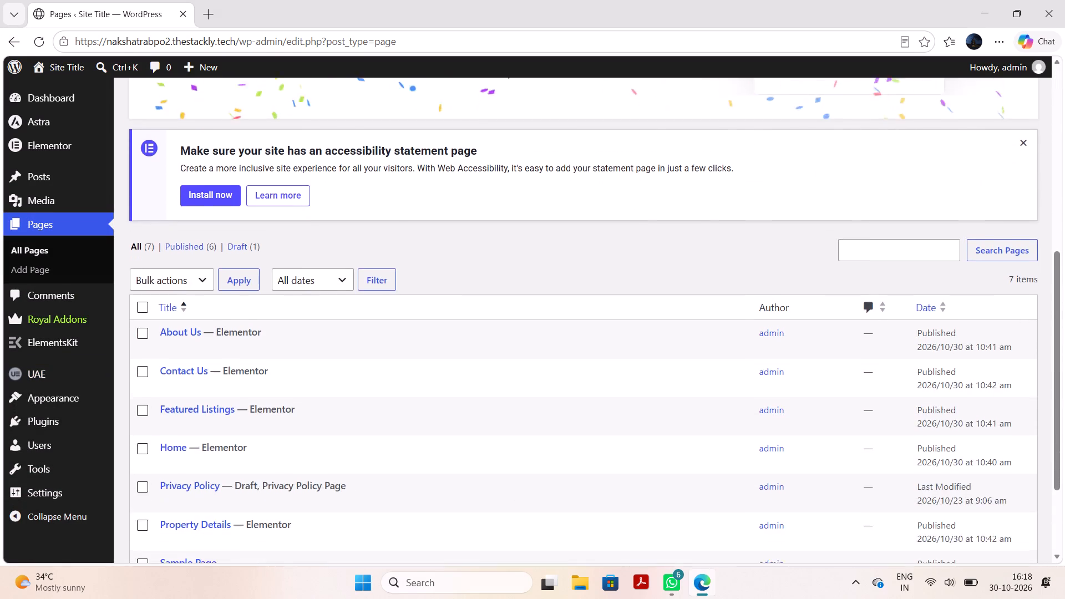
scroll(268, 386, down, 1)
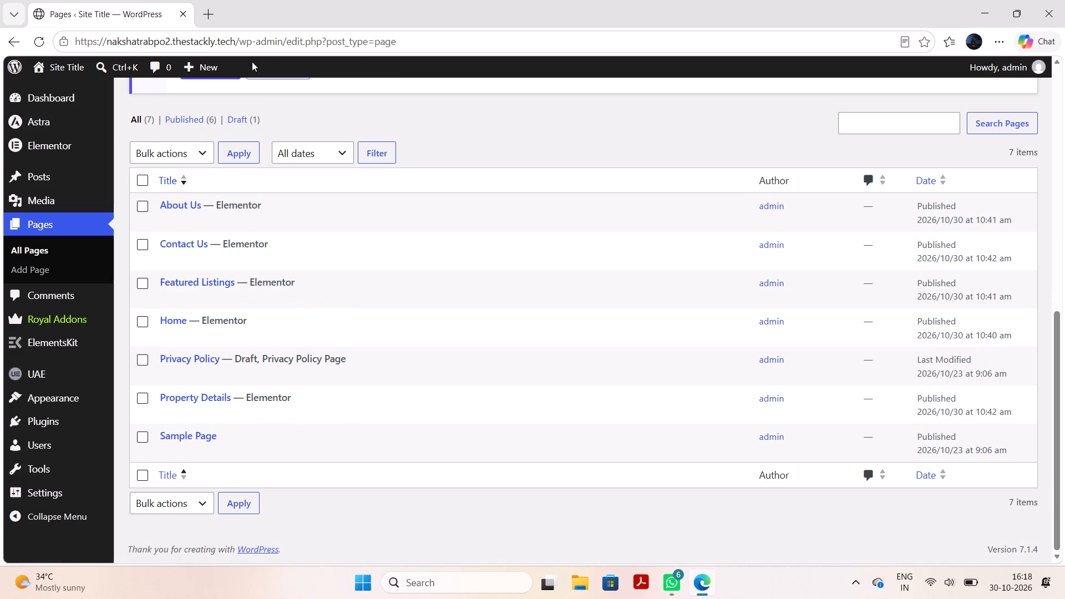
Open the existing site nakshatrabpo142.thestackly.site in a new browser tab.
click(214, 11)
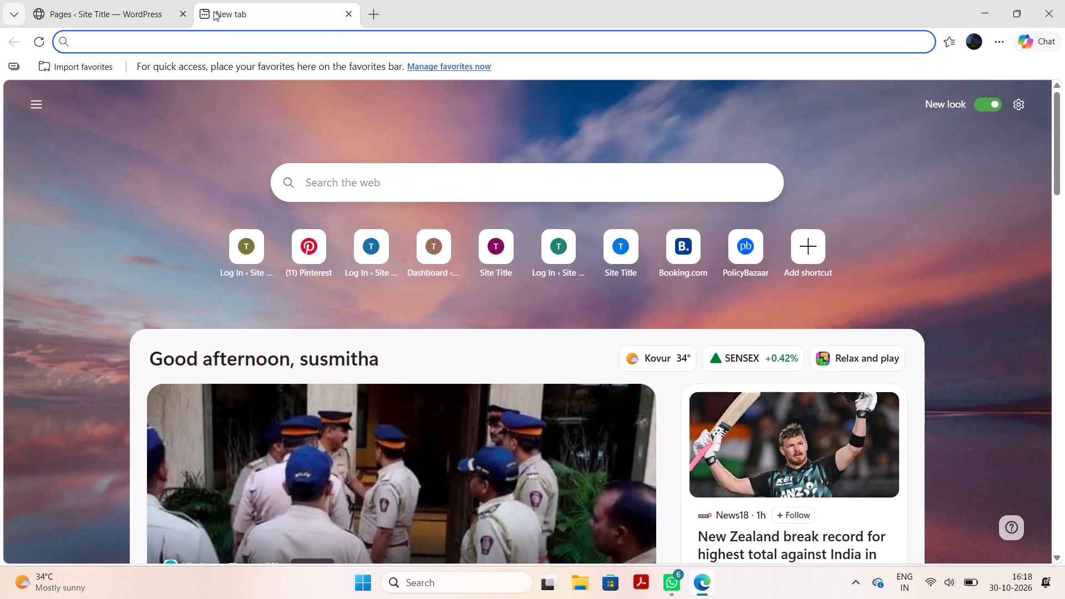
click(210, 39)
text(na)
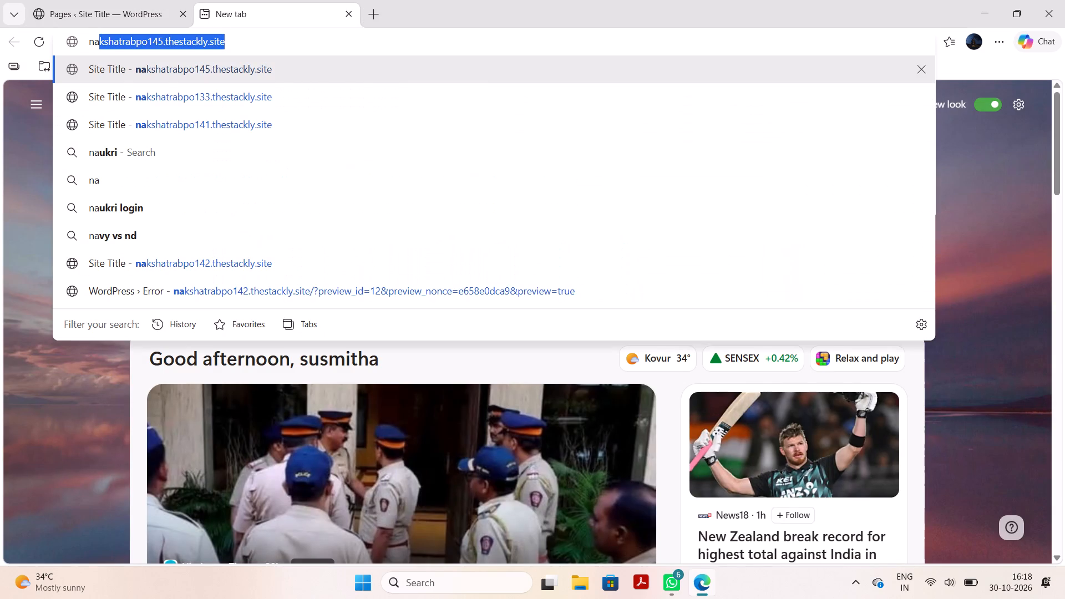
key(Return)
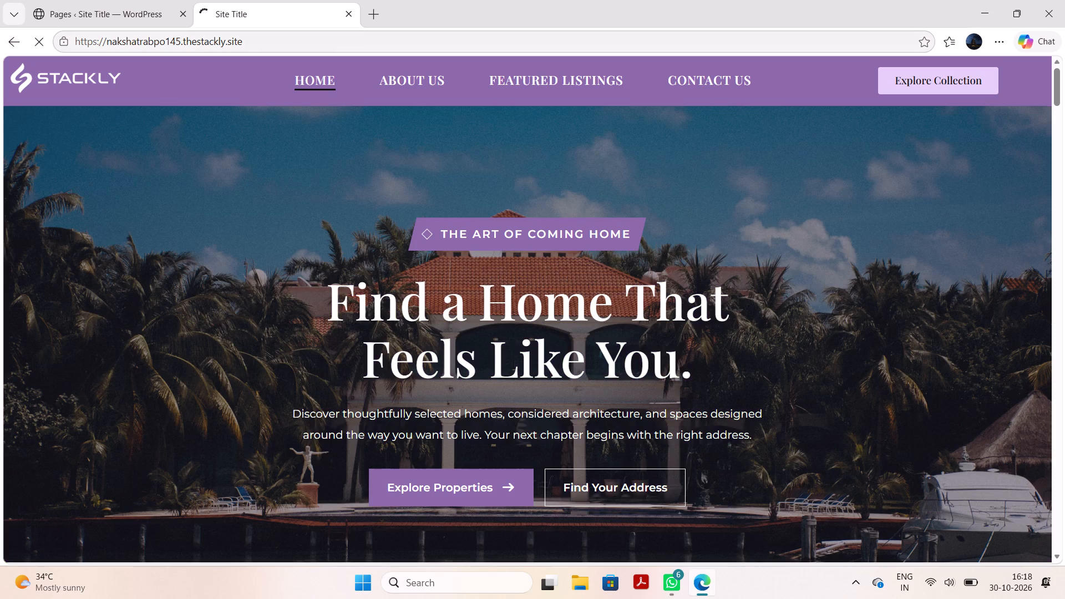
click(296, 39)
click(192, 44)
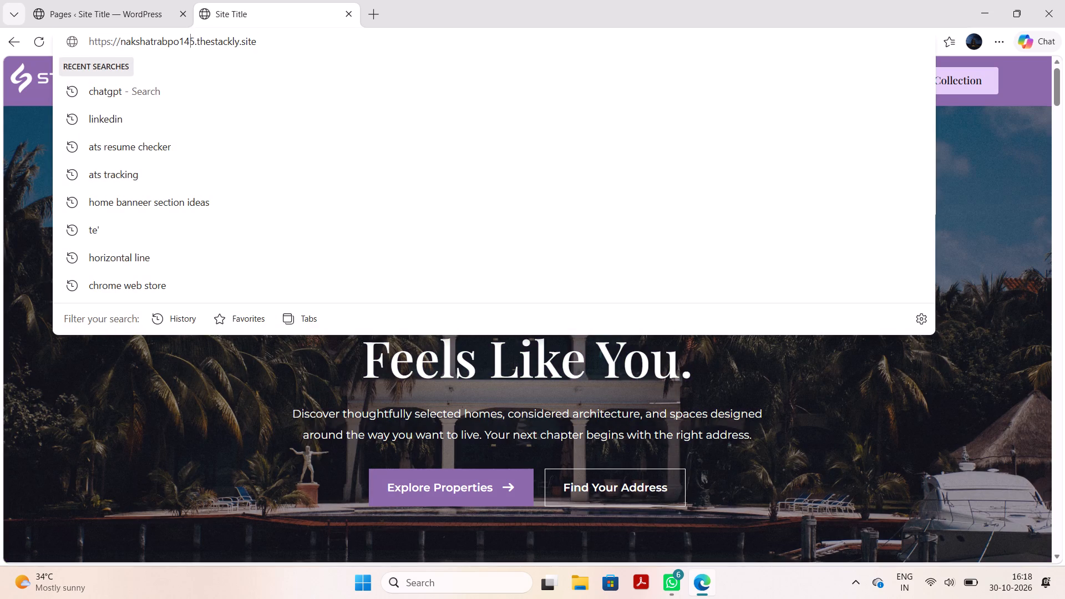
click(194, 41)
key(BackSpace)
key(BackSpace)
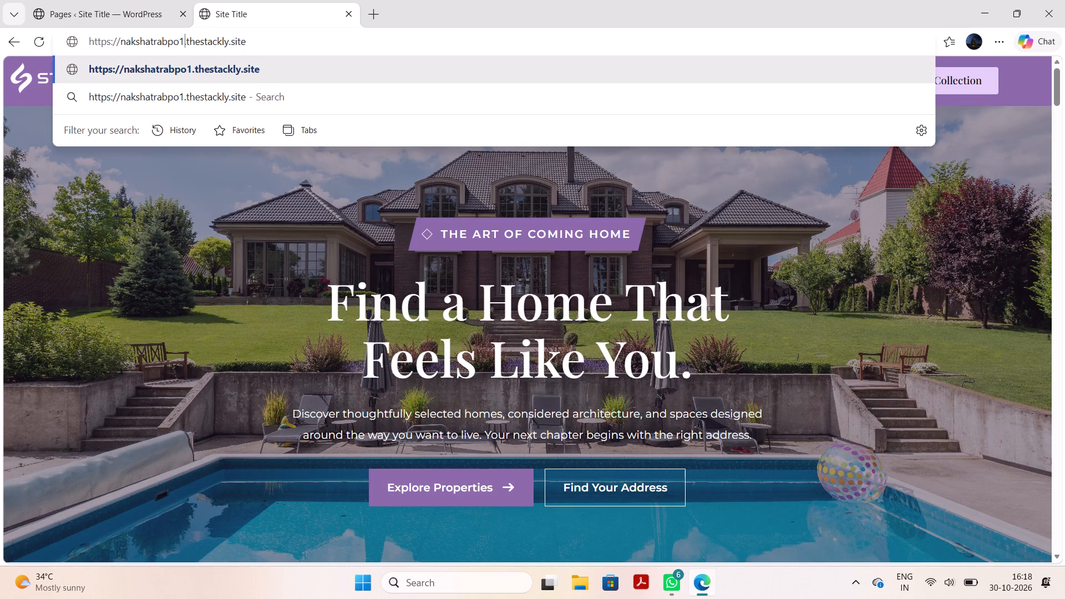
text(42)
key(Return)
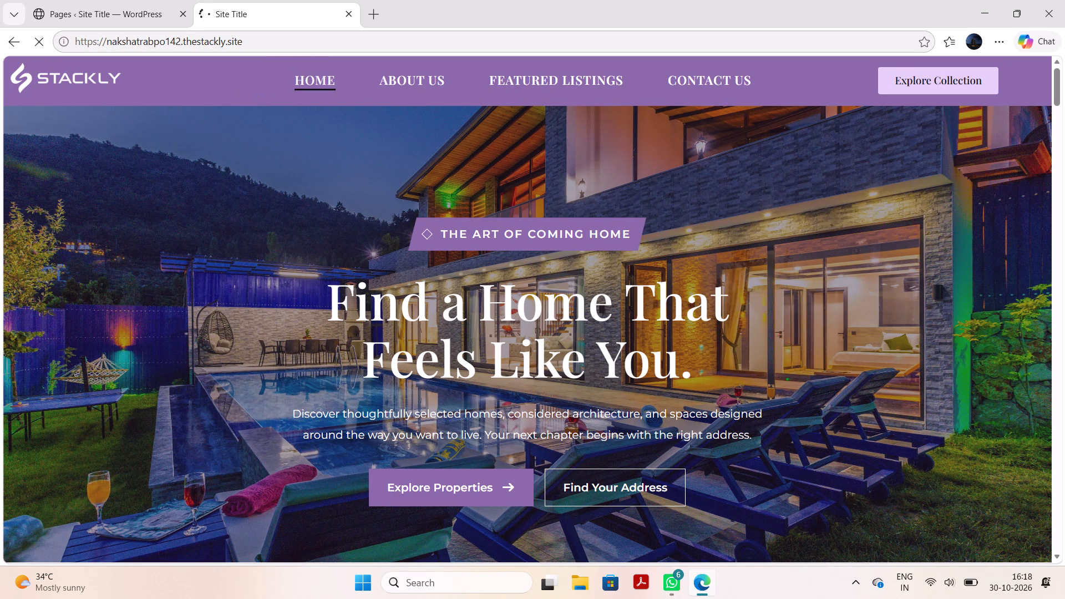
Extend the nakshatrabpo142.thestackly.site address with a slash to reach another page of that site.
click(300, 48)
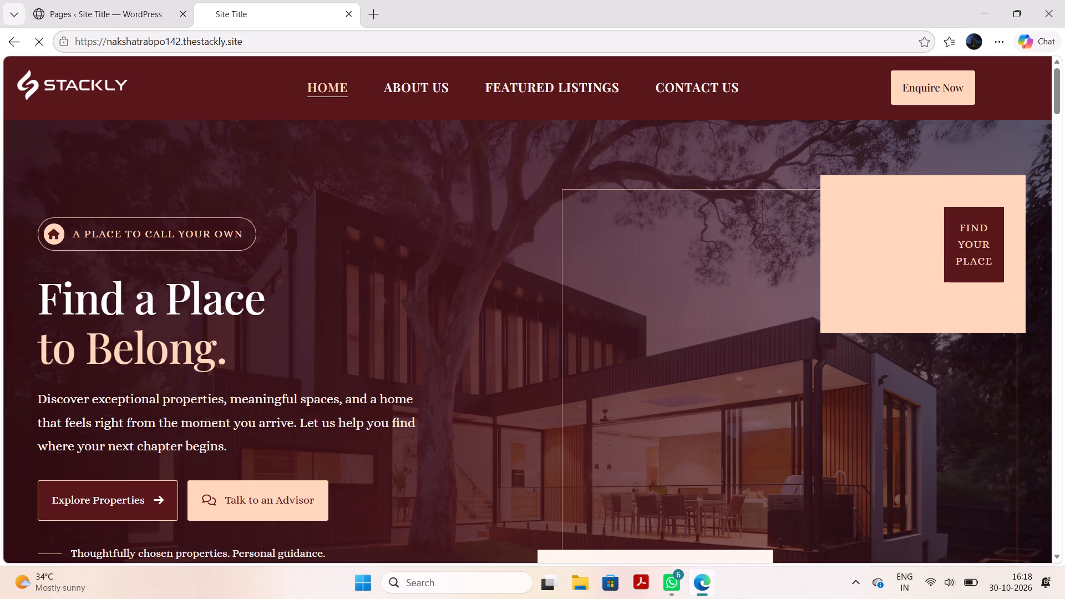
click(300, 48)
key(slash)
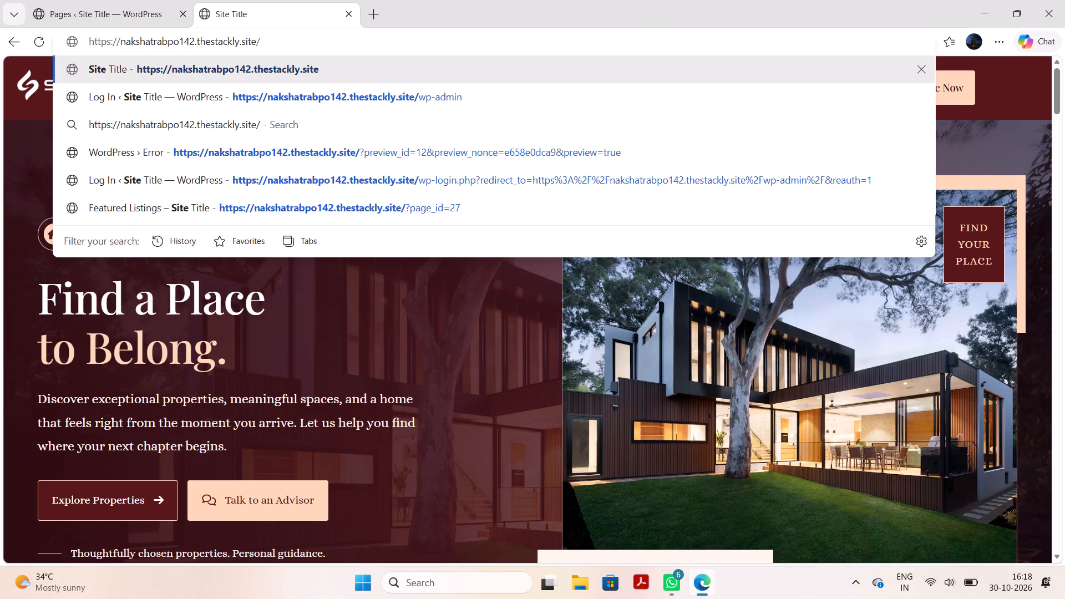
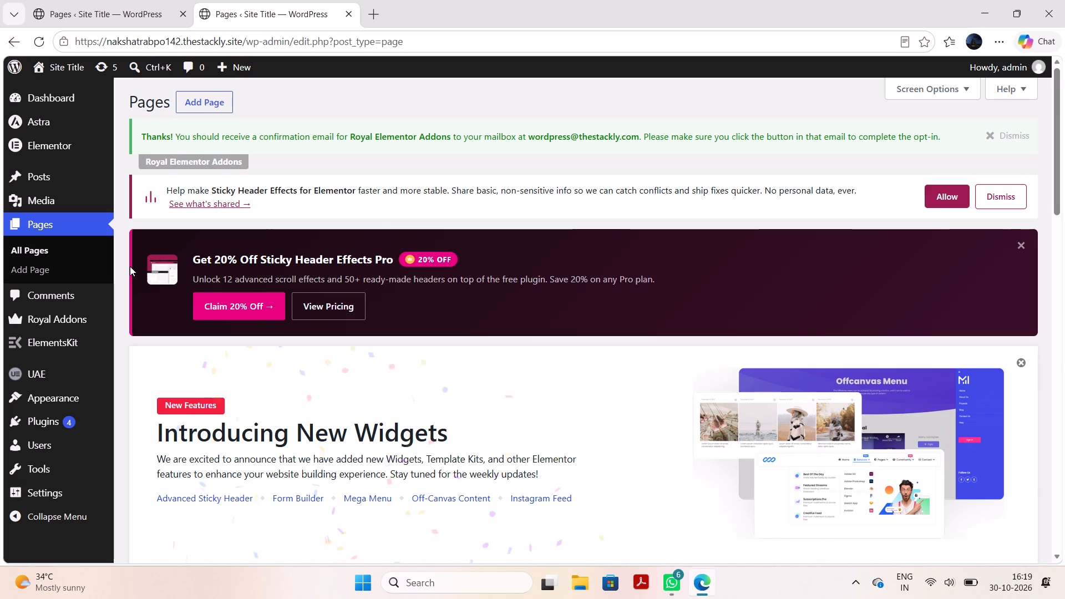
Look through the list of all pages on the existing site nakshatrabpo142.thestackly.site.
scroll(307, 358, down, 2)
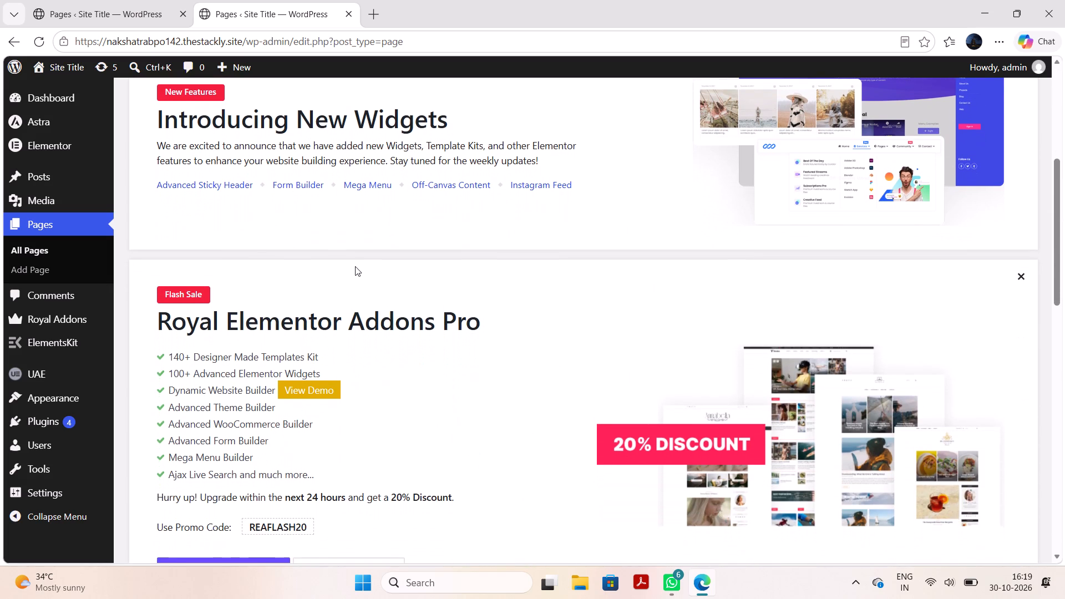
scroll(355, 266, down, 1)
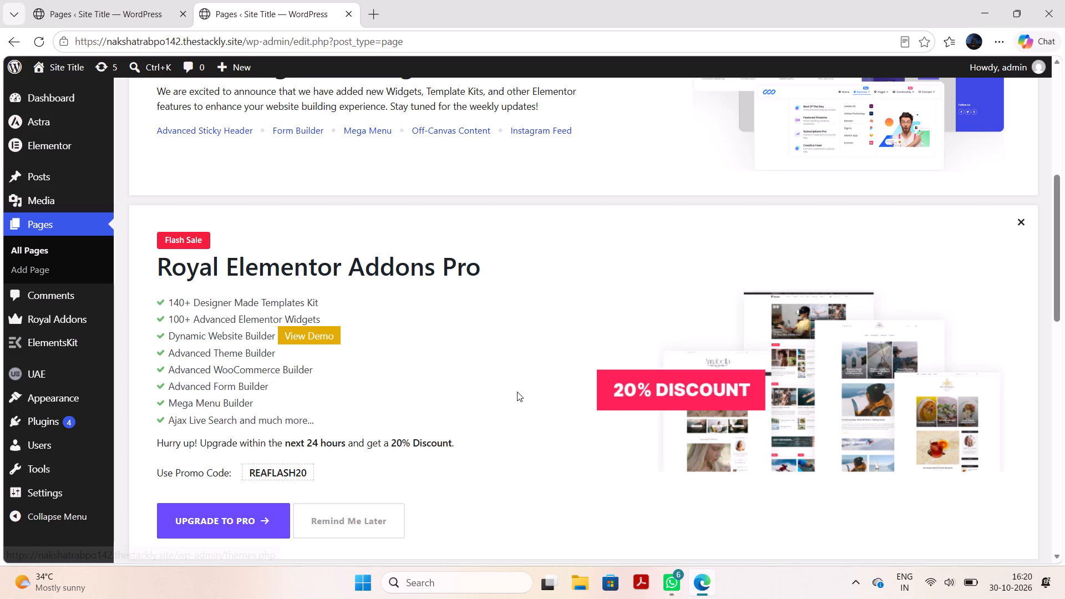
scroll(211, 318, down, 3)
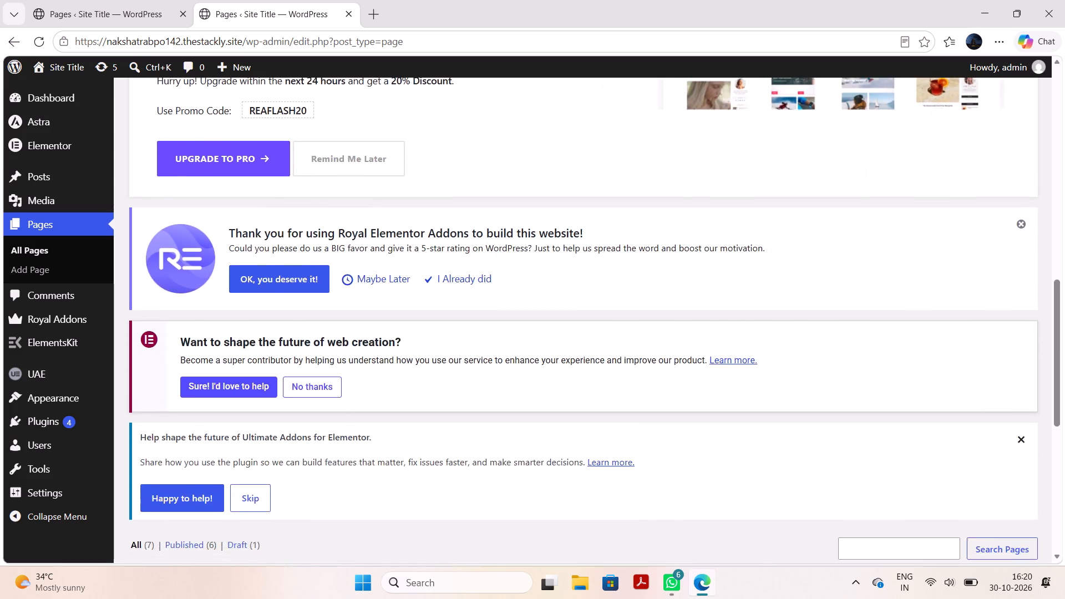
scroll(211, 318, down, 2)
scroll(211, 318, up, 5)
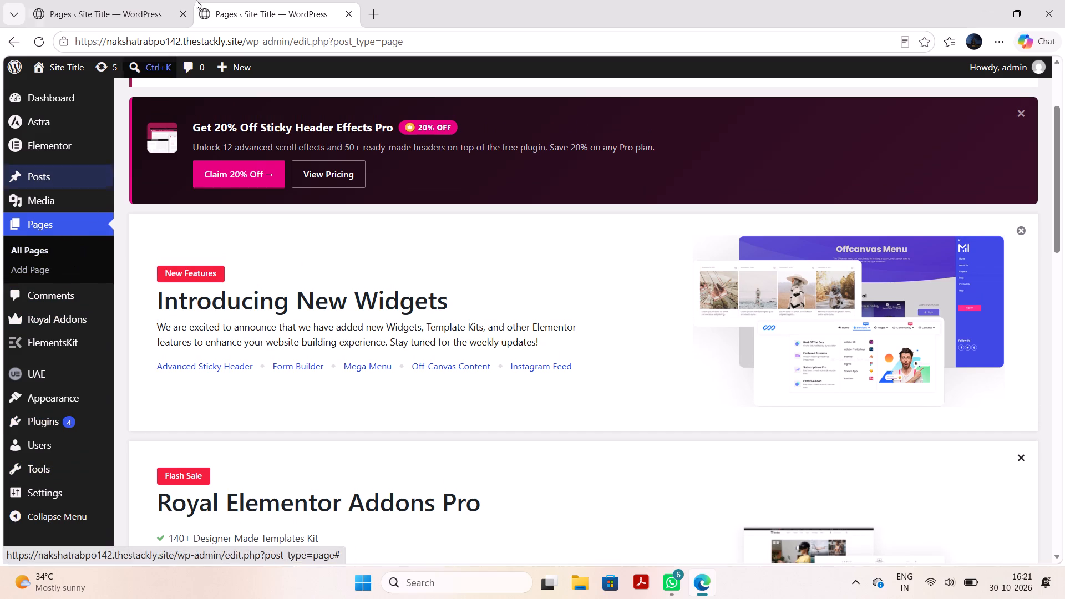
Close the nakshatrabpo142.thestackly.site tab to return to the page list of nakshatrabpo2.thestackly.tech.
click(132, 1)
click(257, 4)
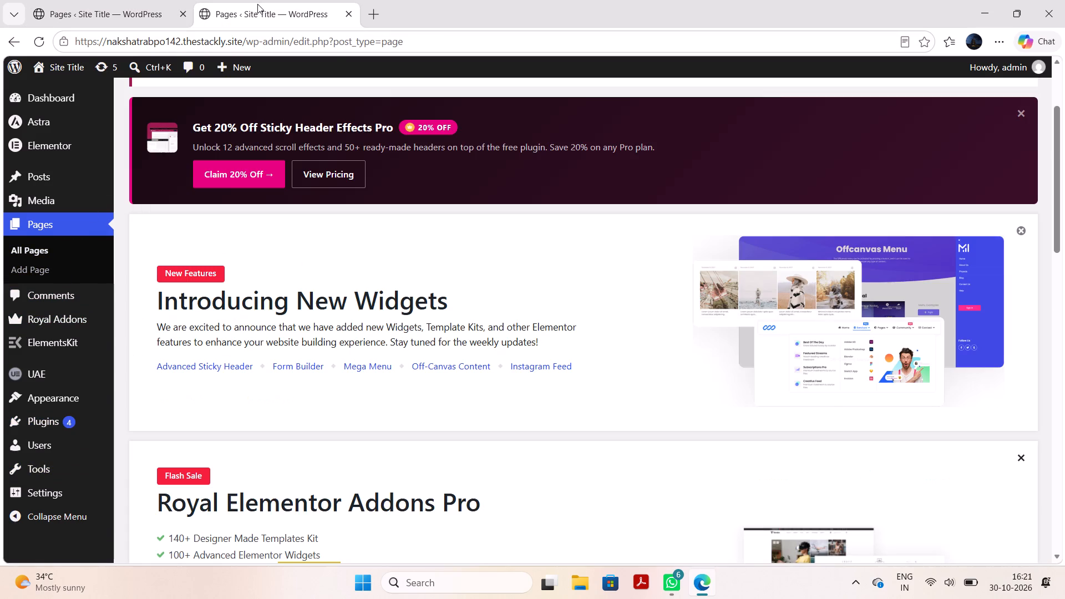
click(348, 14)
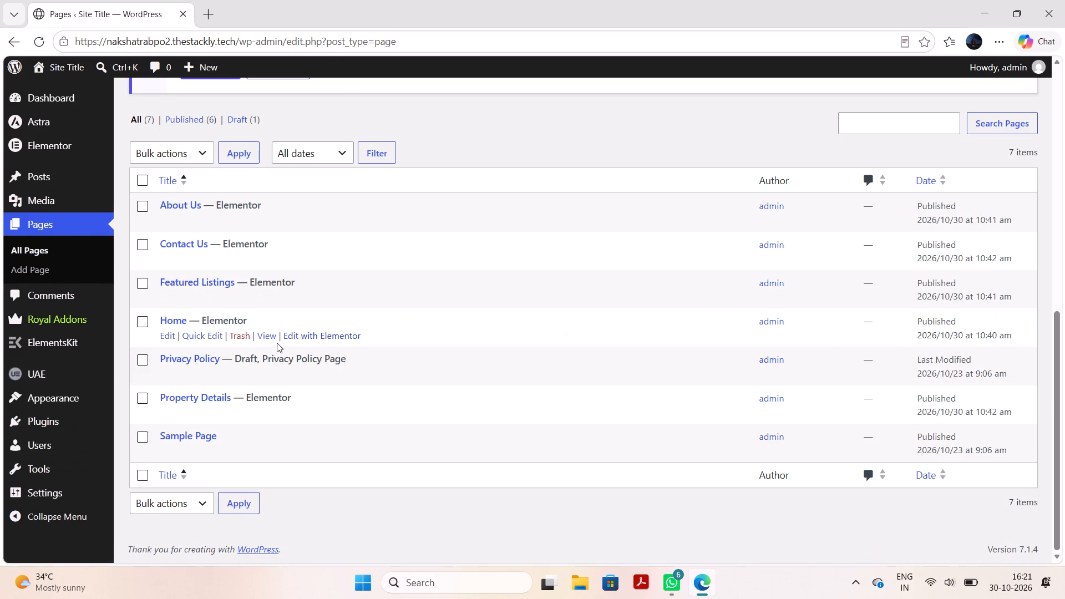
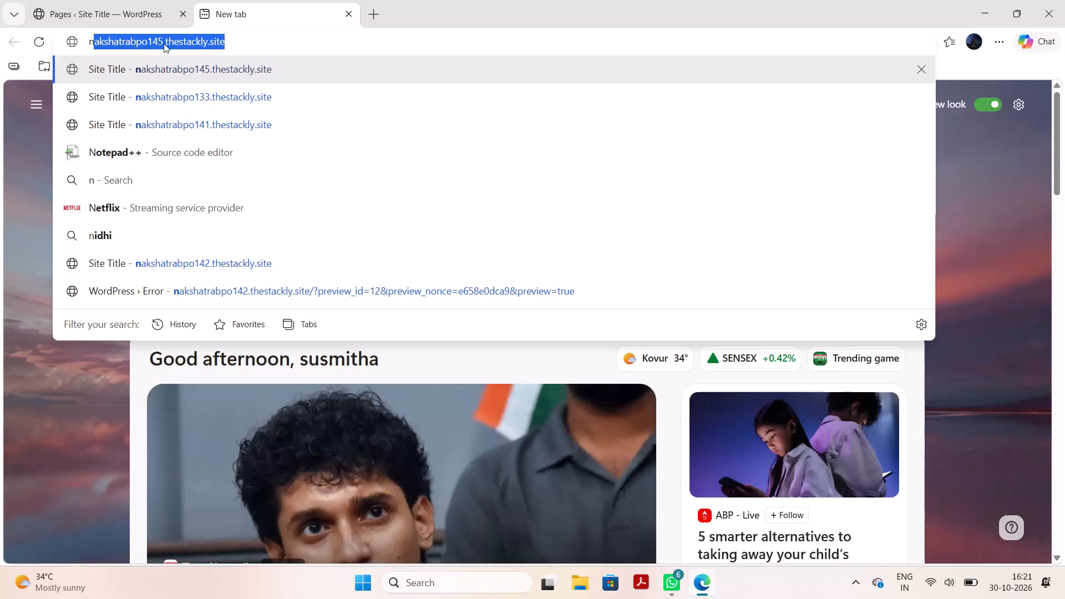
Load nakshatrabpo142.thestackly.site in the new tab and open its Home page for editing with Elementor.
click(161, 43)
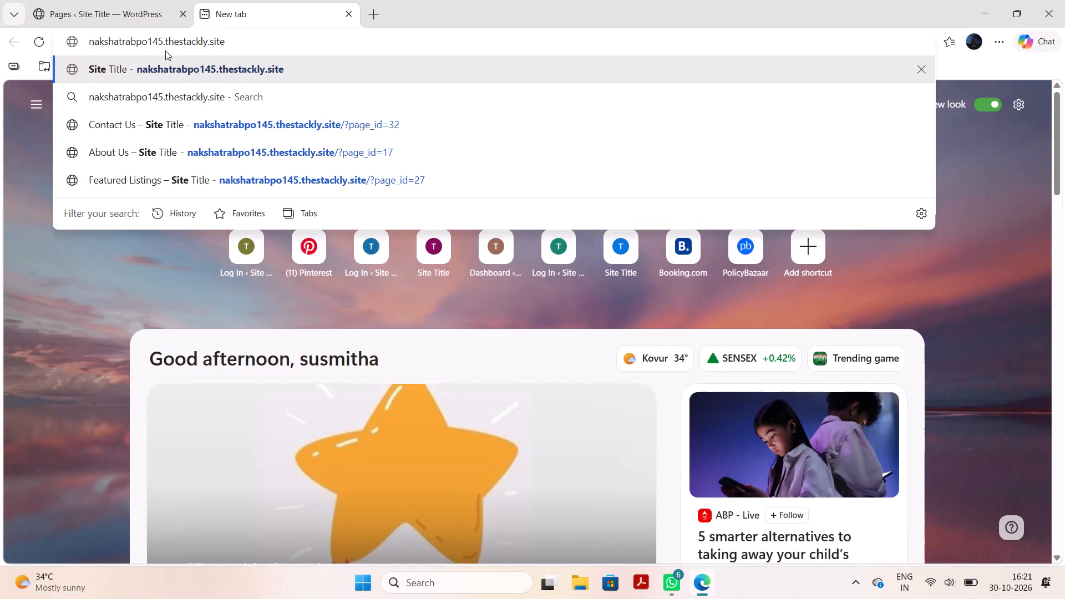
key(BackSpace)
key(2)
key(Return)
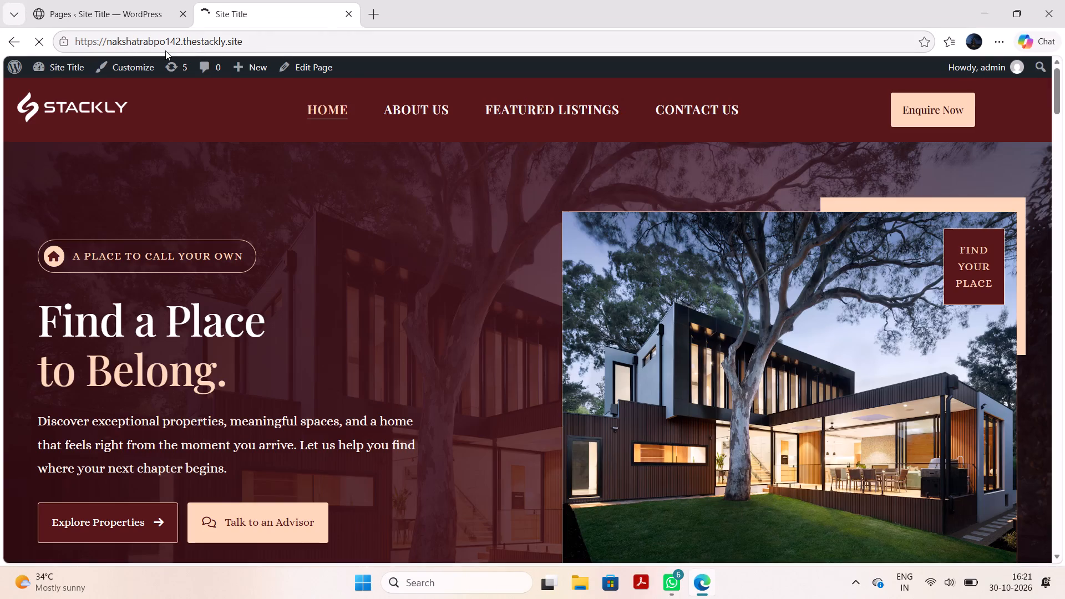
click(376, 58)
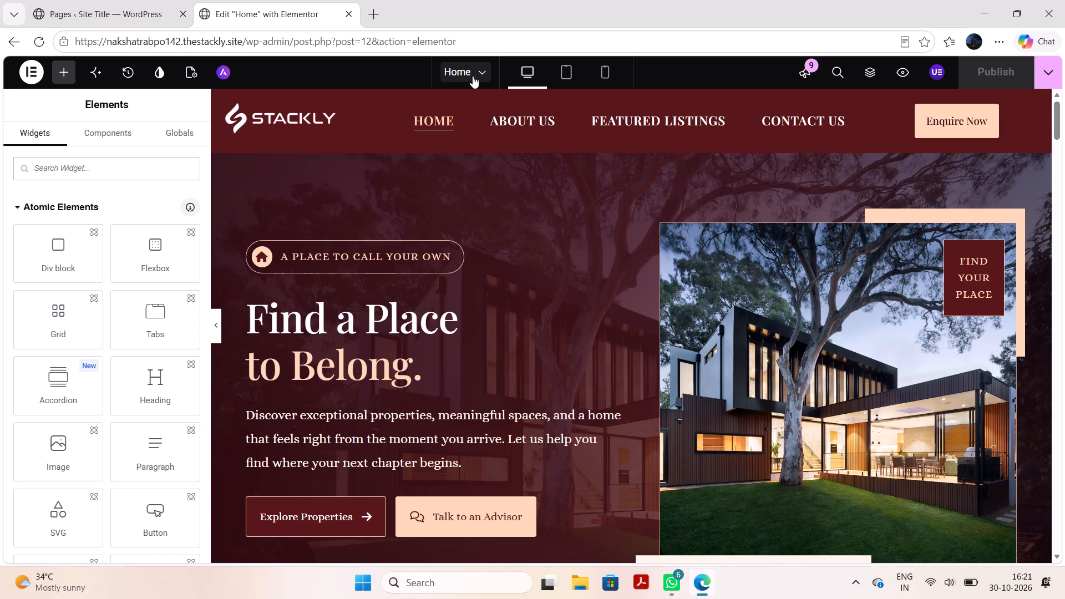
Copy the whole "Find a Place to Belong." hero container from the existing site's Home page.
right_click(381, 222)
click(346, 238)
scroll(346, 238, down, 1)
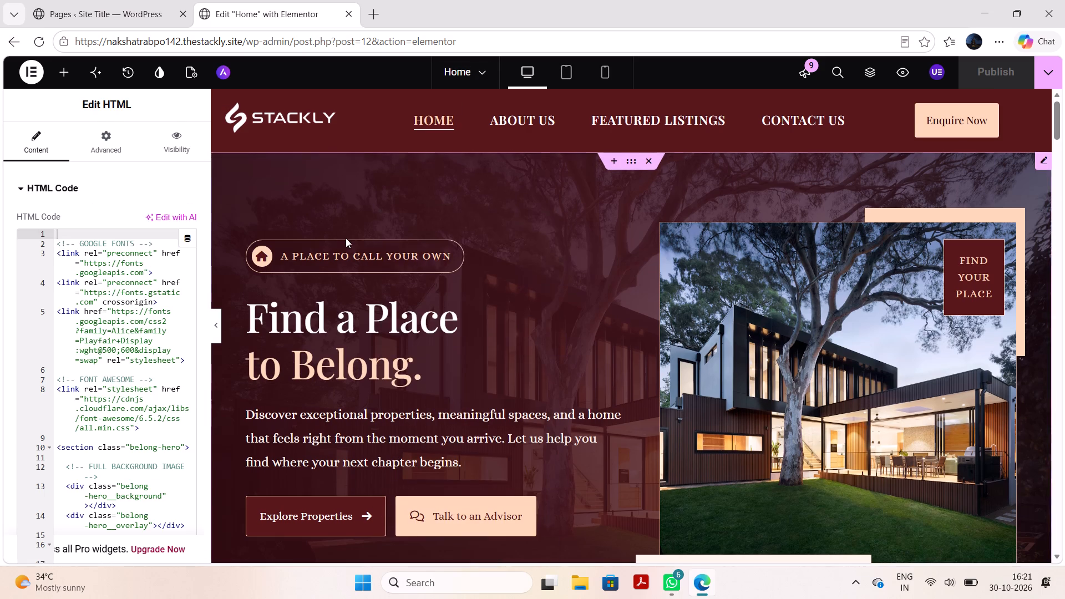
scroll(346, 238, down, 1)
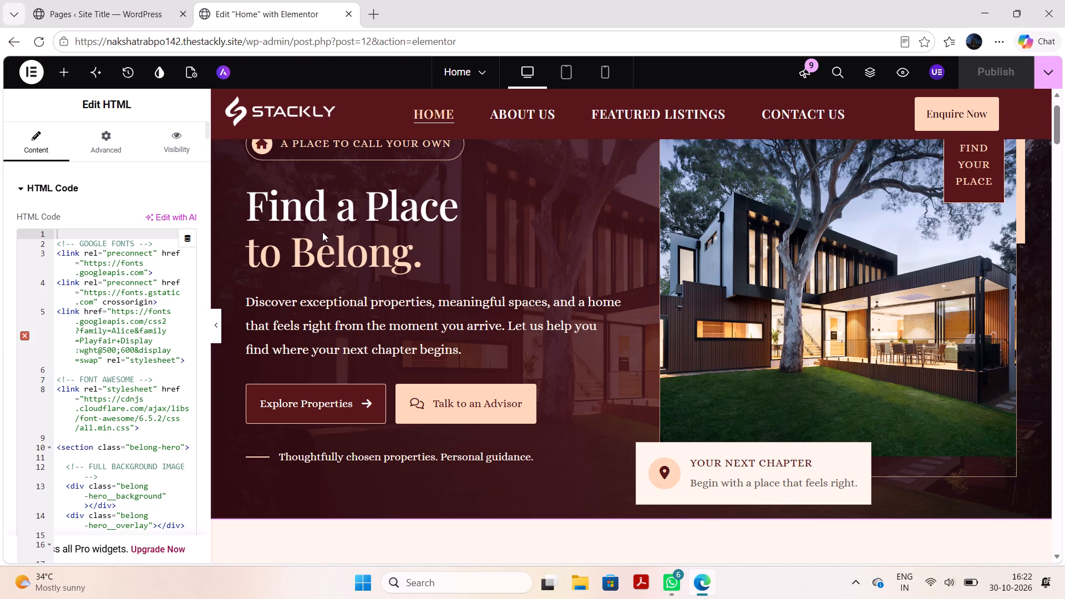
scroll(290, 299, up, 2)
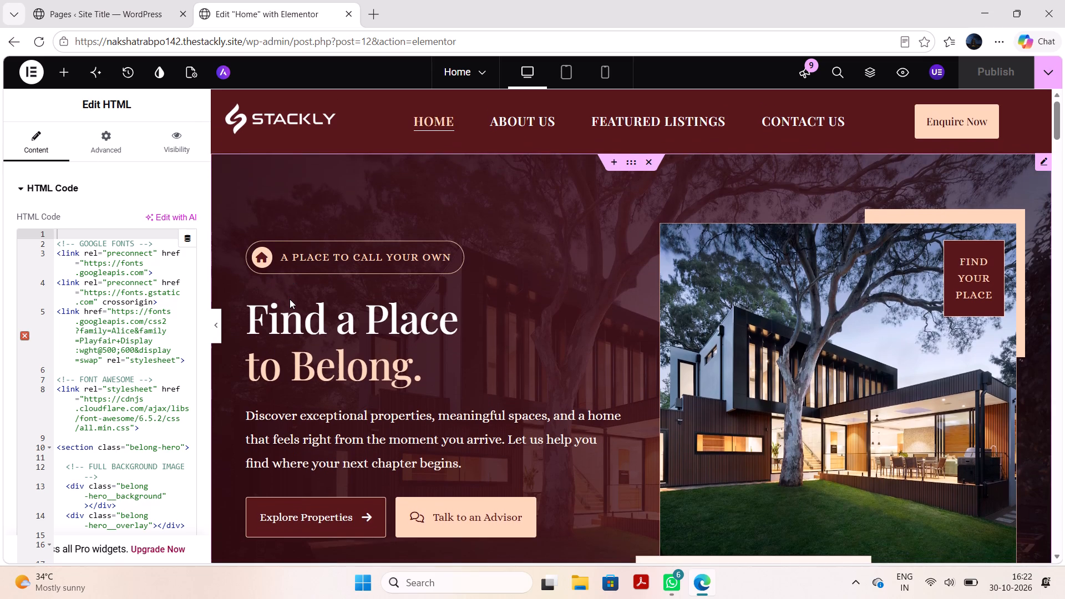
scroll(290, 299, down, 3)
scroll(290, 299, up, 6)
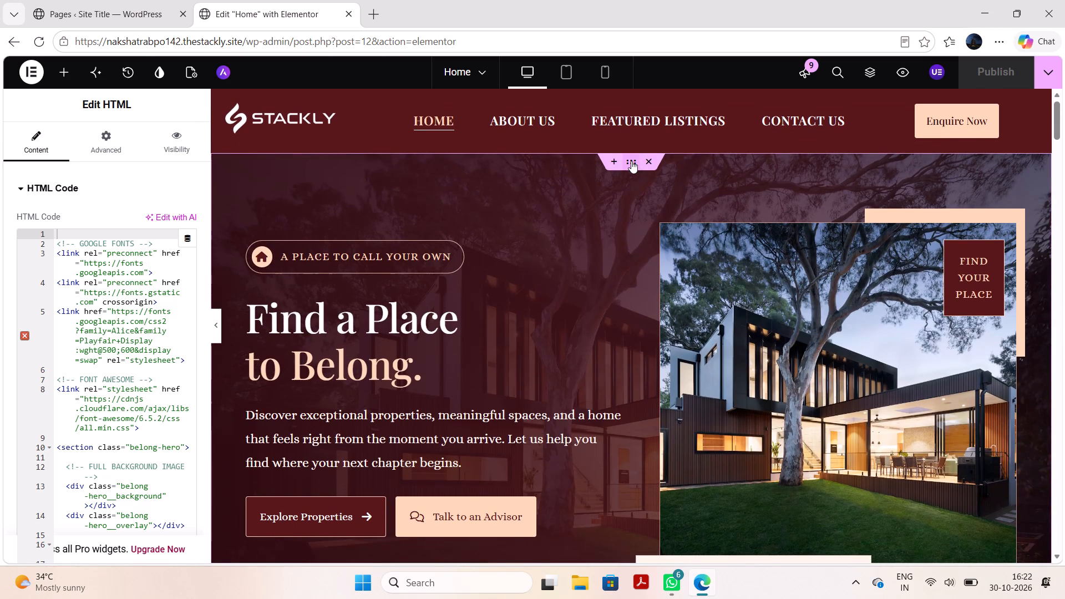
click(631, 161)
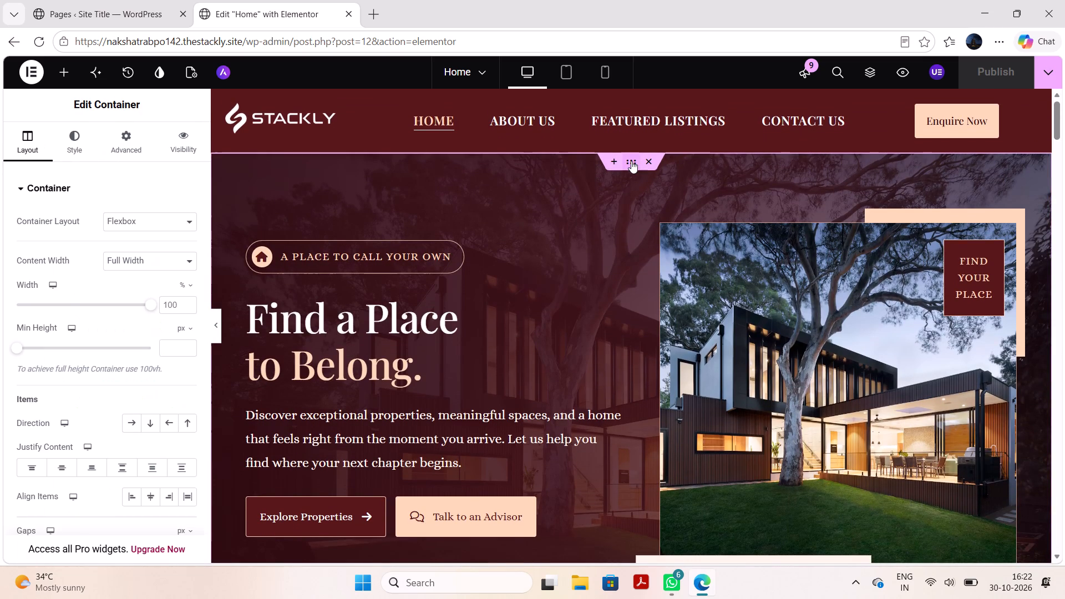
right_click(631, 161)
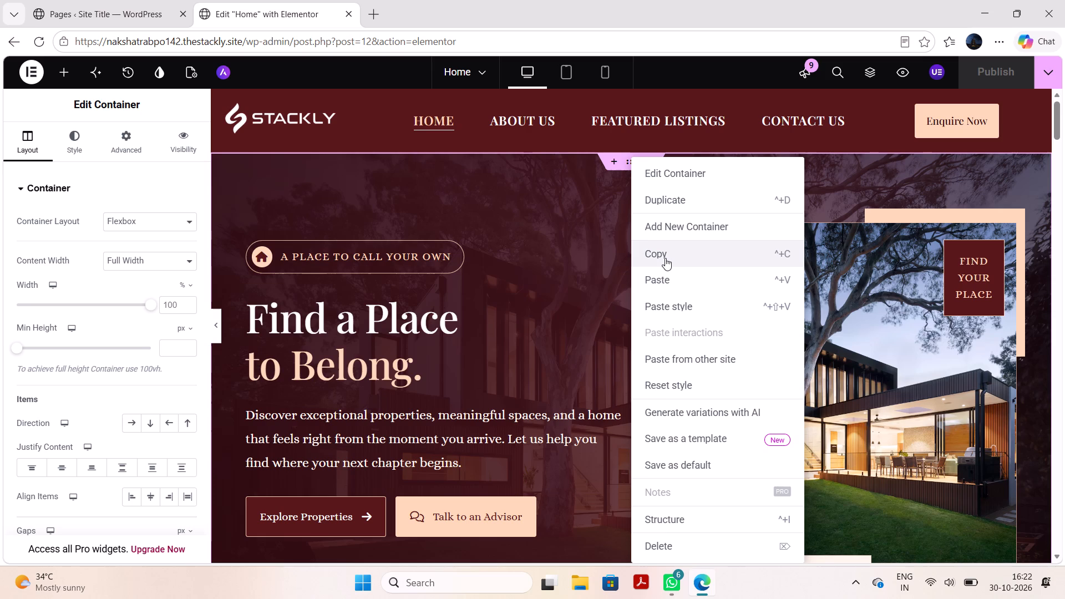
click(665, 258)
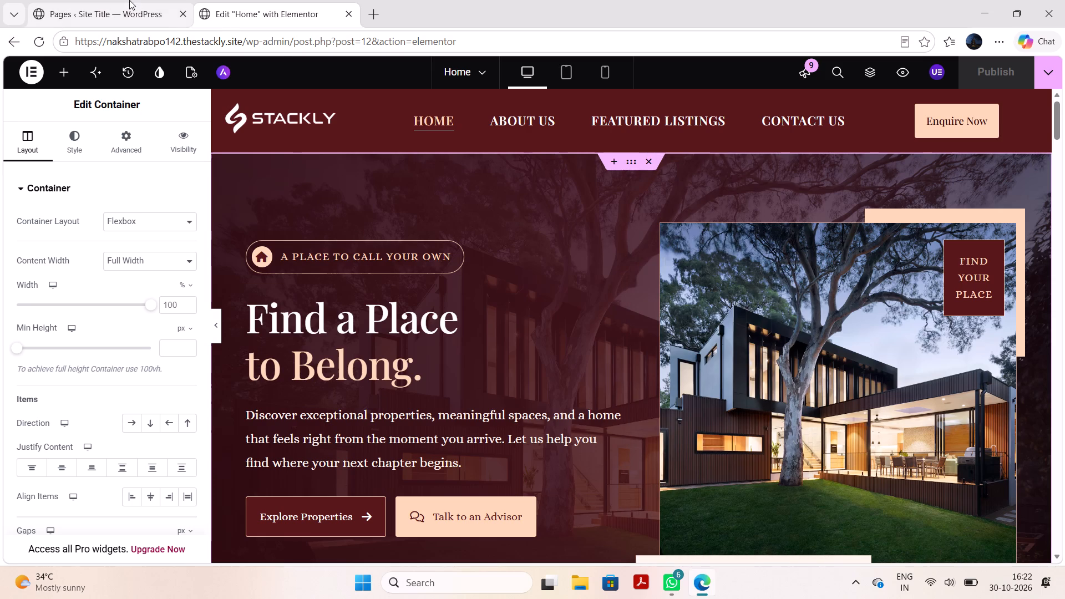
Open the Home page of nakshatrabpo2.thestackly.tech in Elementor and dismiss the Angie installation offer.
click(129, 0)
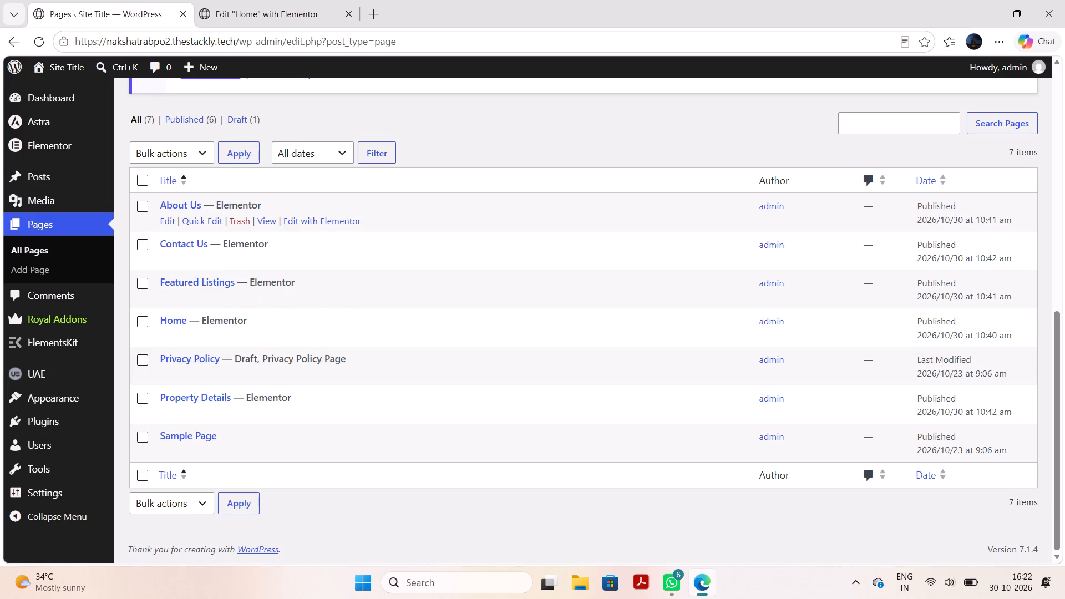
click(311, 334)
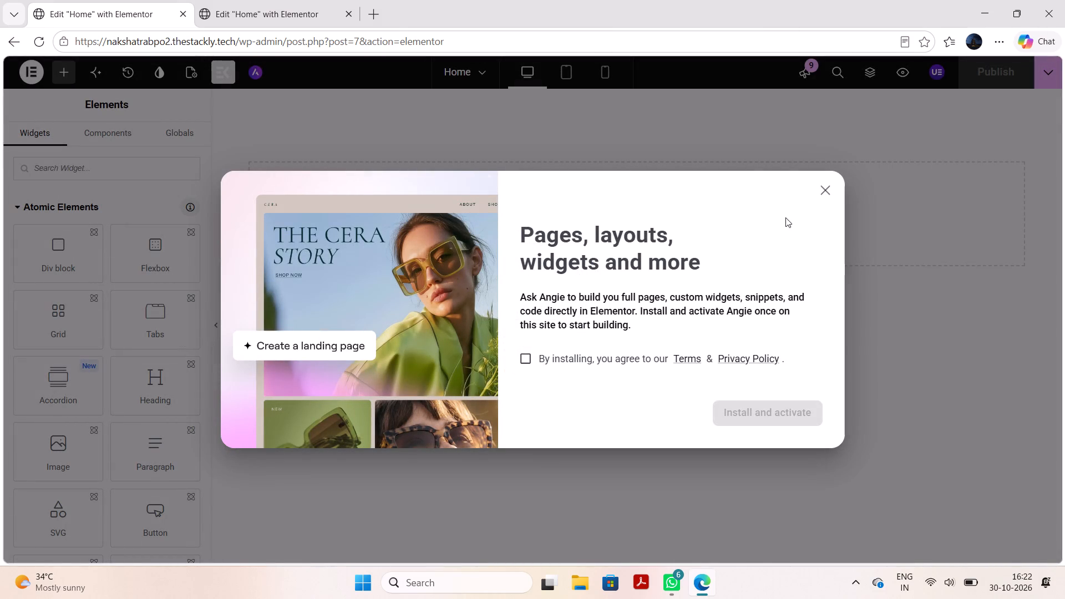
click(824, 187)
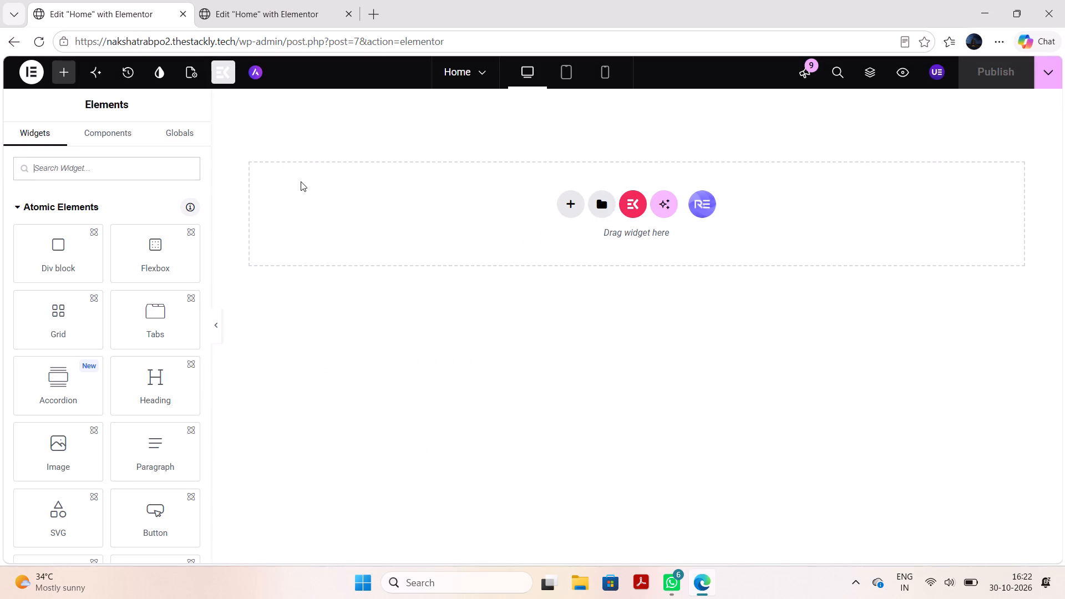
Paste the copied hero container from the other site into the empty Home page.
right_click(301, 181)
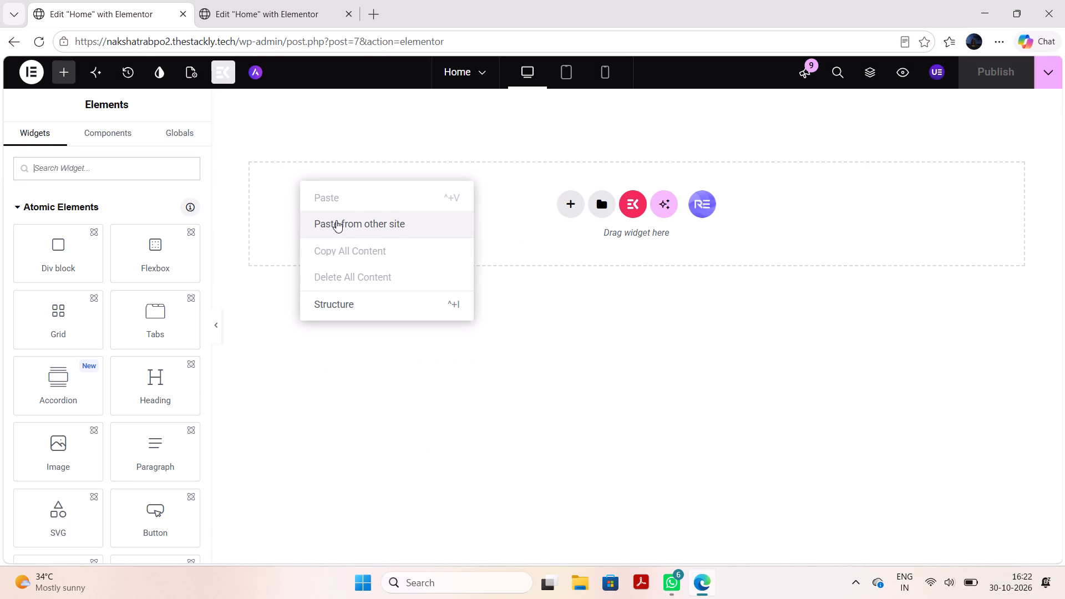
click(336, 220)
key(ctrl+v)
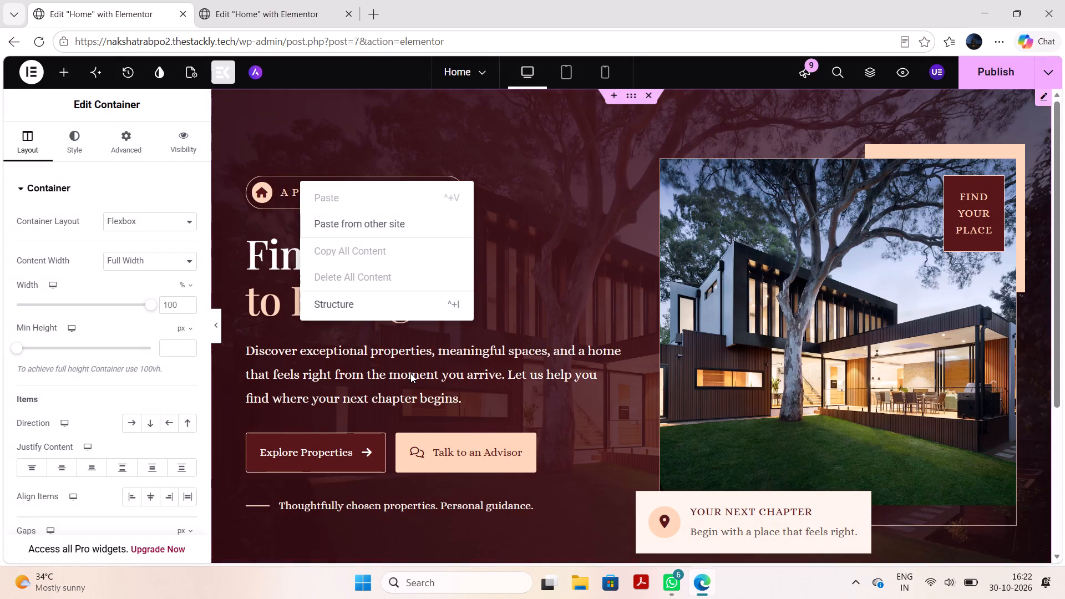
click(410, 373)
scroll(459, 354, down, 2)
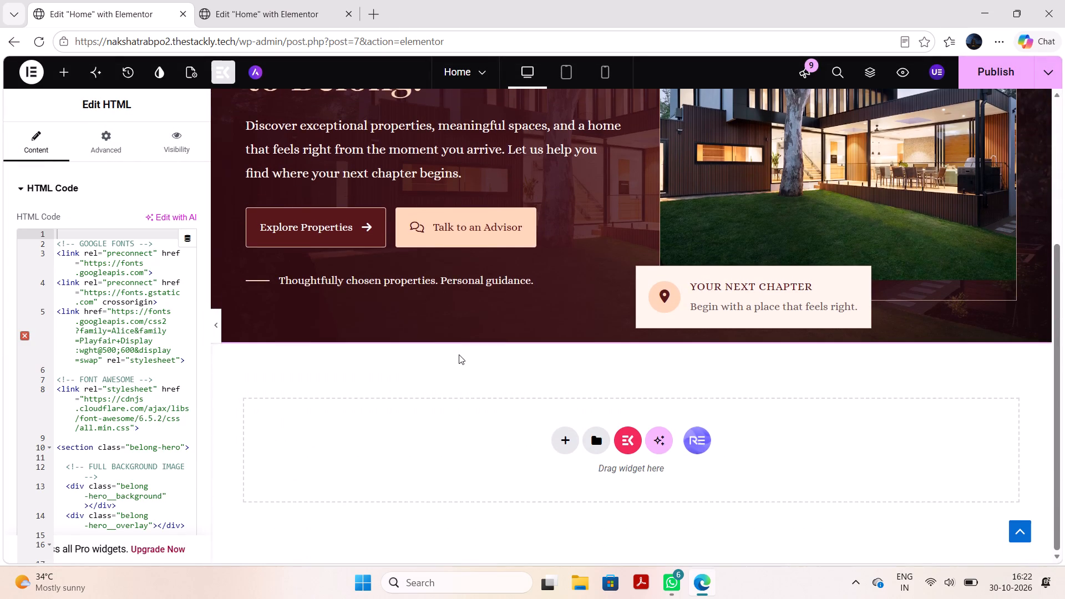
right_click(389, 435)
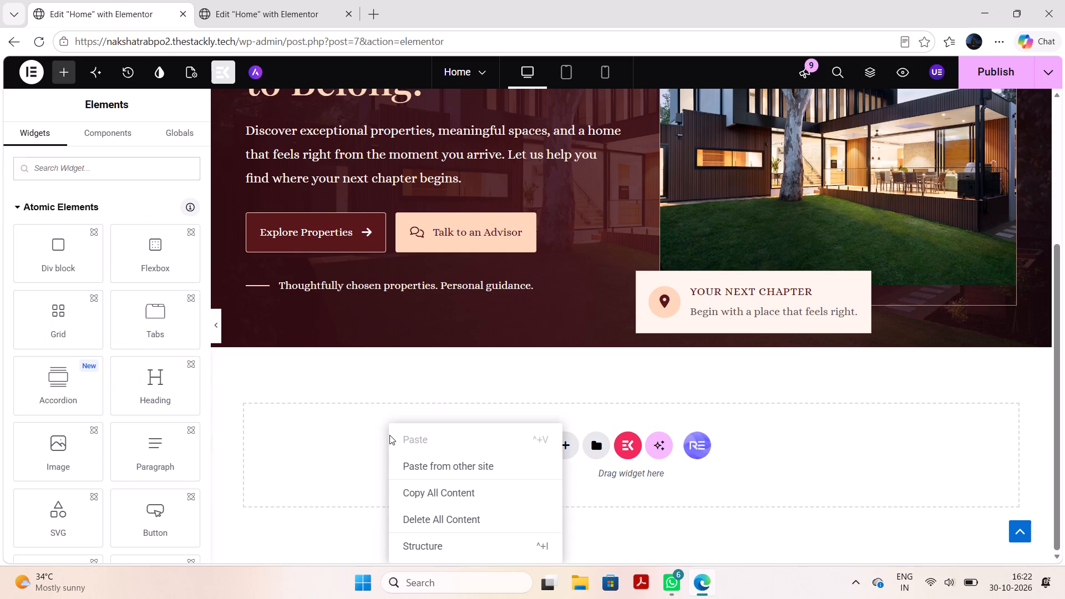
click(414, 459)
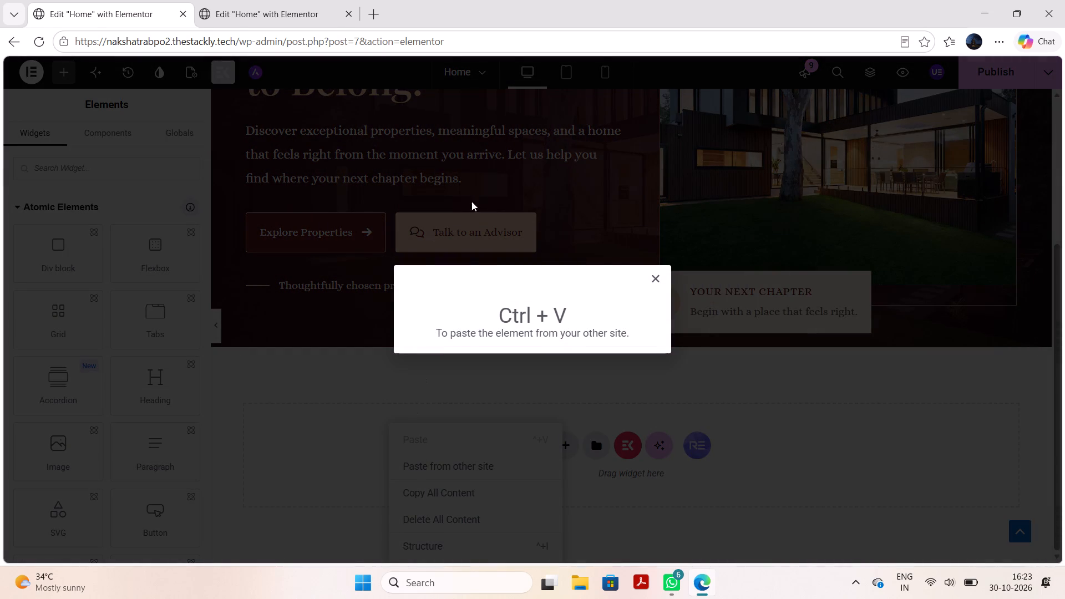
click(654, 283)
Copy the whole "Buying a Property" container from the Home page of nakshatrabpo142.thestackly.site.
click(328, 0)
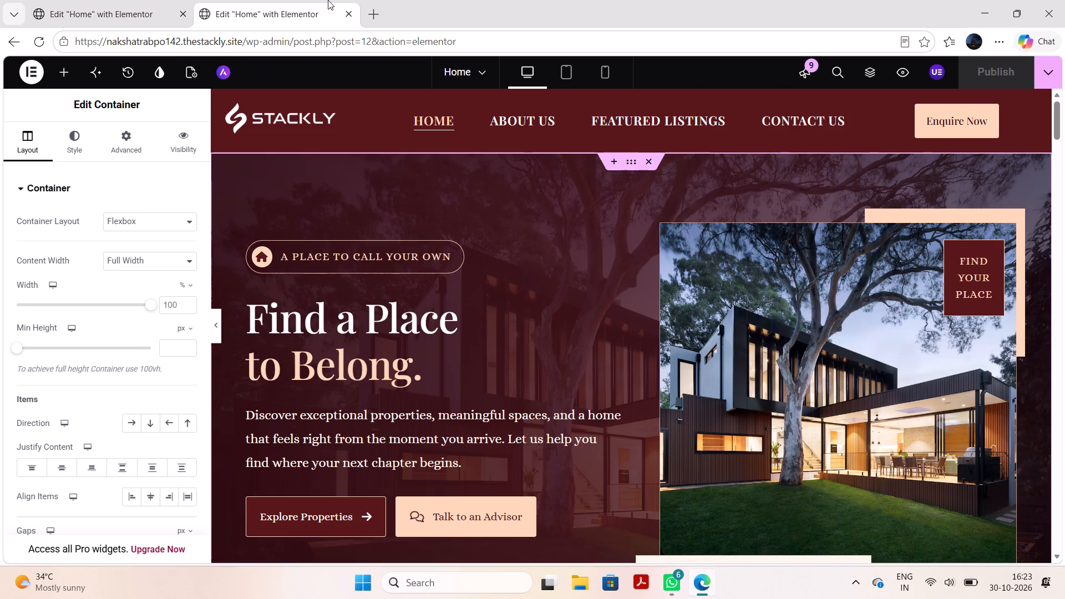
scroll(402, 291, down, 7)
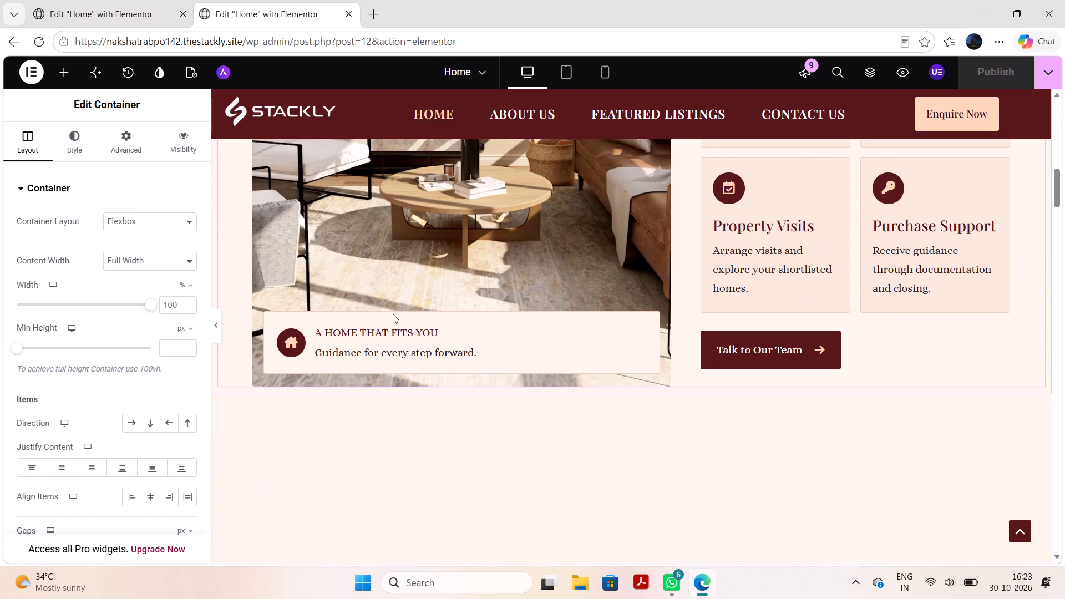
click(393, 314)
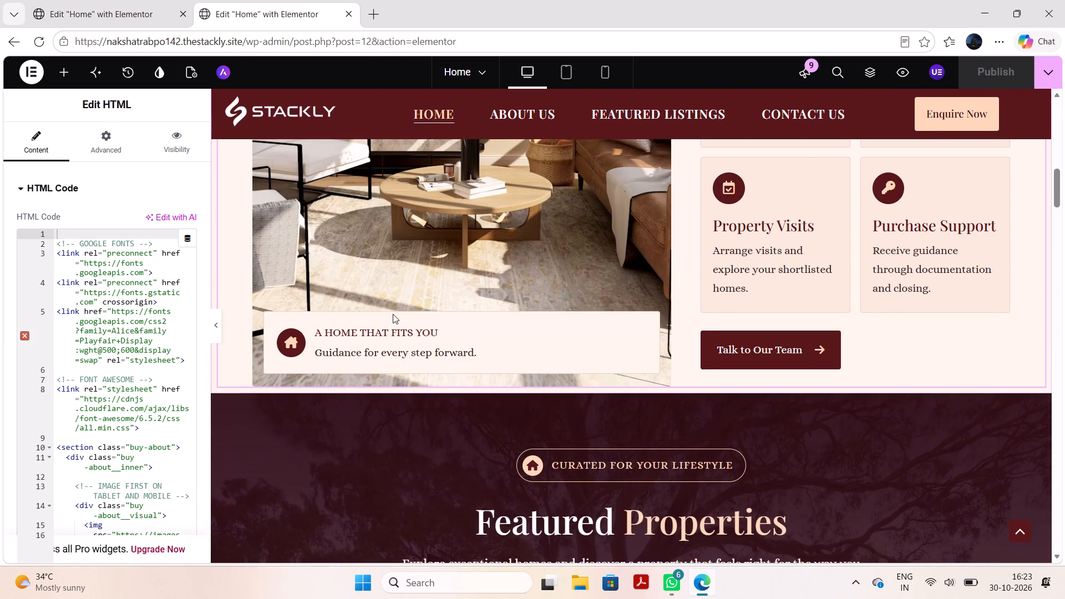
right_click(393, 314)
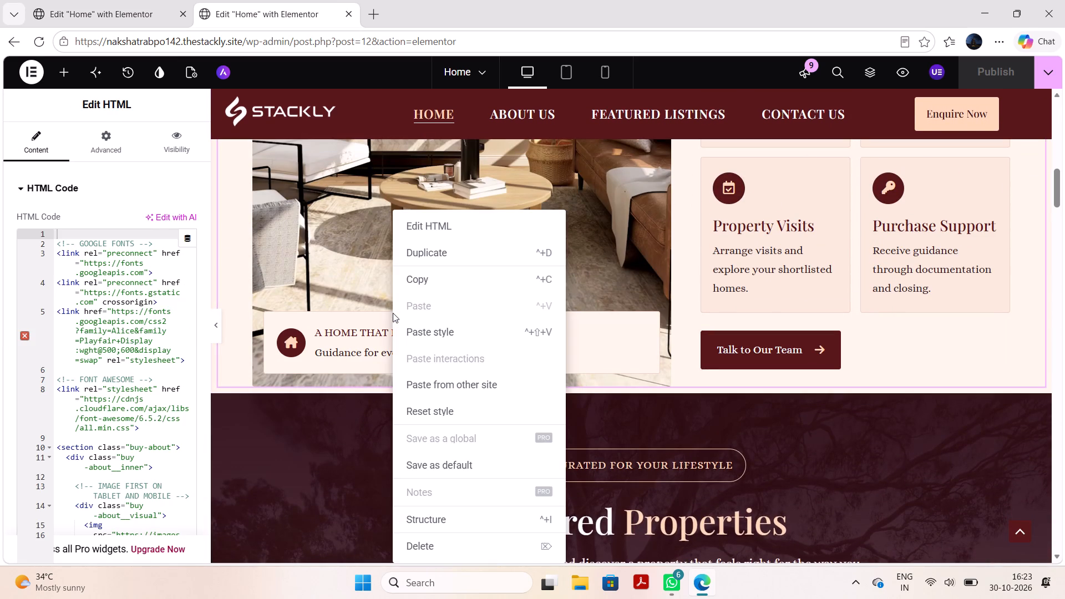
click(344, 299)
scroll(344, 299, up, 5)
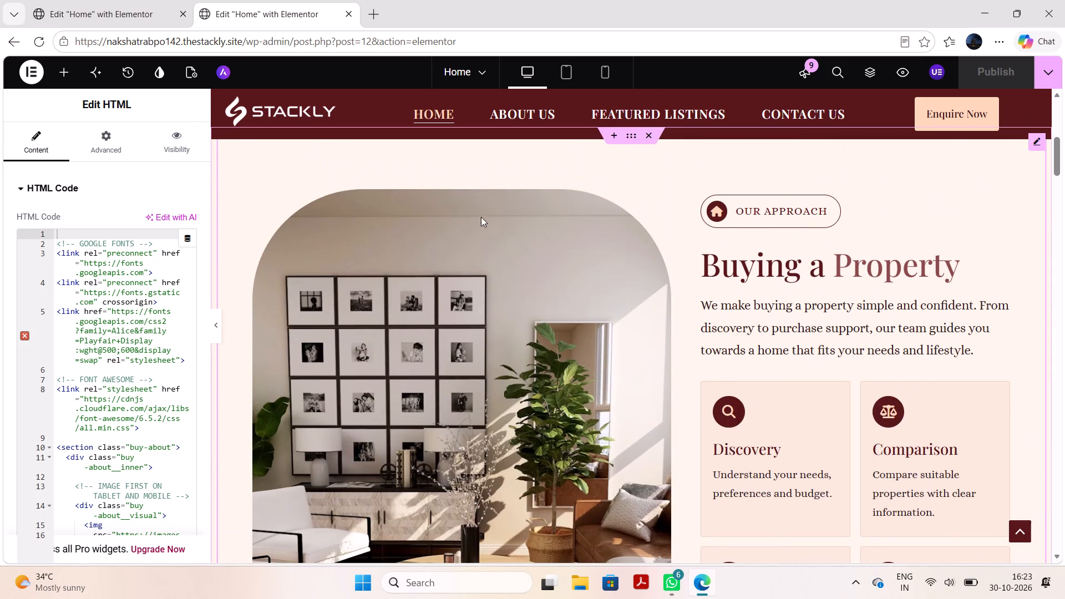
scroll(481, 217, up, 1)
click(631, 195)
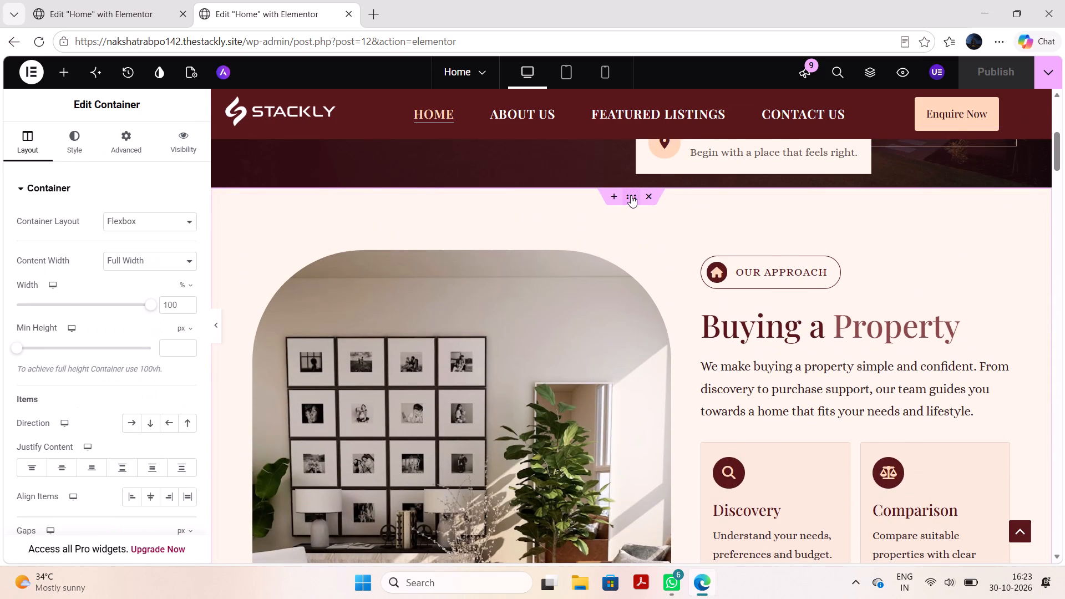
right_click(631, 195)
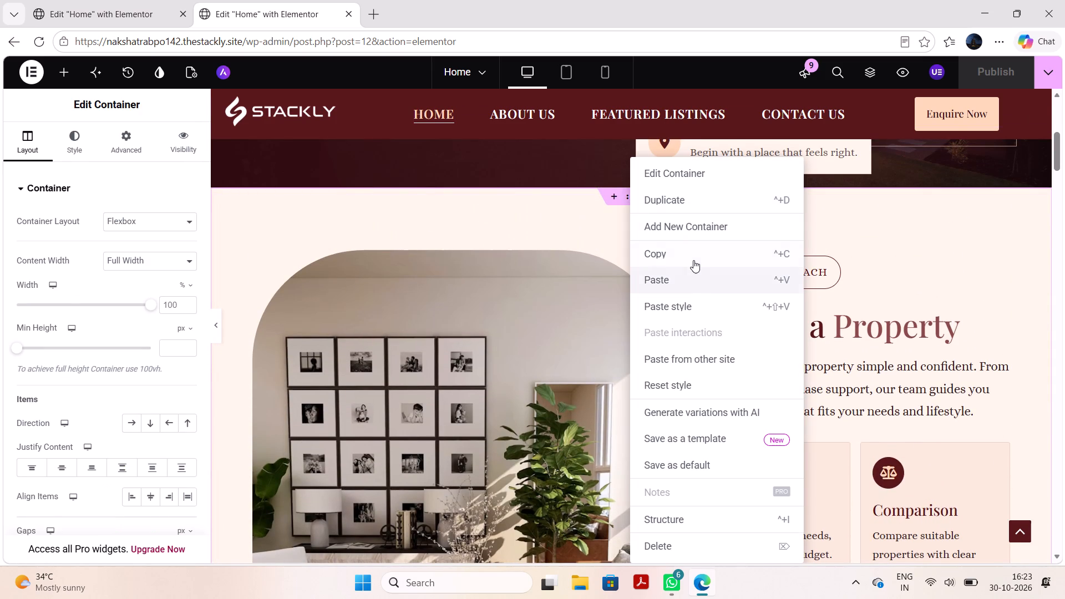
click(693, 255)
Paste the "Buying a Property" container from the other site below the hero on nakshatrabpo2.thestackly.tech's Home page.
click(88, 0)
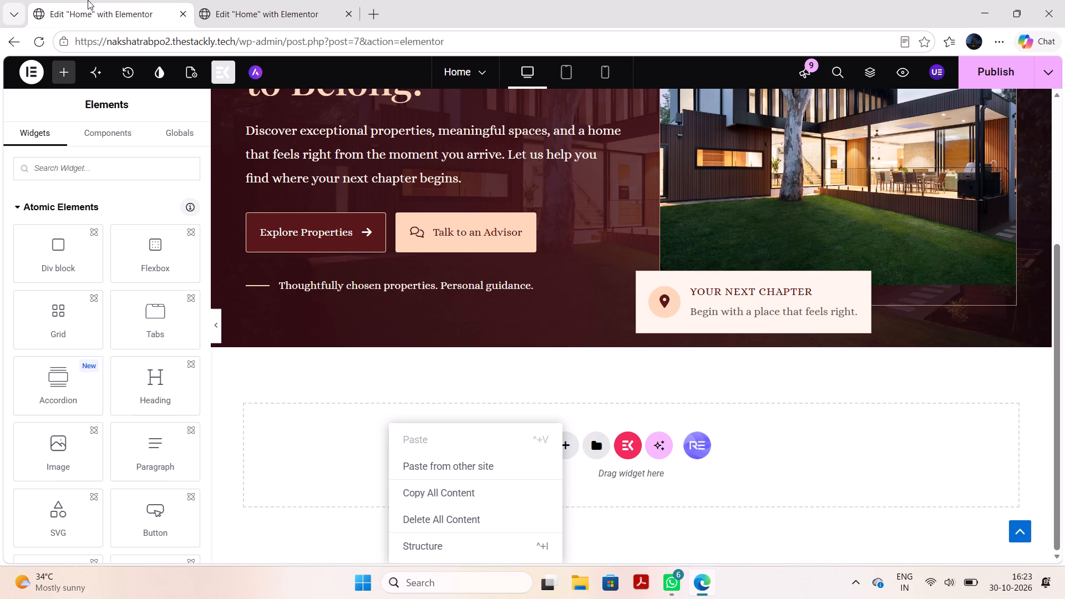
click(344, 468)
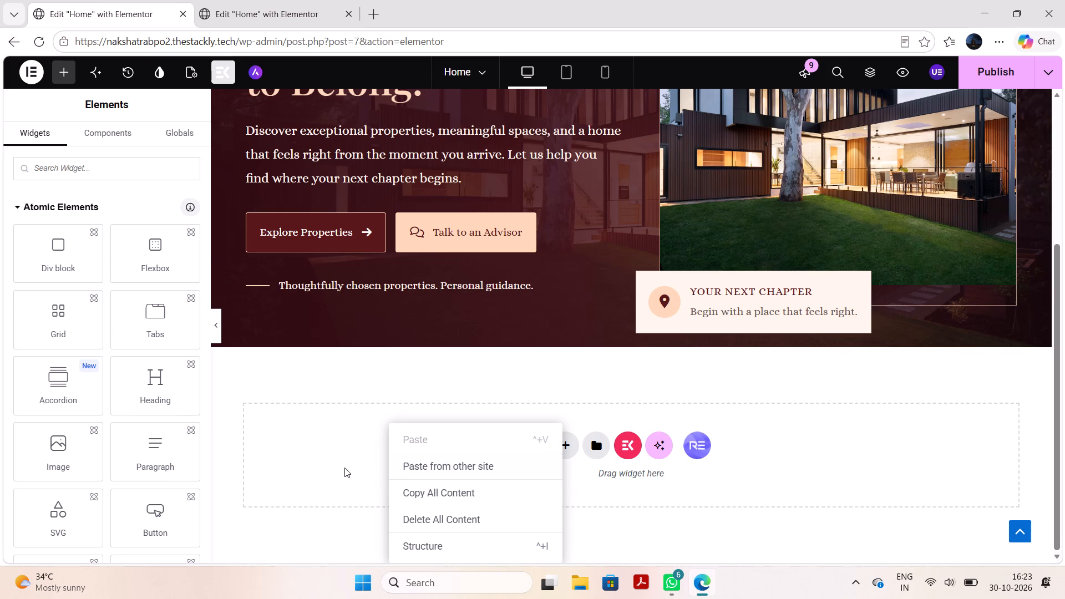
right_click(344, 468)
click(366, 473)
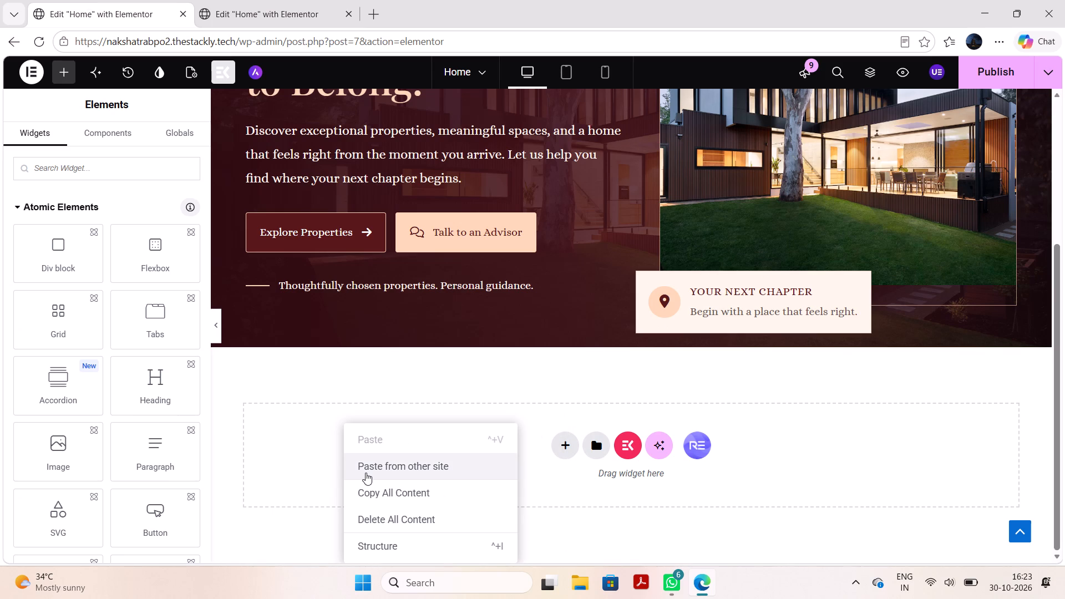
key(ctrl+v)
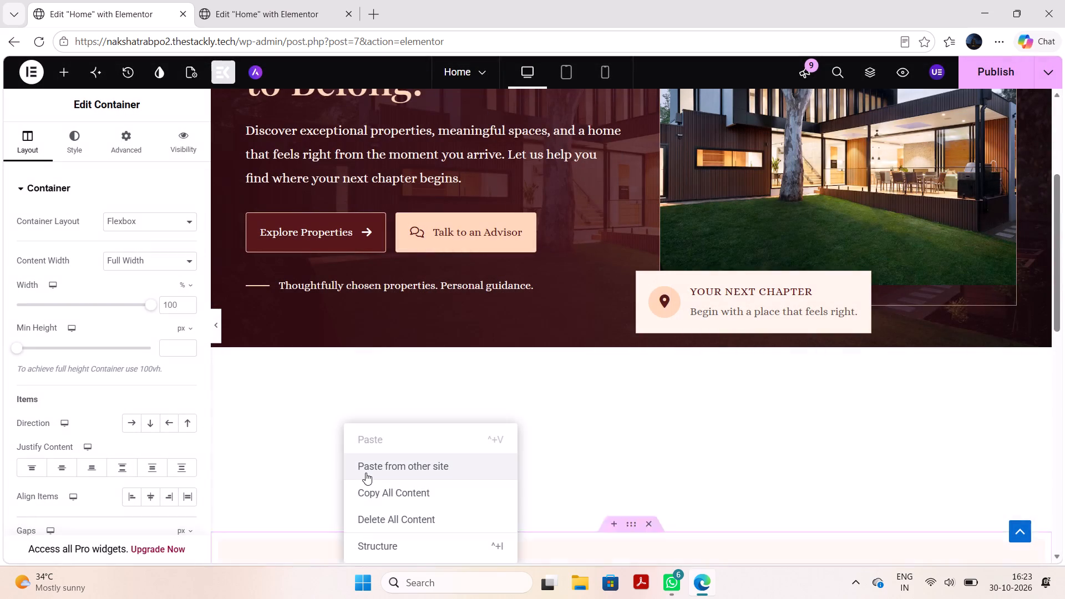
Paste the copied "Buying a Property" container from the other site once more, below its first copy.
scroll(269, 433, down, 7)
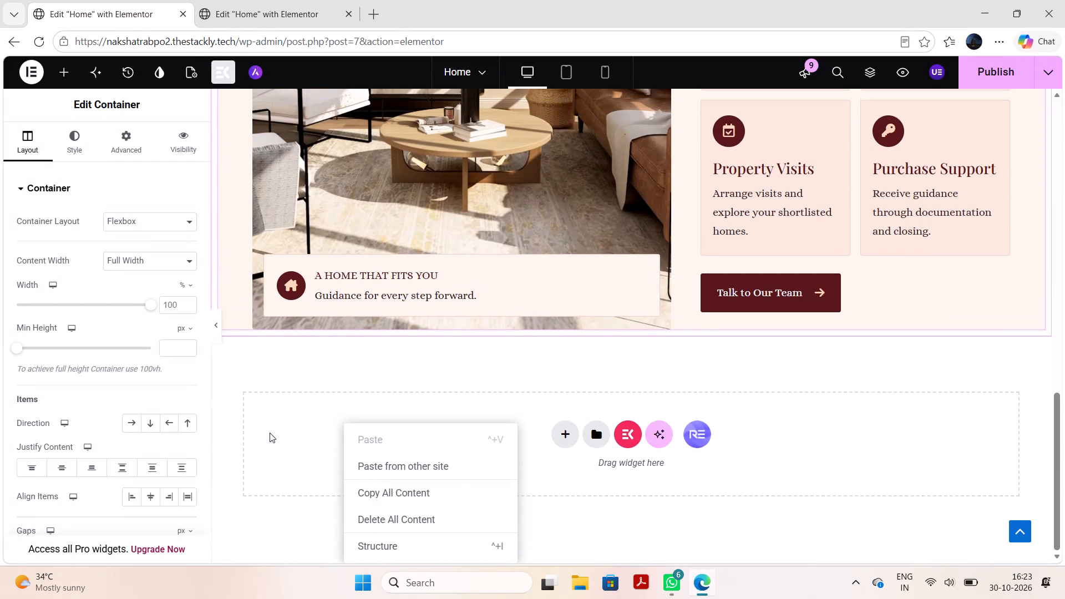
click(270, 433)
right_click(316, 451)
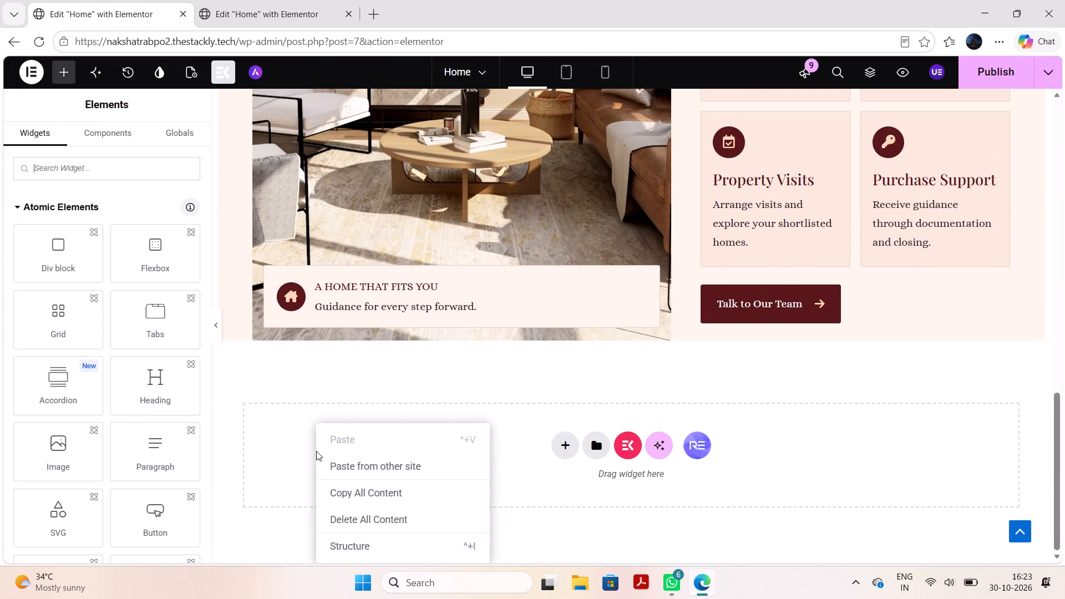
click(343, 466)
key(ctrl+v)
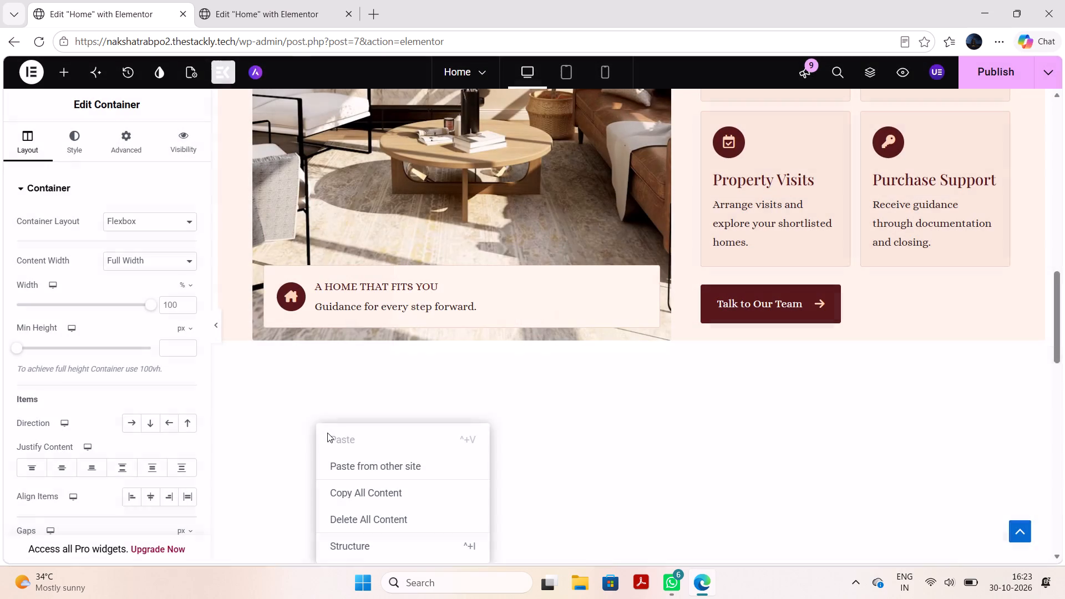
Paste the copied "Buying a Property" container from the other site two more times below the existing copies on the Home page.
scroll(321, 349, down, 3)
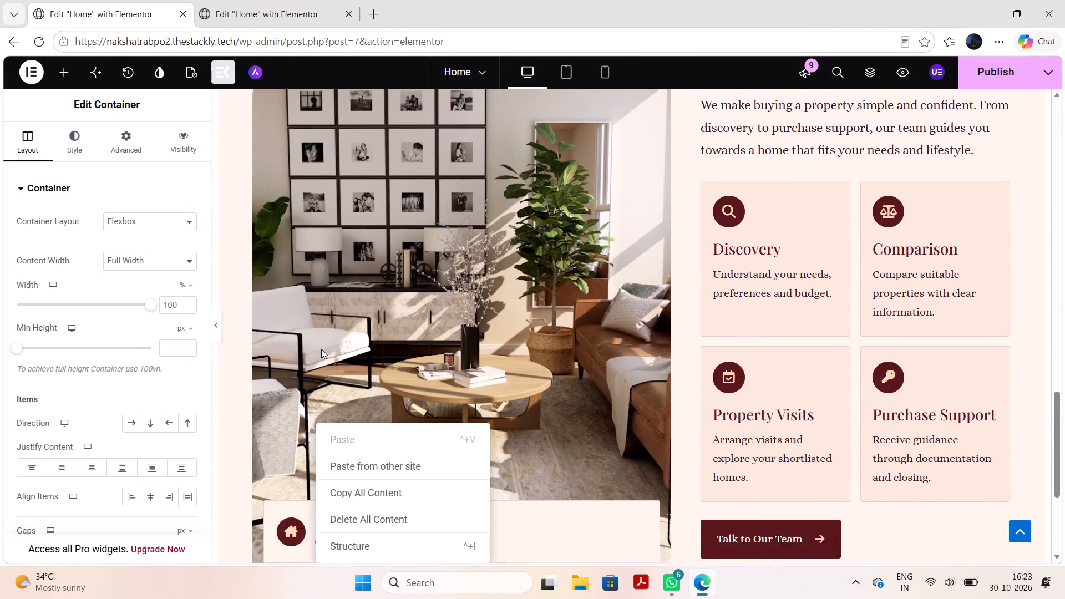
scroll(321, 349, down, 2)
click(299, 410)
right_click(300, 430)
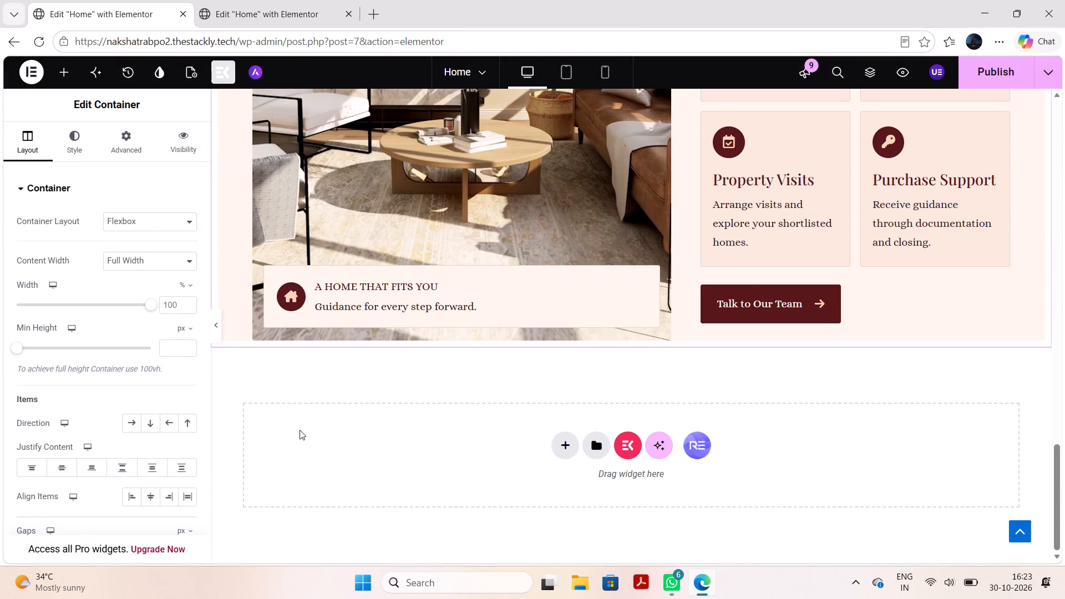
click(319, 469)
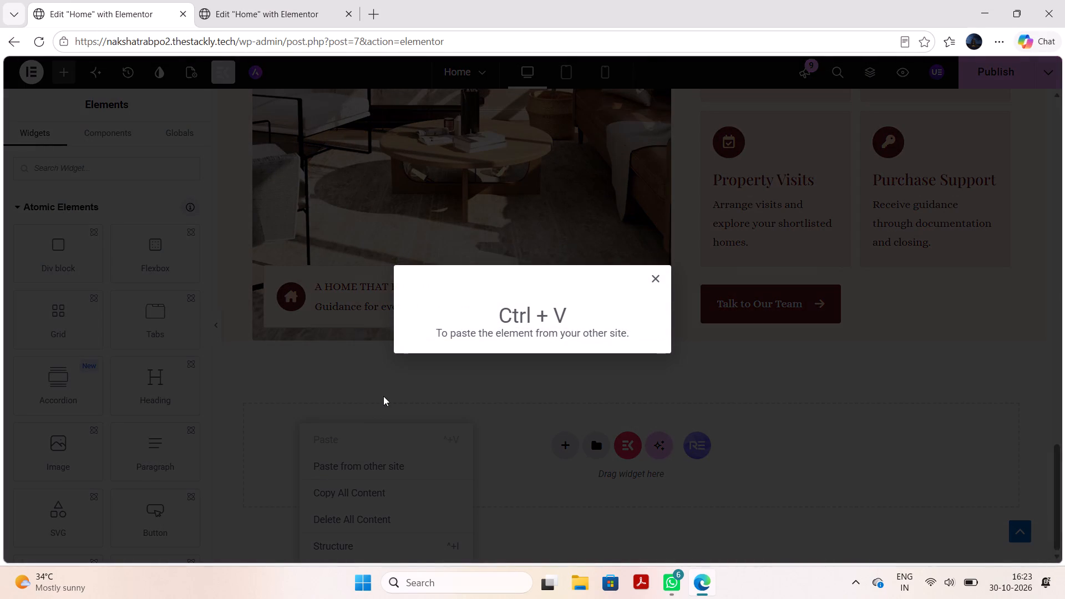
key(ctrl+v)
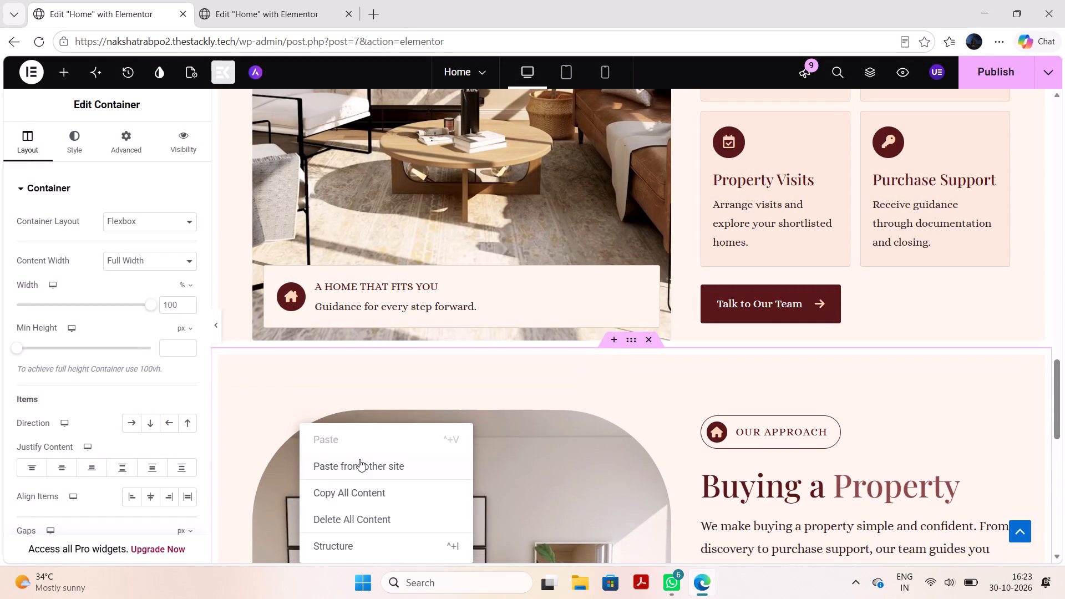
click(359, 460)
key(ctrl+v)
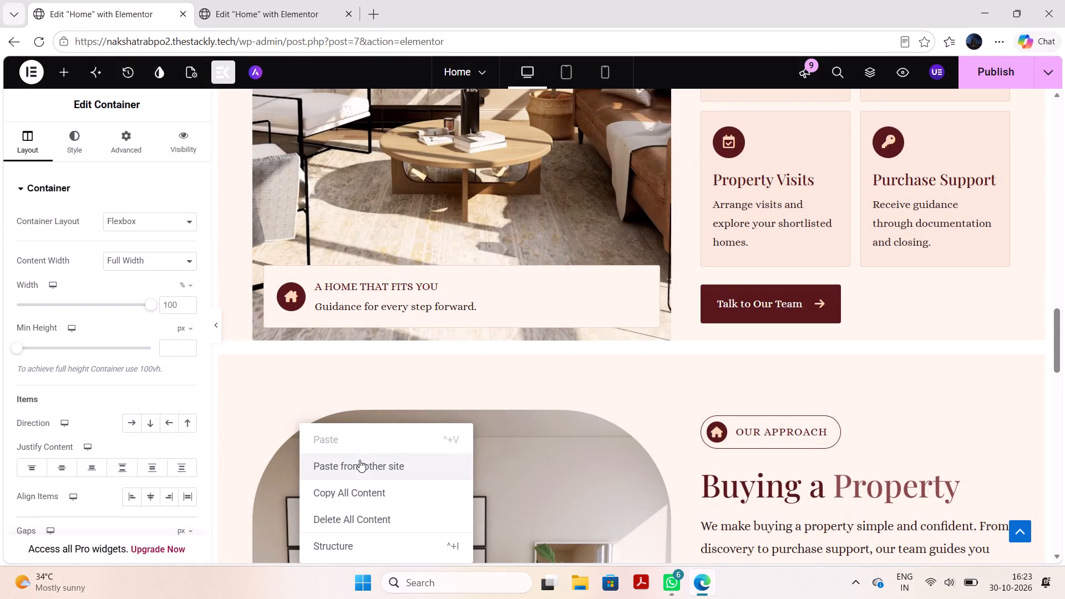
Paste another "Buying a Property" container from the other site at the end of the Home page.
click(407, 321)
scroll(407, 321, up, 8)
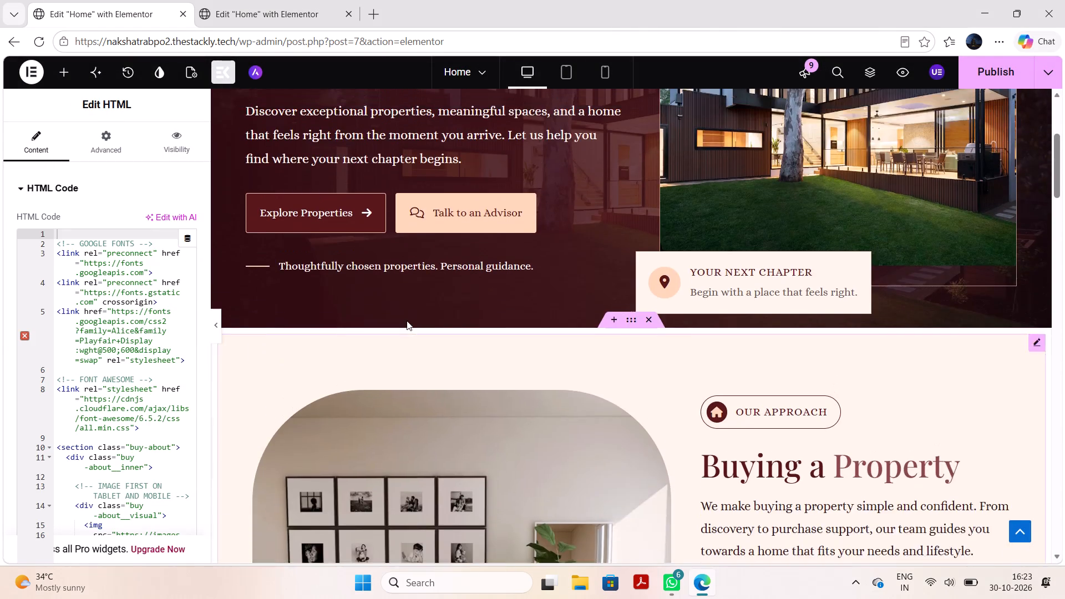
scroll(407, 321, up, 2)
scroll(407, 321, down, 14)
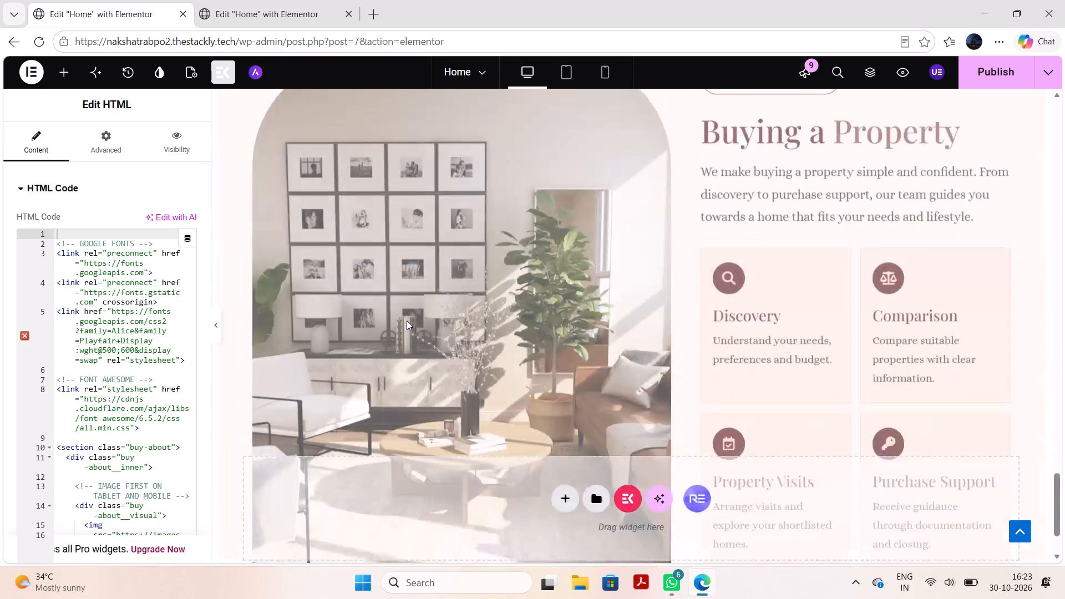
scroll(407, 321, down, 2)
right_click(372, 445)
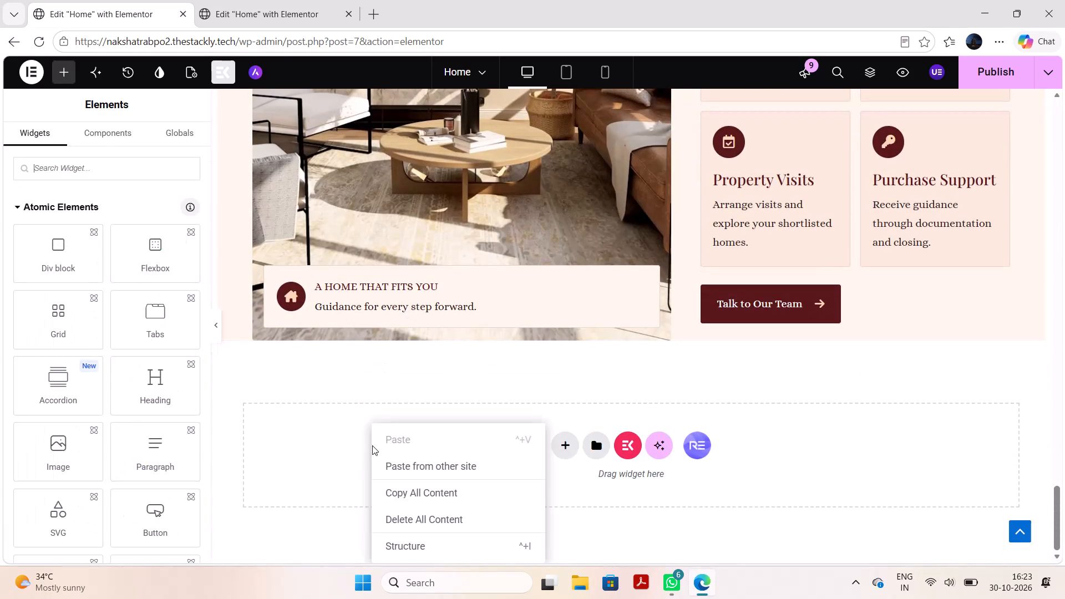
click(383, 464)
key(ctrl+v)
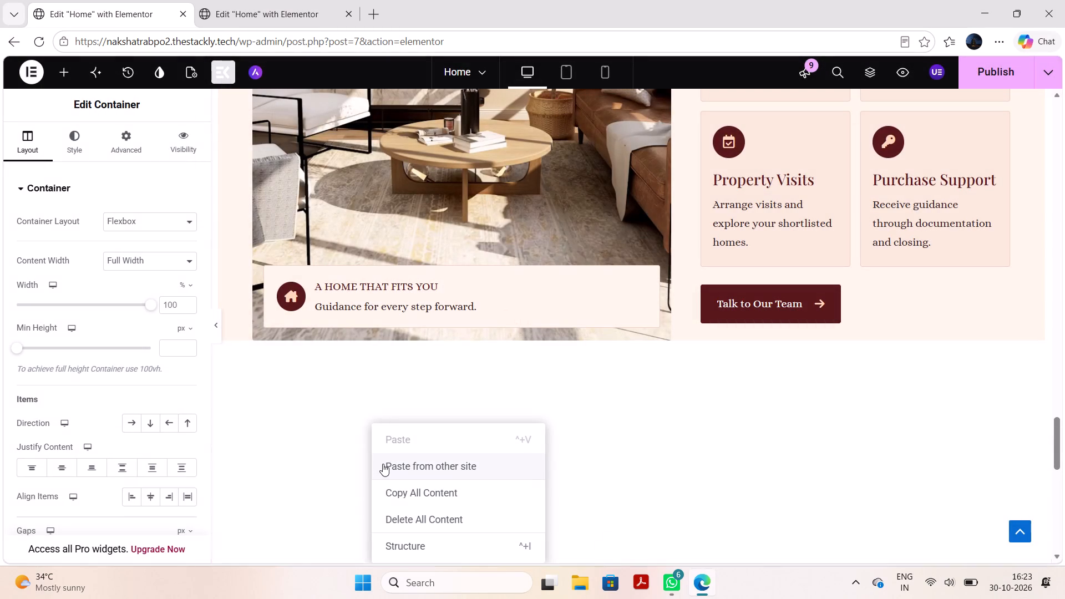
Clear all the HTML code from the last two "Buying a Property" widgets on the Home page.
click(505, 272)
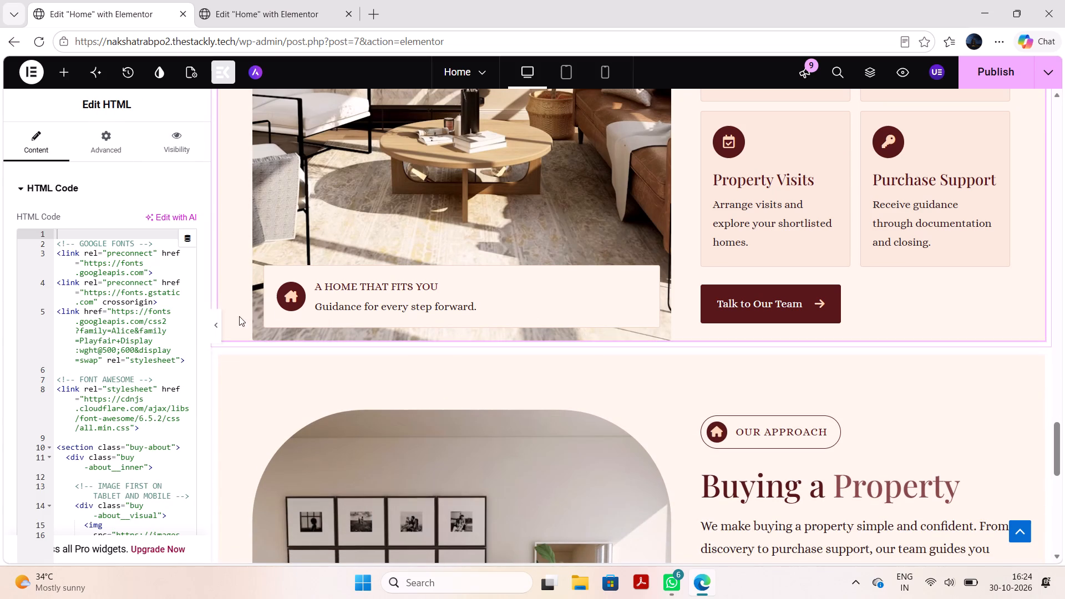
click(173, 342)
key(ctrl+a)
key(BackSpace)
click(339, 298)
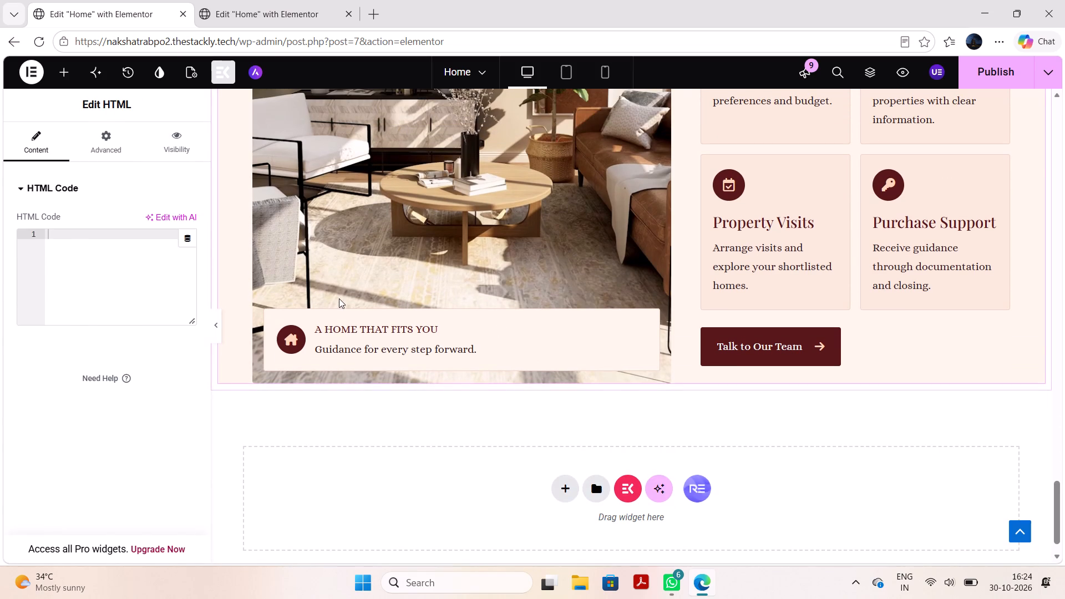
click(107, 328)
key(ctrl+a)
key(BackSpace)
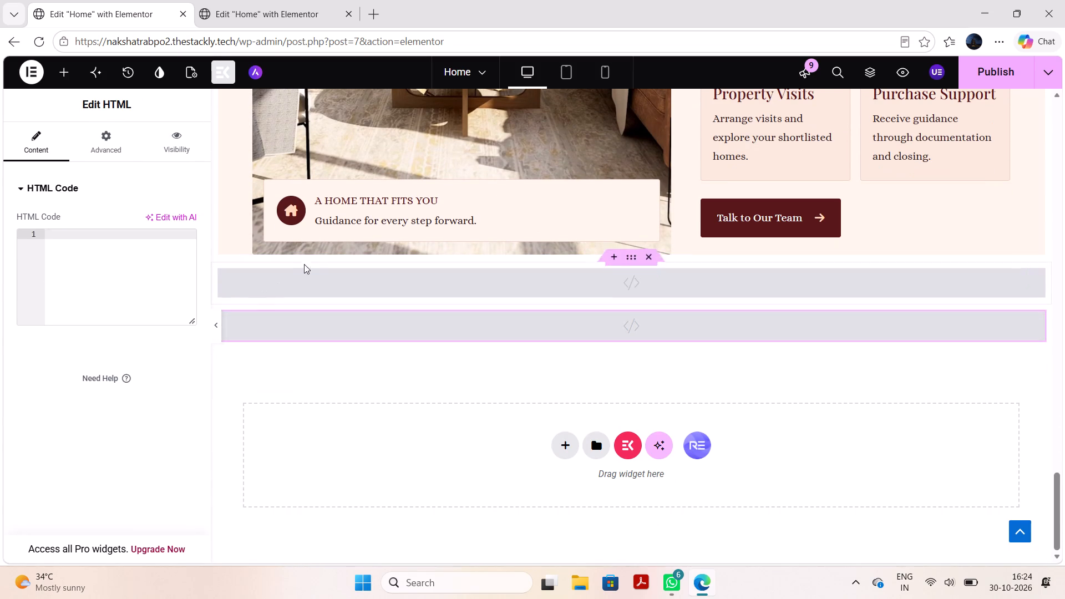
Clear all the HTML code from the three remaining "Buying a Property" widgets below the hero.
click(356, 190)
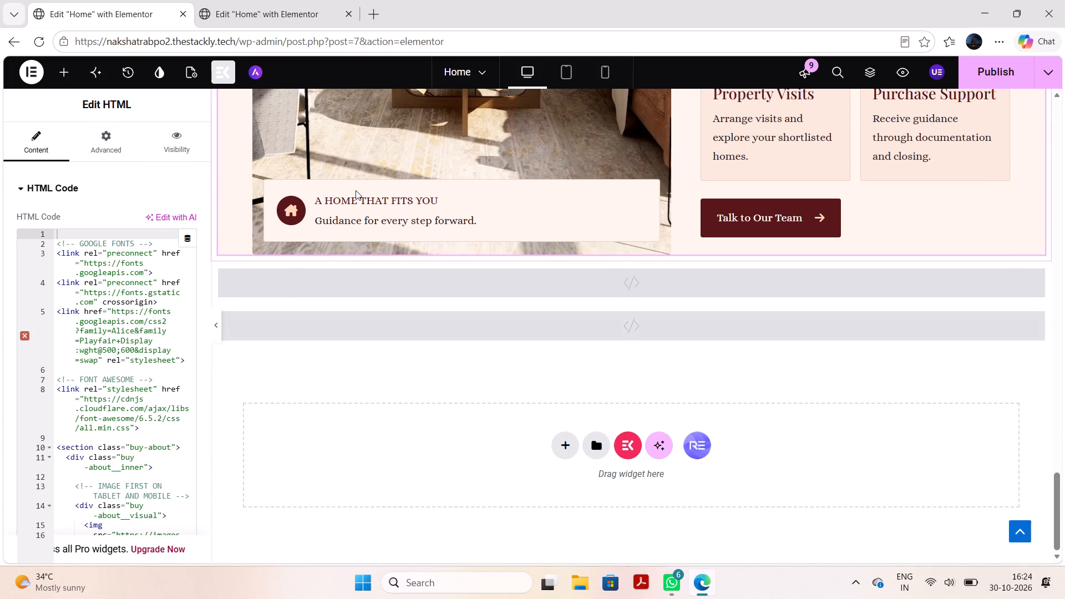
click(115, 314)
key(ctrl+a)
key(ctrl+BackSpace)
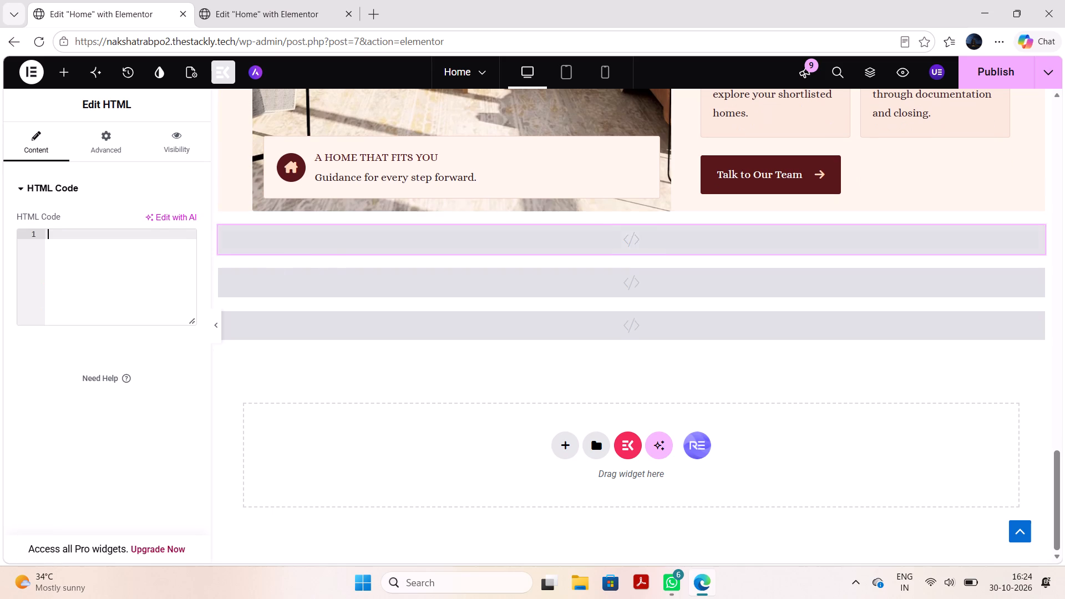
click(416, 152)
click(118, 333)
key(ctrl+a)
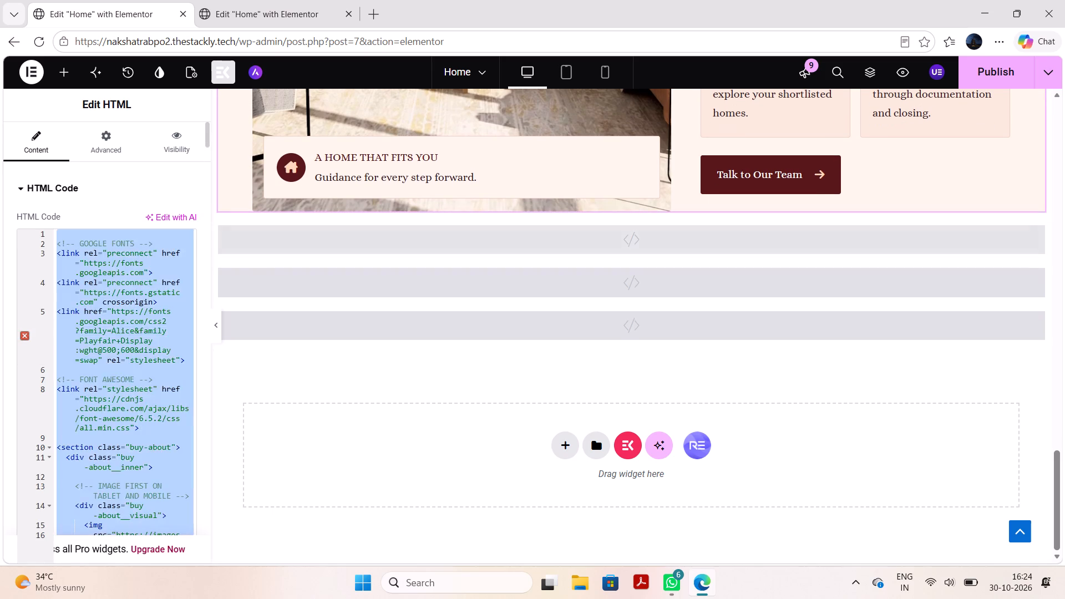
key(BackSpace)
click(437, 129)
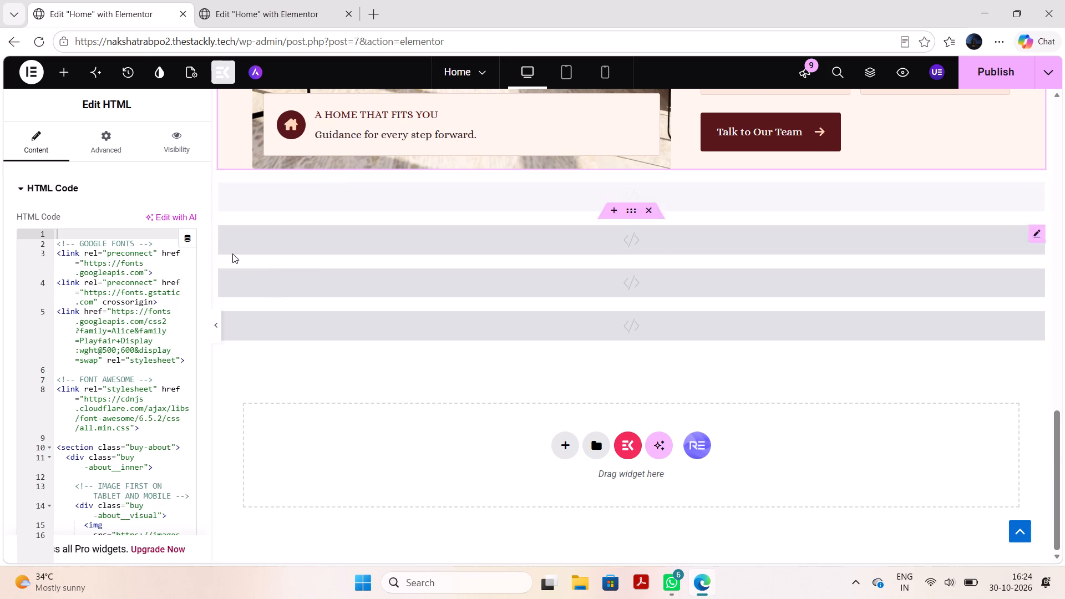
ctrl+click(177, 309)
key(ctrl+a)
key(BackSpace)
Clear all the HTML code from the "Find a Place to Belong." hero widget.
scroll(433, 295, up, 4)
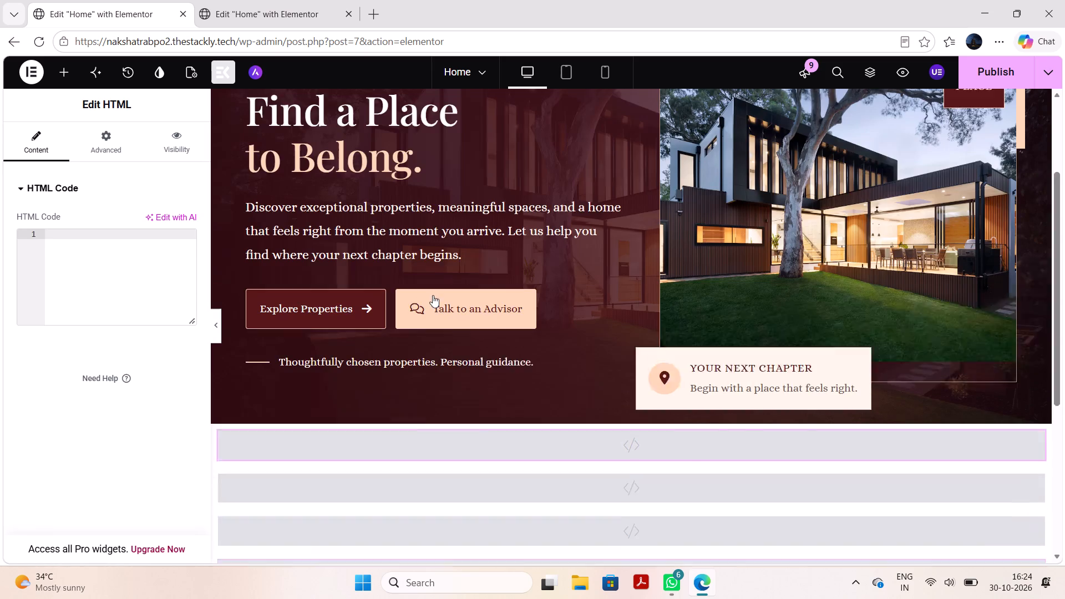
scroll(433, 295, up, 1)
click(443, 249)
click(141, 326)
key(ctrl+a)
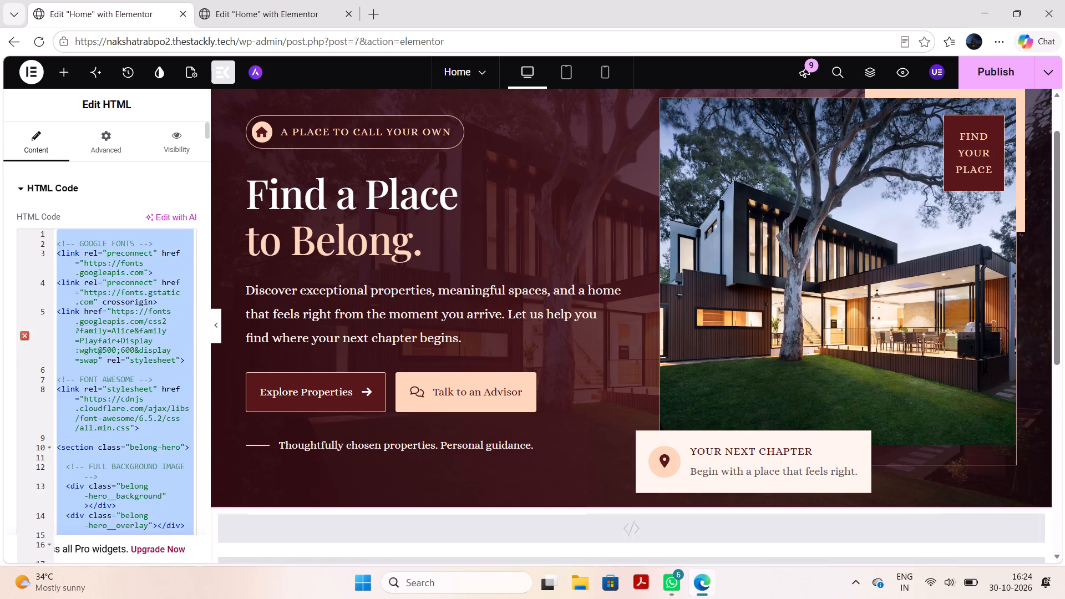
key(ctrl+BackSpace)
Paste one more "Buying a Property" container from the other site below the emptied widgets on the Home page.
scroll(348, 311, up, 2)
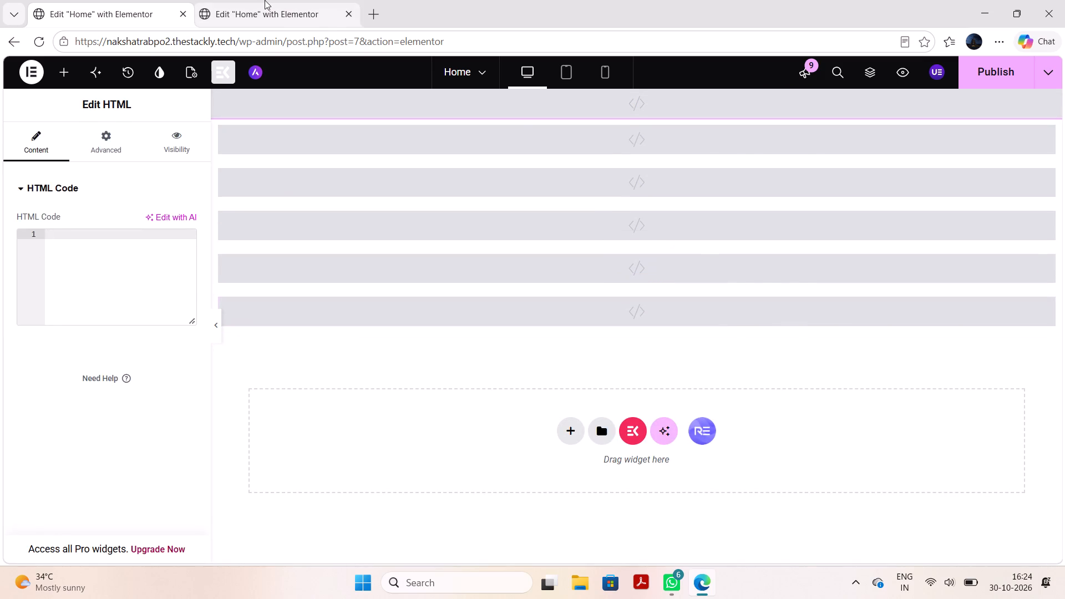
click(265, 0)
click(111, 0)
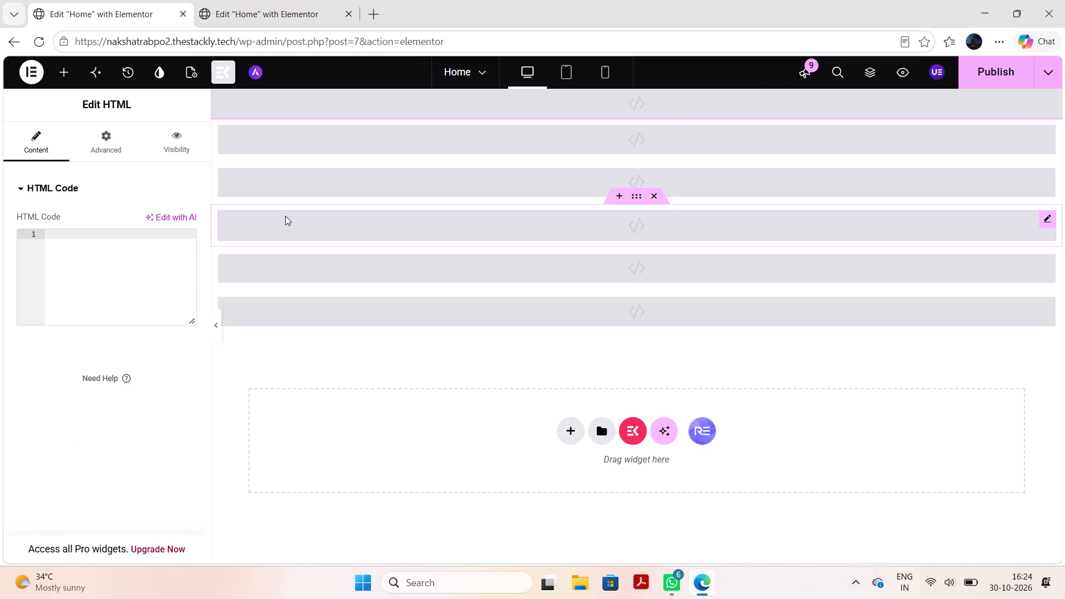
click(332, 434)
right_click(332, 434)
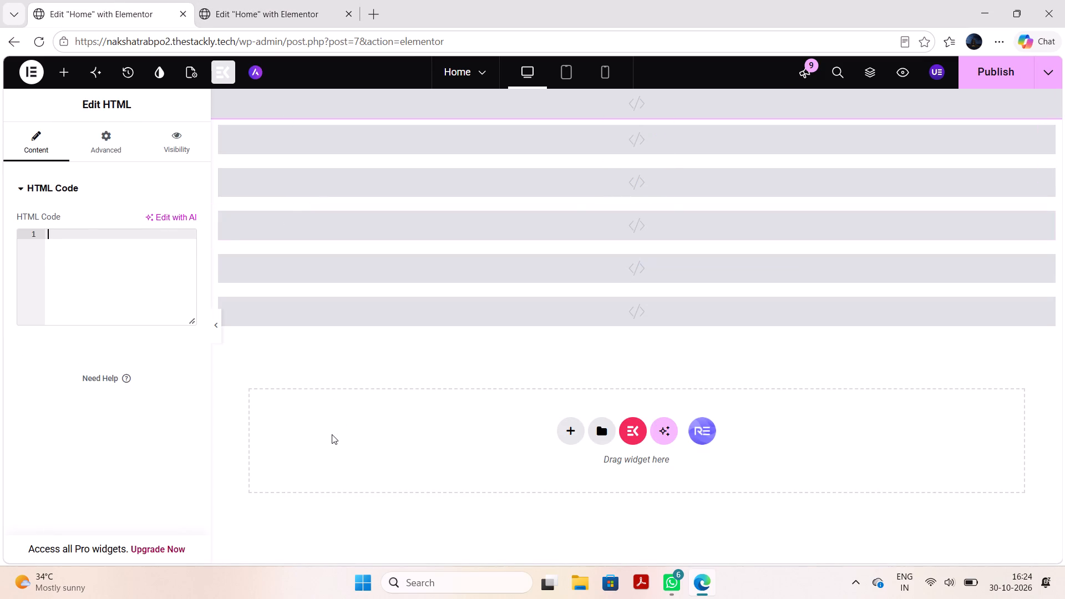
click(362, 458)
key(ctrl+v)
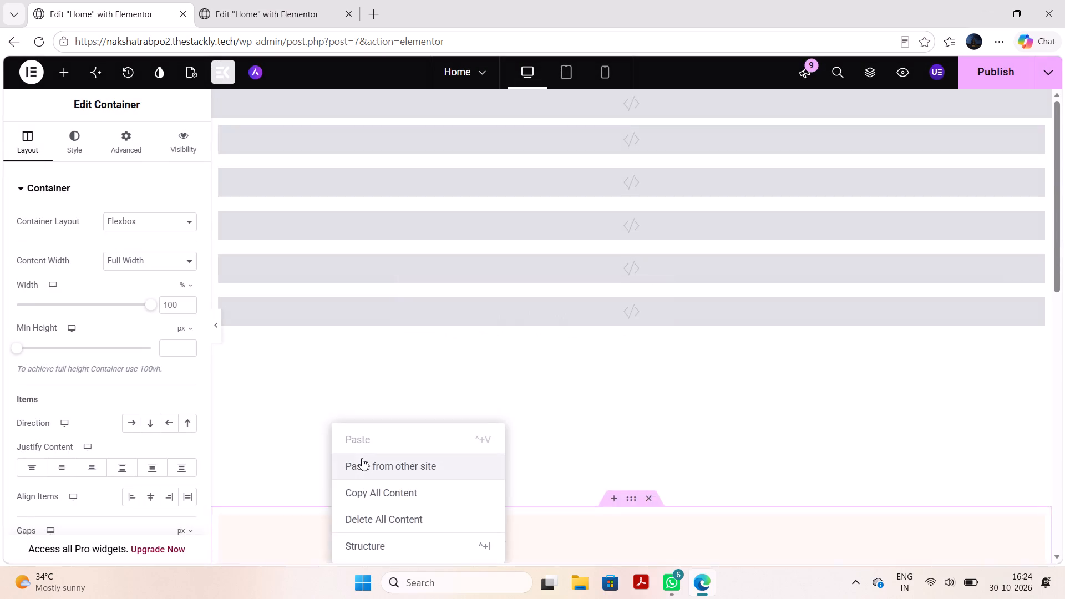
Clear all the HTML code from the newly pasted "Buying a Property" widget.
click(281, 412)
click(100, 369)
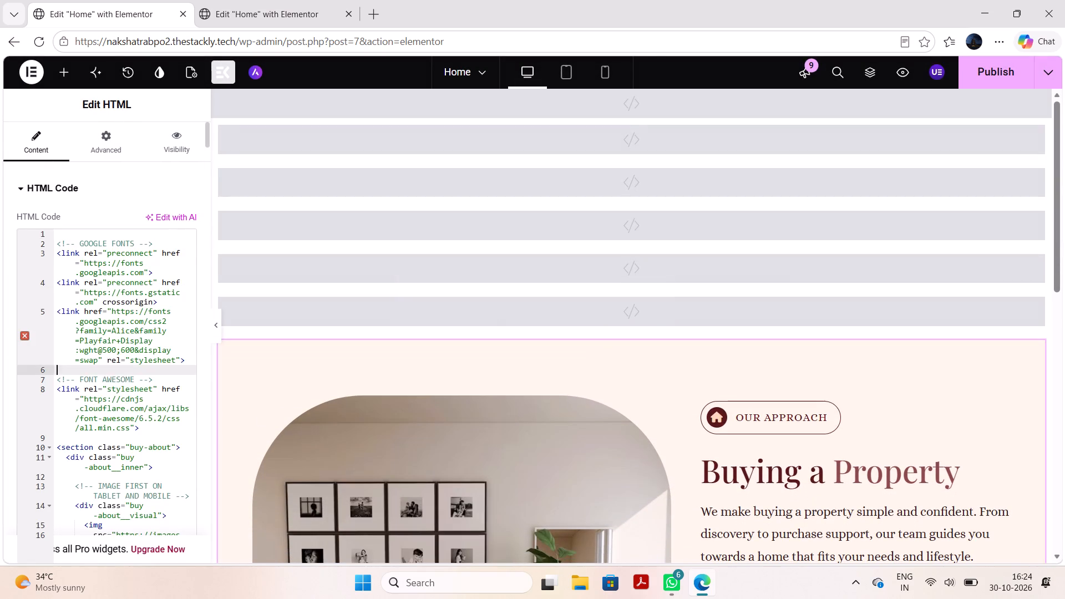
key(ctrl+a)
key(BackSpace)
scroll(260, 251, up, 1)
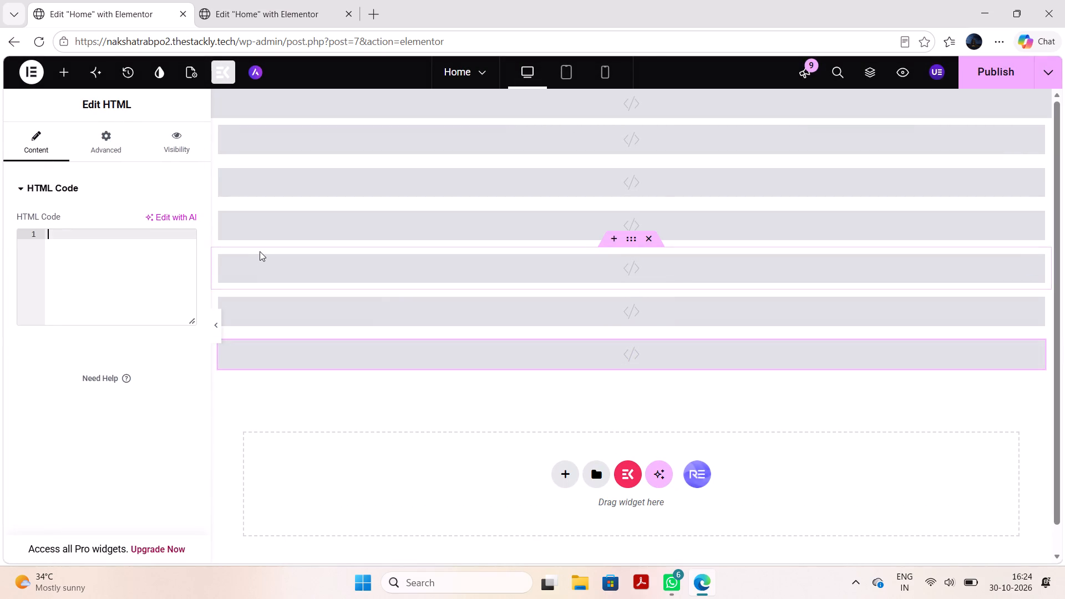
scroll(260, 251, up, 1)
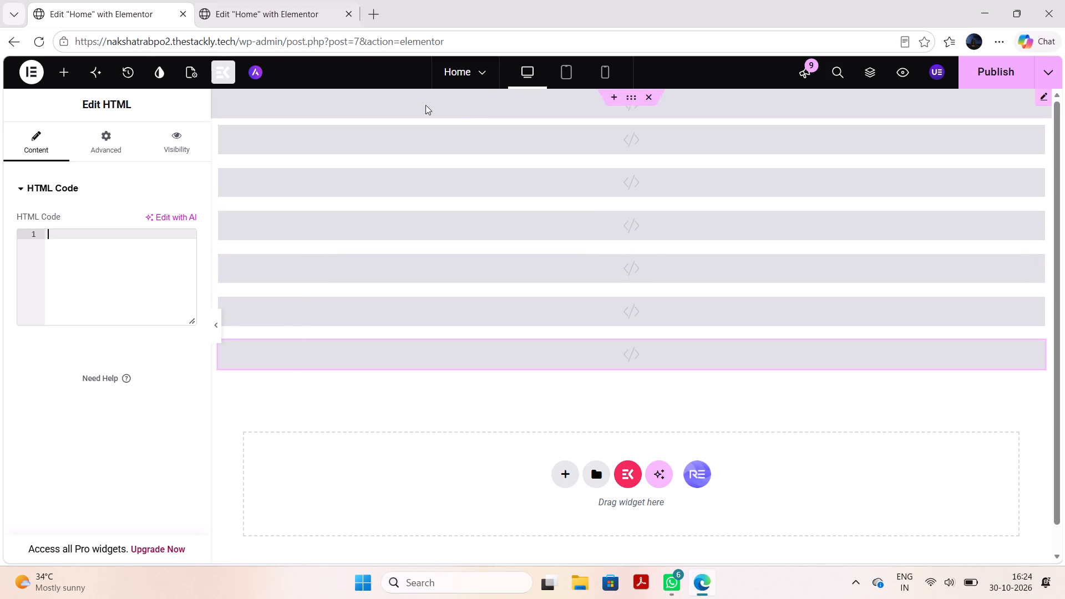
Save the Home page changes and switch to editing the About Us page.
click(450, 115)
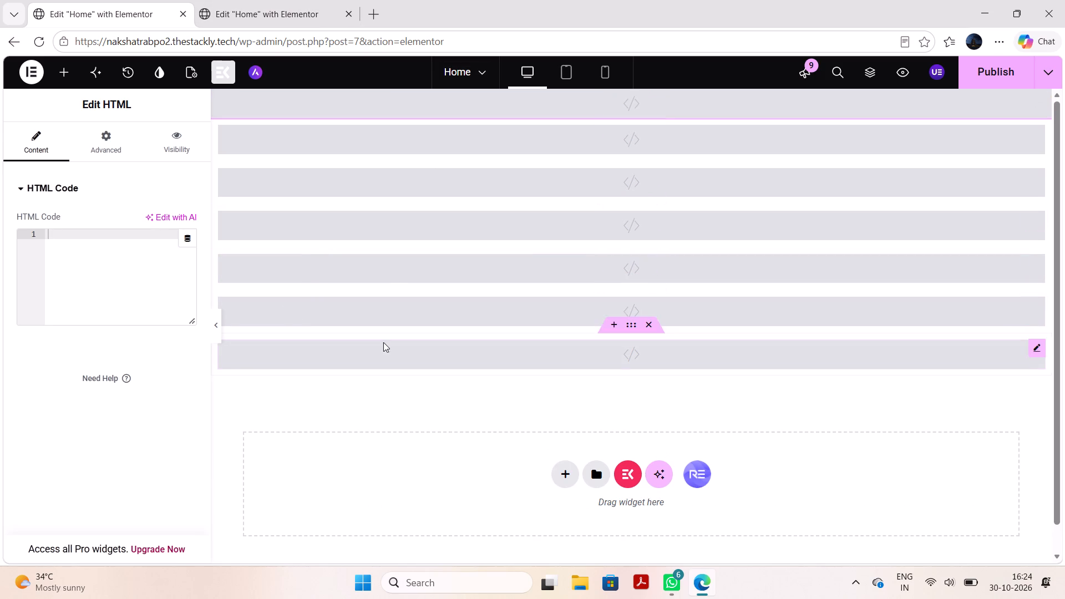
click(450, 114)
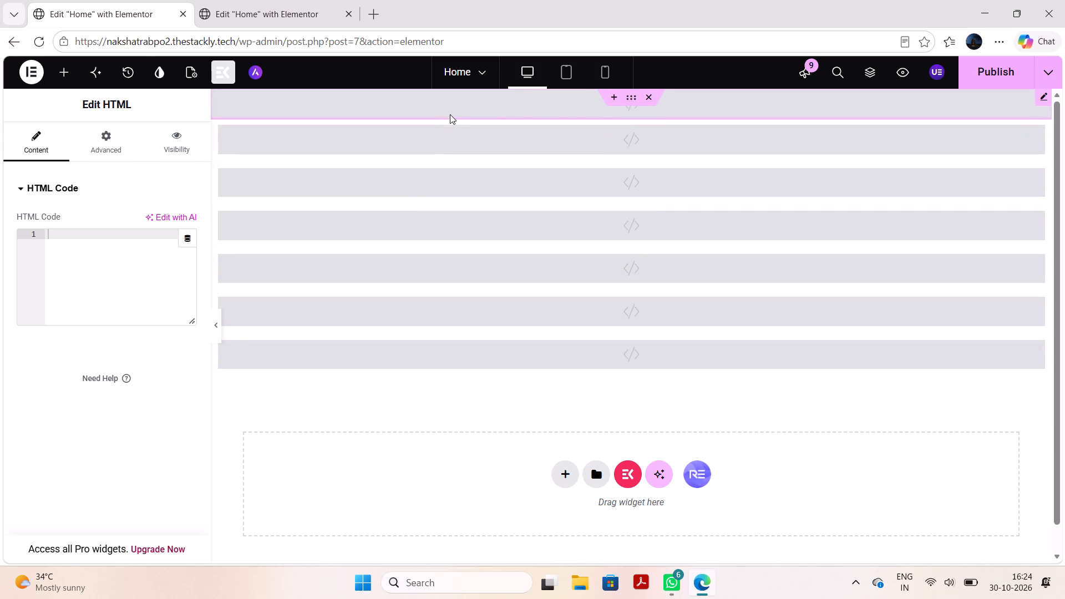
click(480, 71)
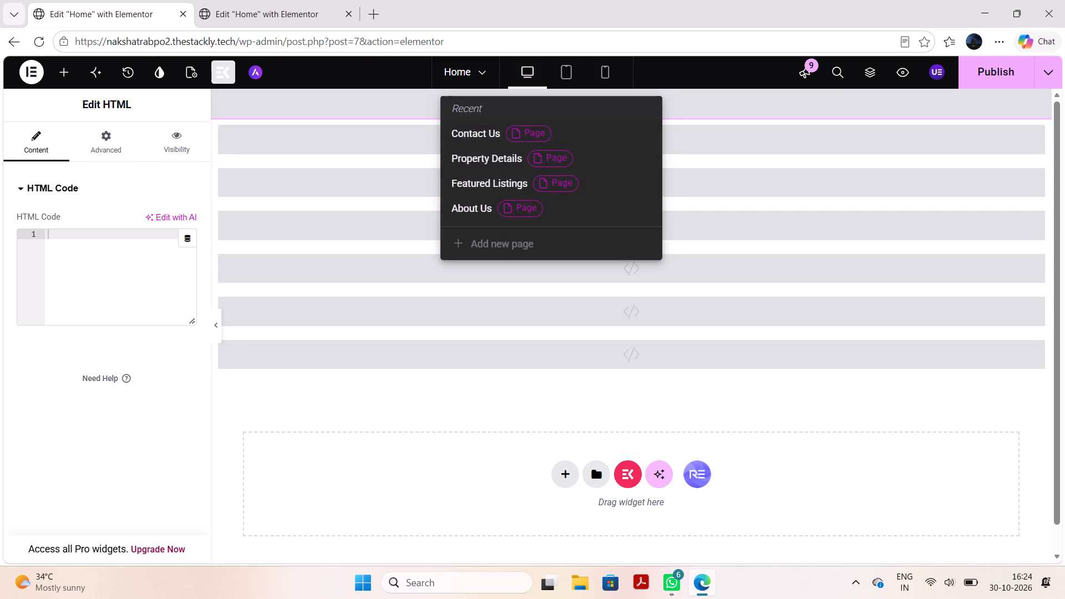
click(474, 211)
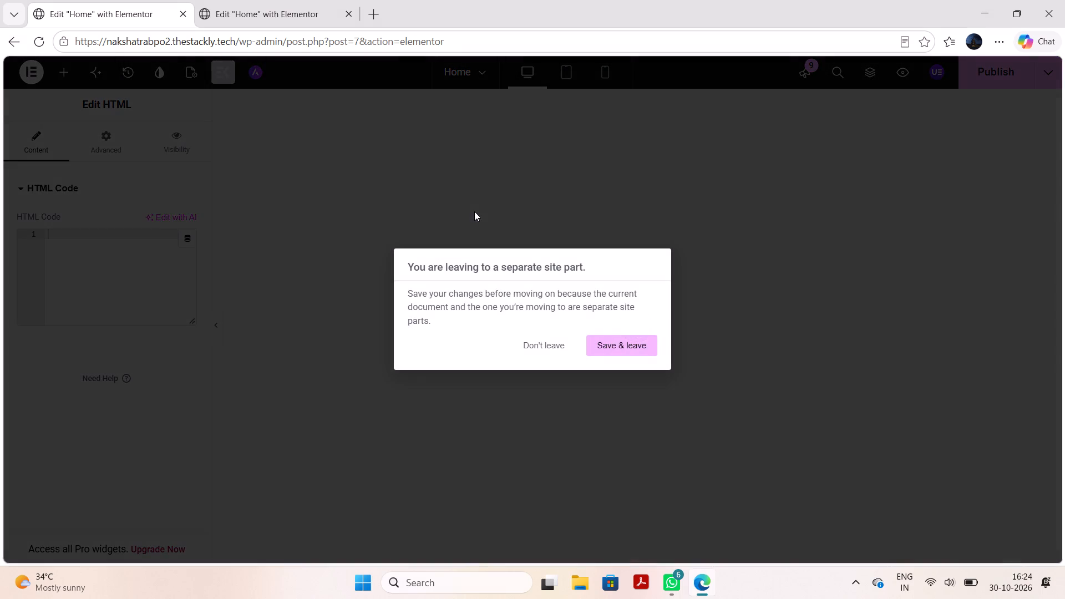
click(606, 344)
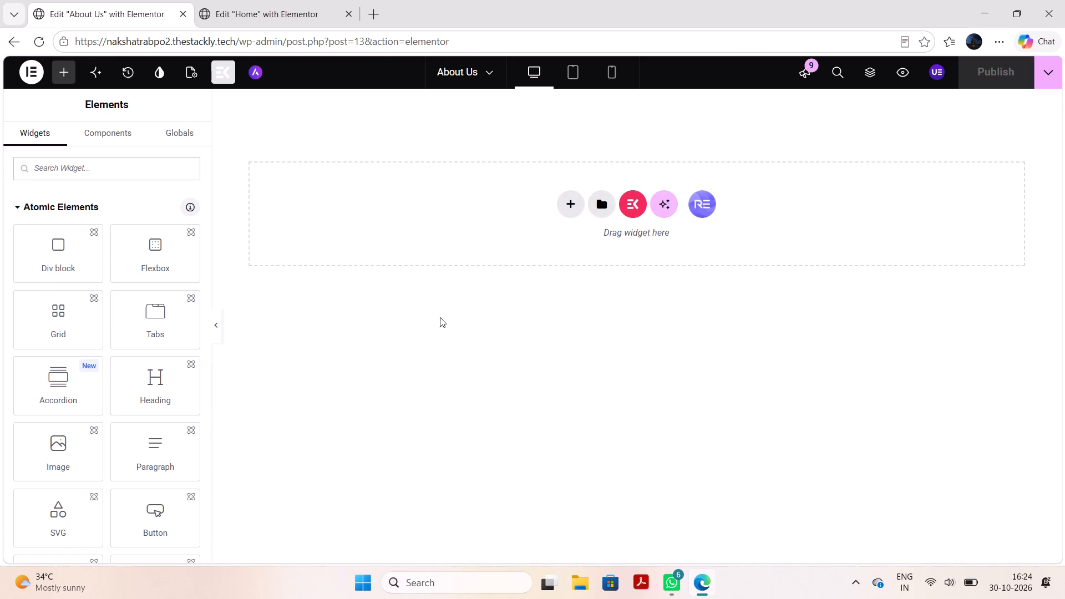
Paste the copied "Buying a Property" container from the other site three times into the empty About Us page.
click(339, 232)
right_click(339, 232)
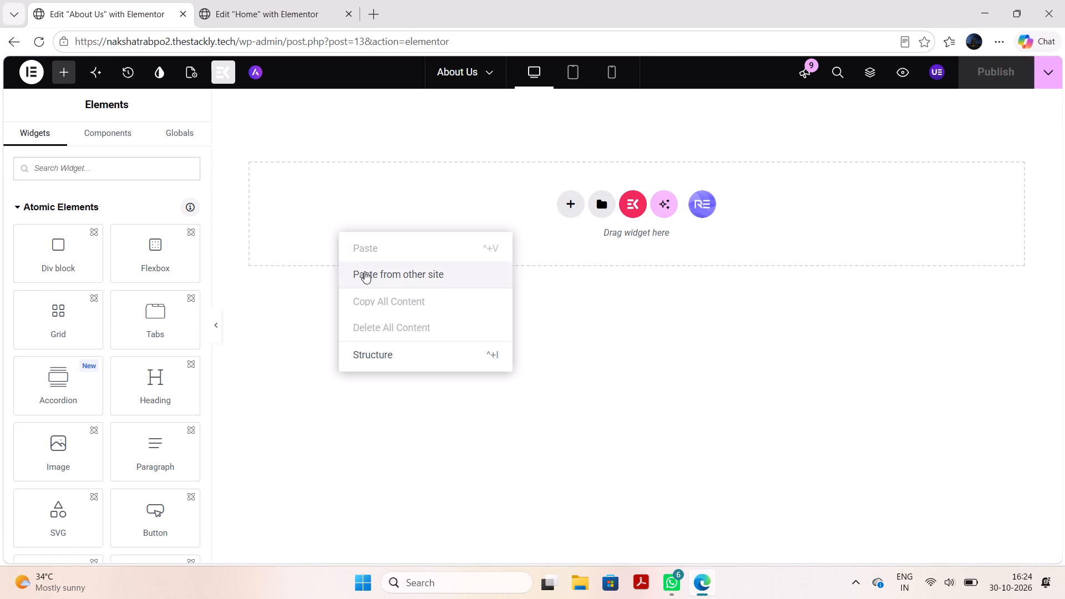
click(364, 271)
key(ctrl+v)
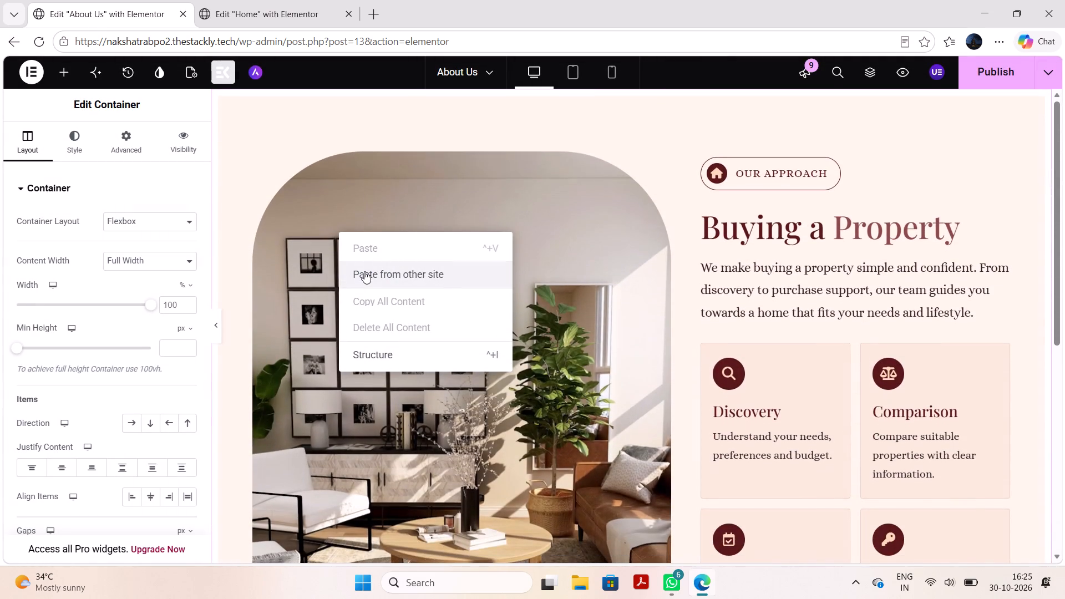
click(364, 271)
key(ctrl+v)
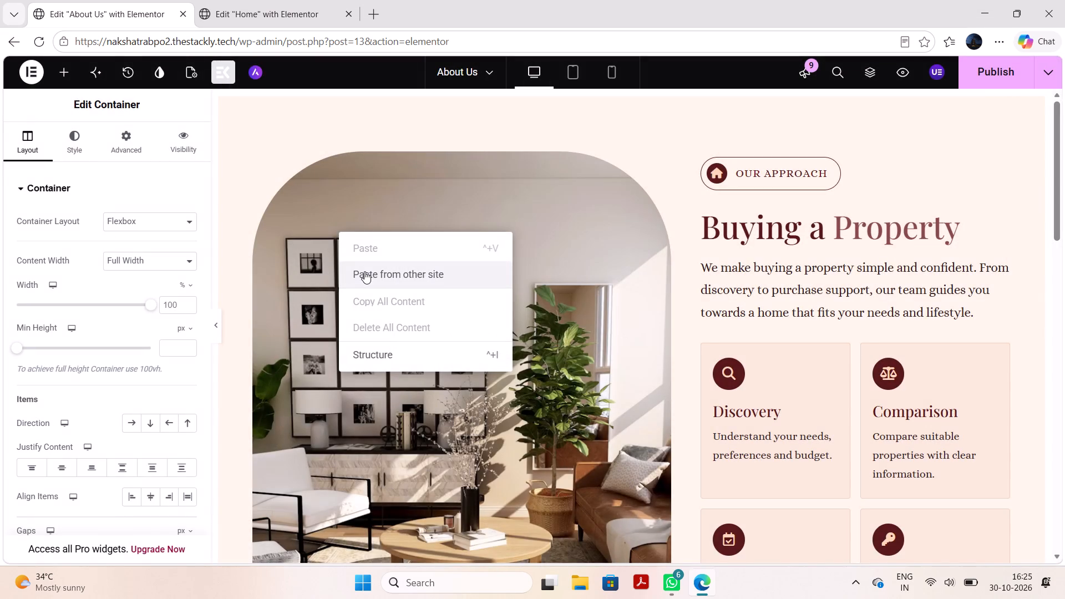
scroll(364, 271, down, 2)
click(383, 271)
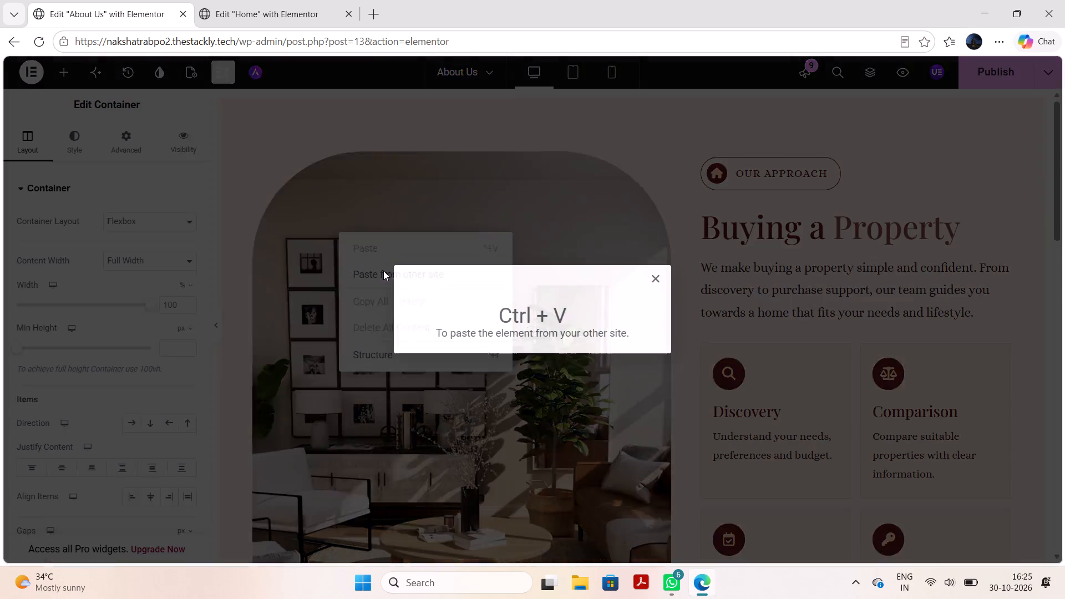
key(ctrl+v)
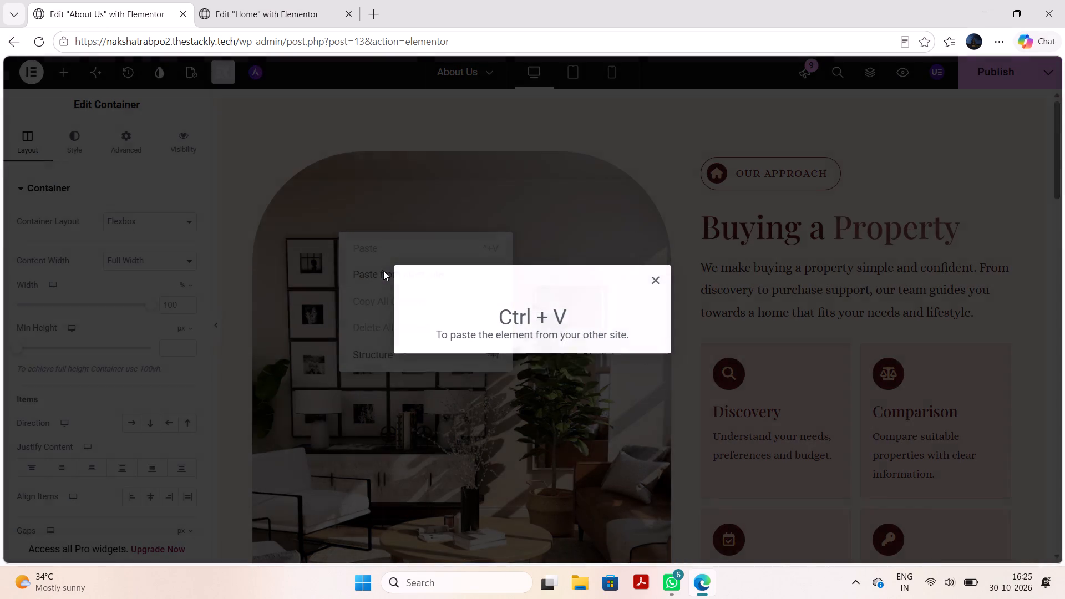
Paste the copied "Buying a Property" container from the other site seven more times into the About Us page.
click(383, 271)
key(ctrl+v)
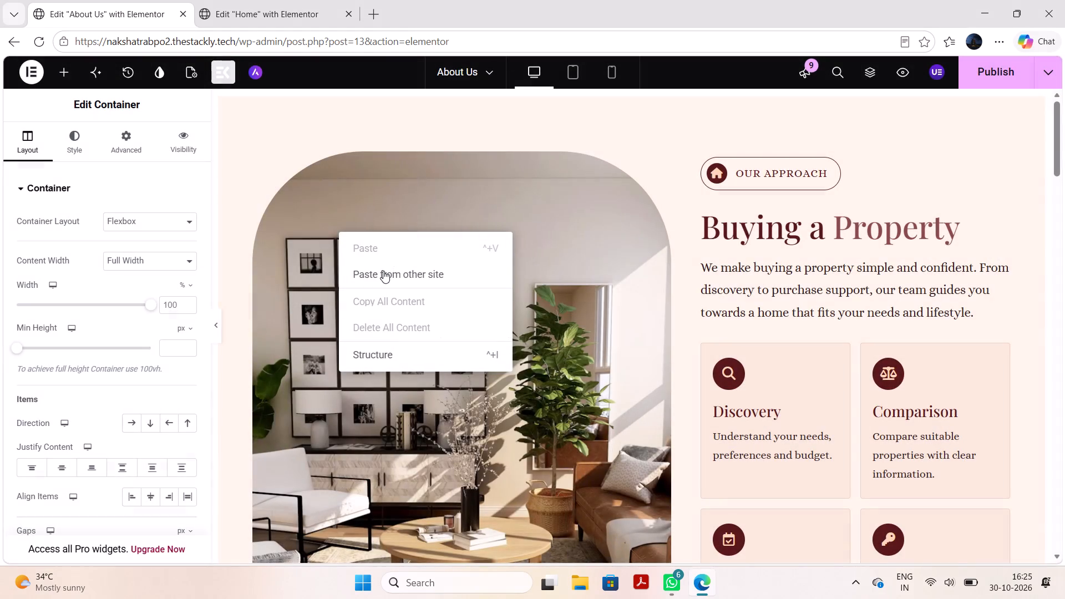
click(383, 271)
key(ctrl+v)
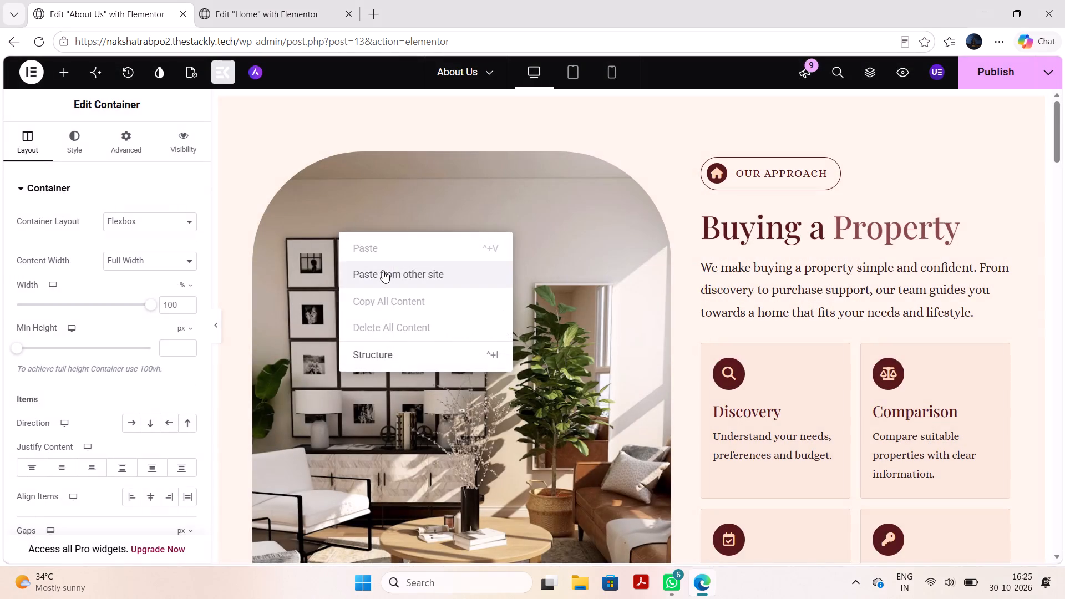
click(383, 271)
key(ctrl+v)
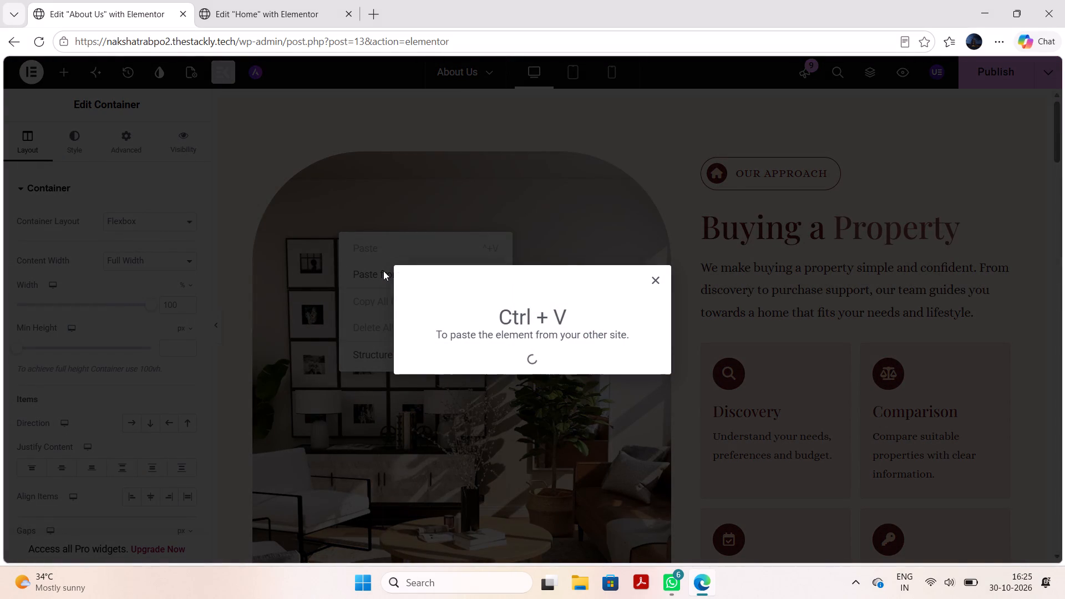
click(383, 271)
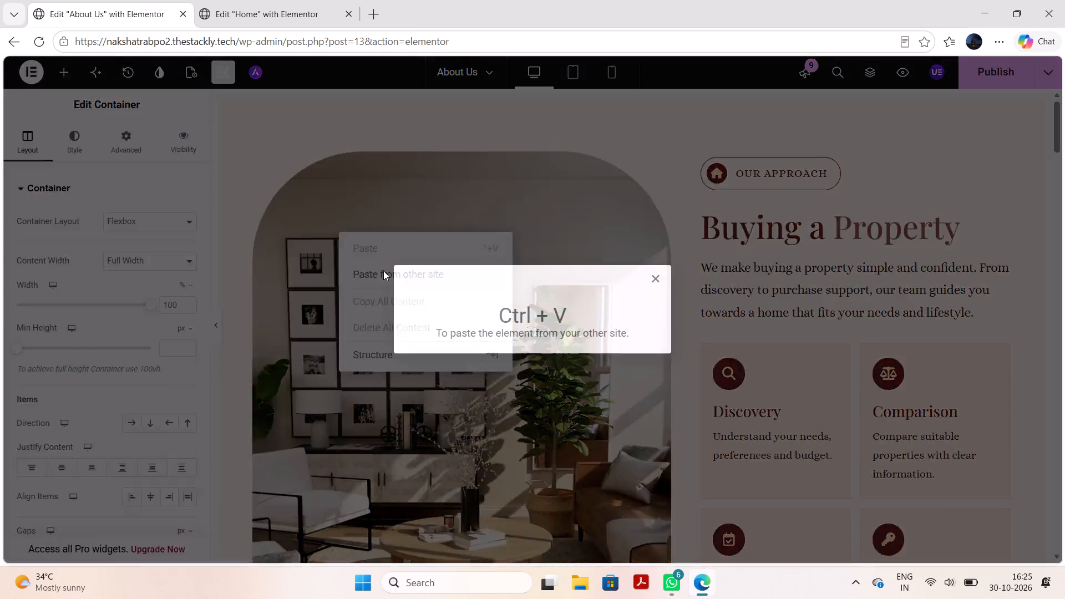
key(ctrl+v)
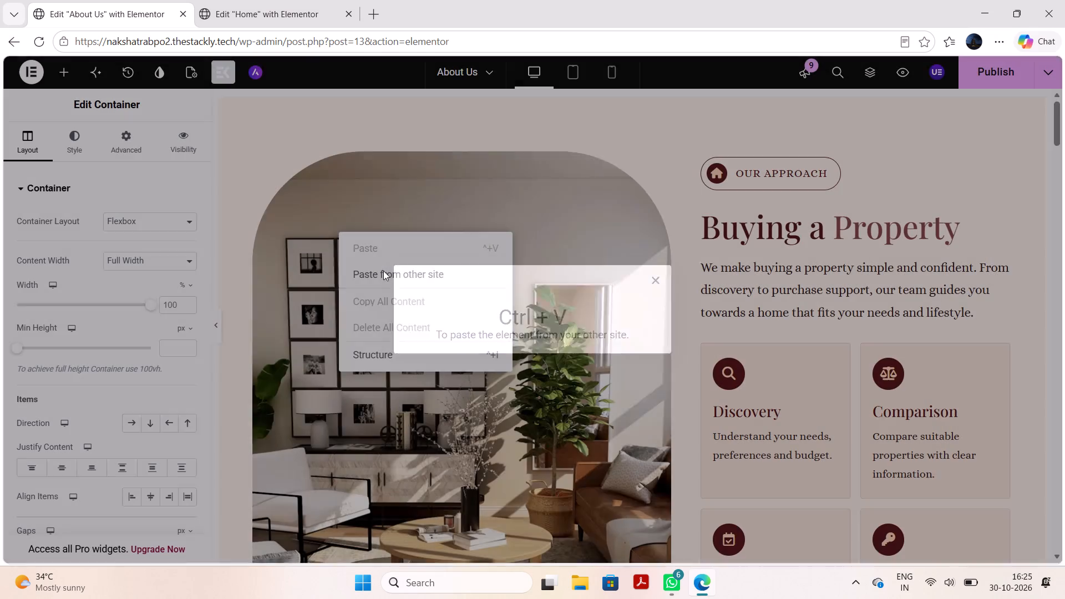
click(383, 271)
key(ctrl+v)
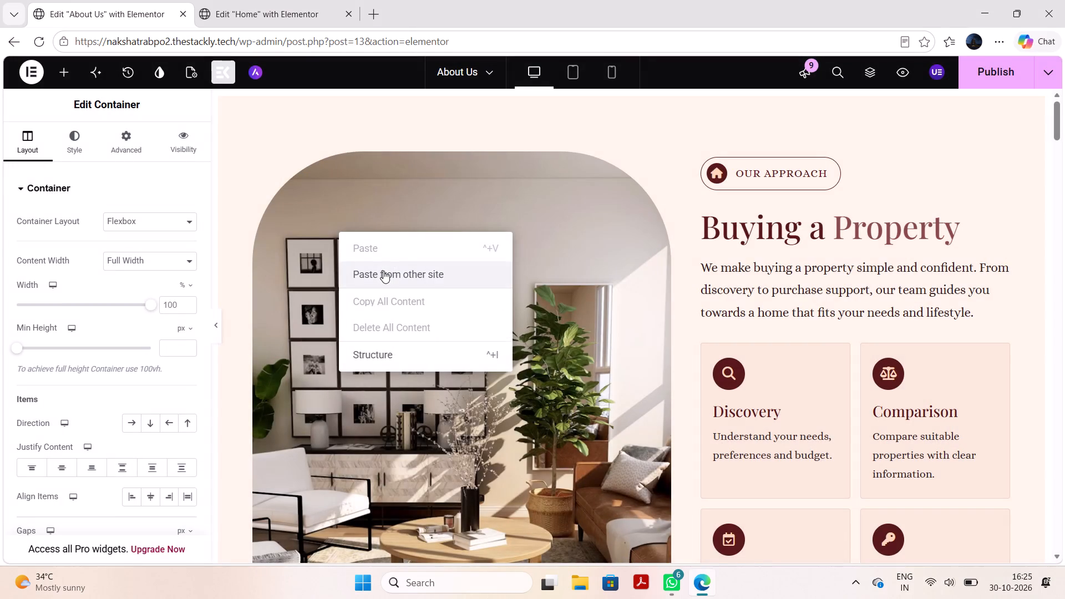
click(383, 271)
key(ctrl+v)
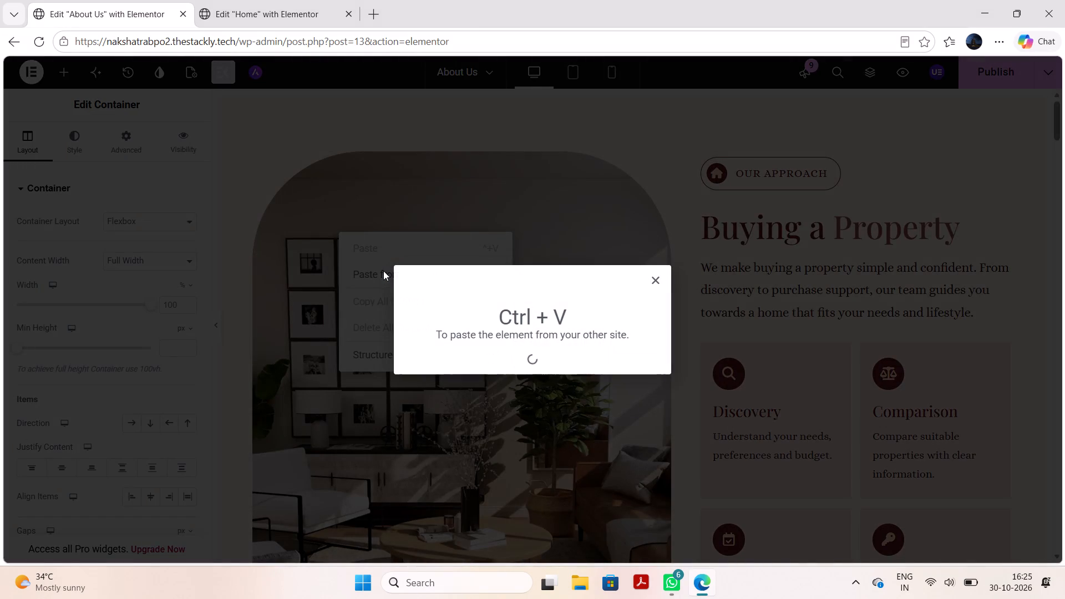
click(383, 271)
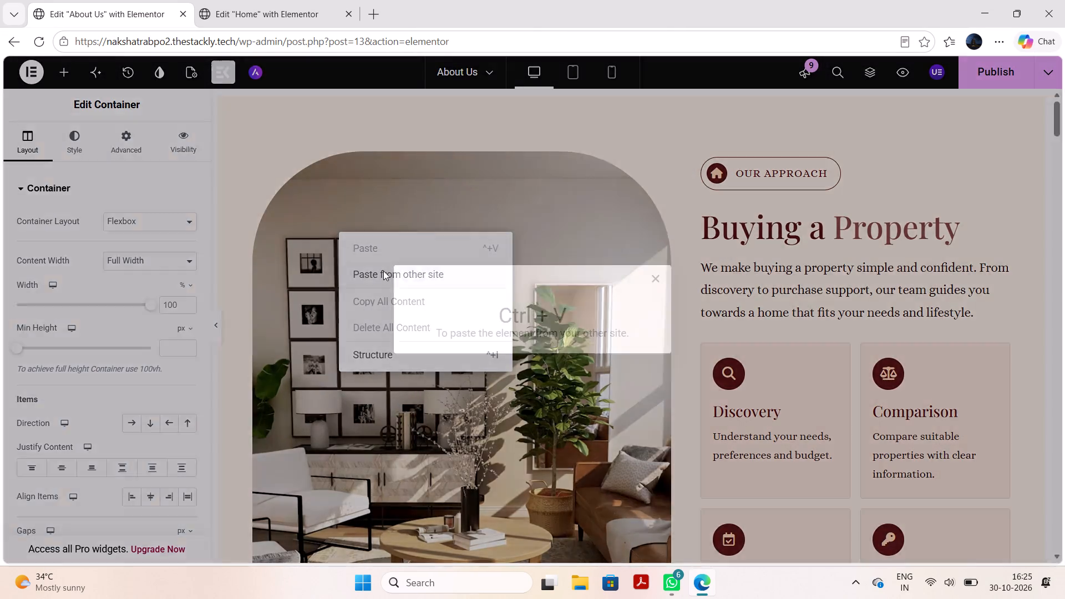
key(ctrl+v)
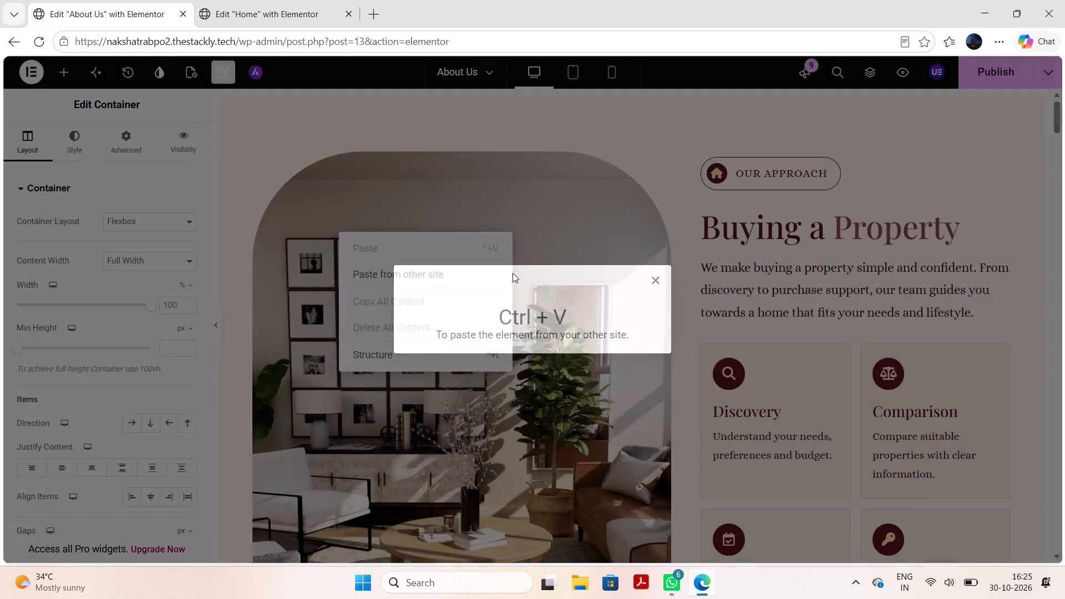
click(534, 251)
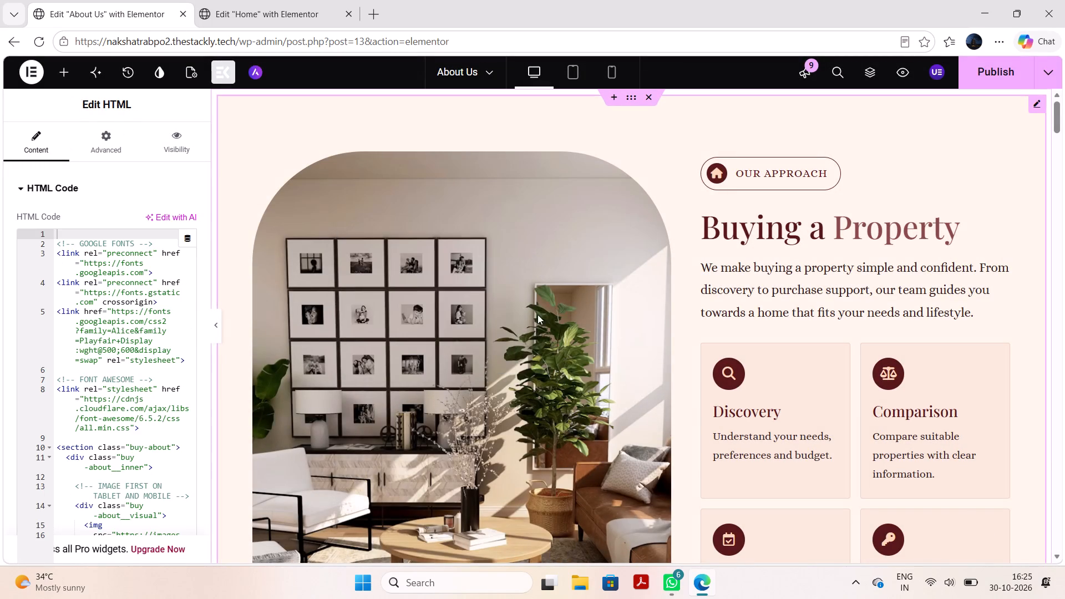
Clear all the HTML code from the two lowest "Buying a Property" widgets on the About Us page.
scroll(537, 314, down, 20)
scroll(537, 314, down, 15)
click(488, 304)
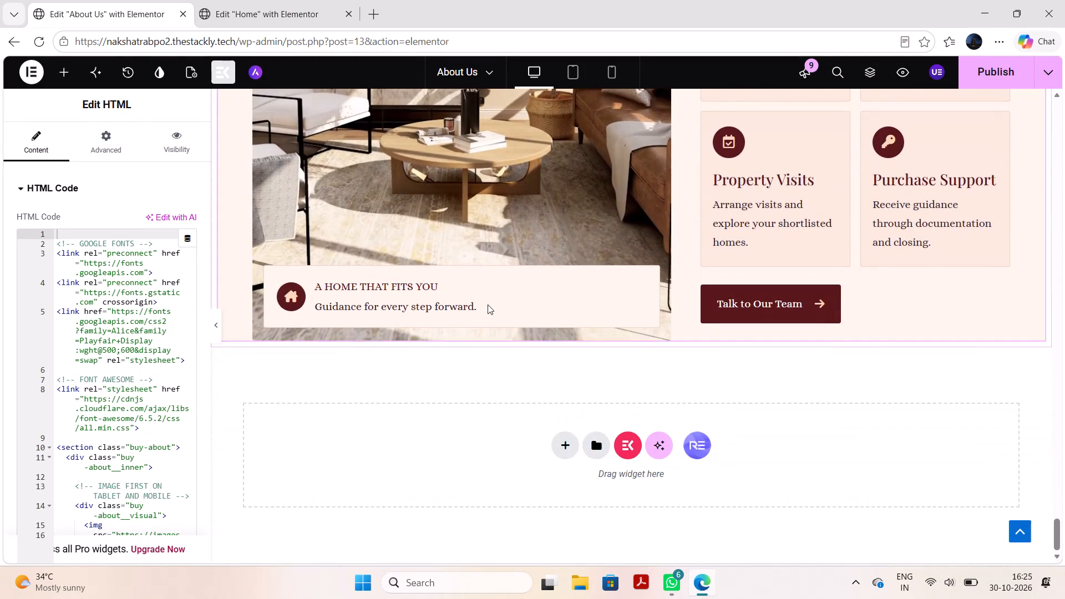
click(175, 393)
key(ctrl+a)
key(BackSpace)
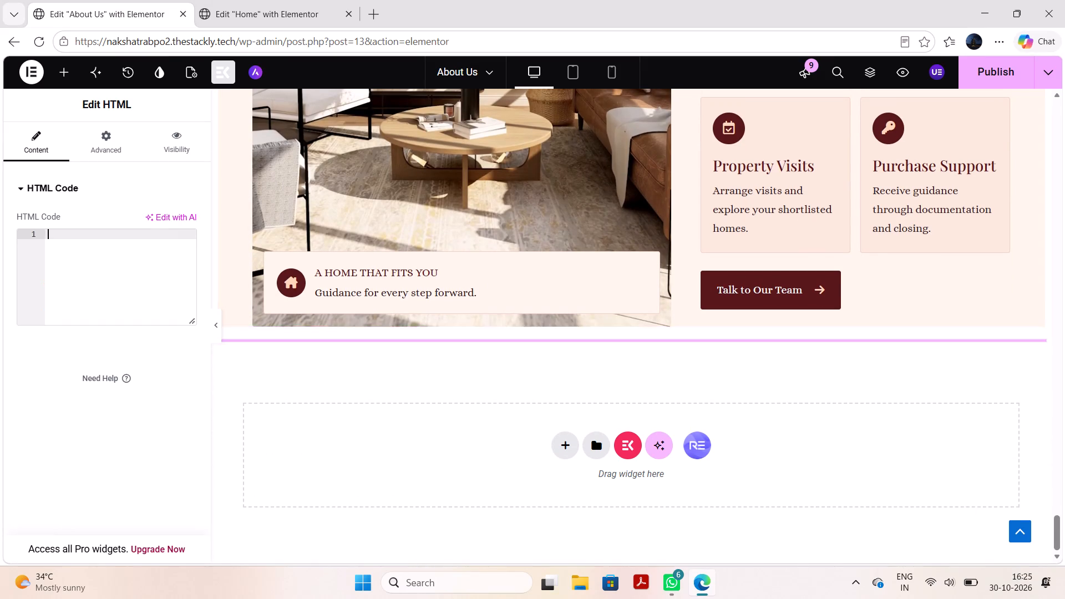
click(357, 251)
click(157, 328)
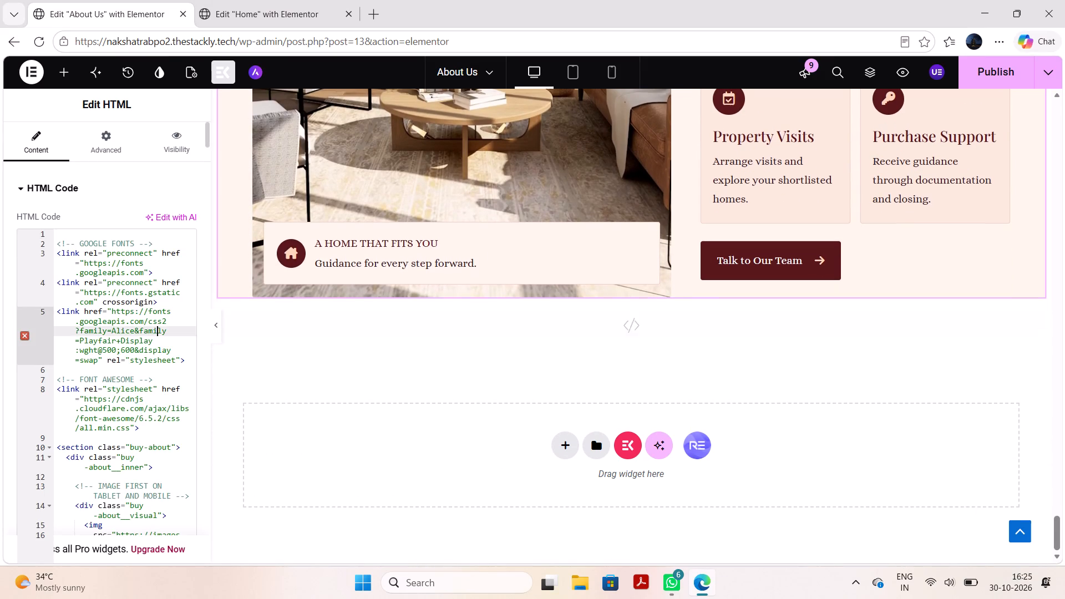
key(ctrl+a)
key(ctrl+BackSpace)
Clear all the HTML code from the three "Buying a Property" widgets directly above the emptied ones.
click(287, 224)
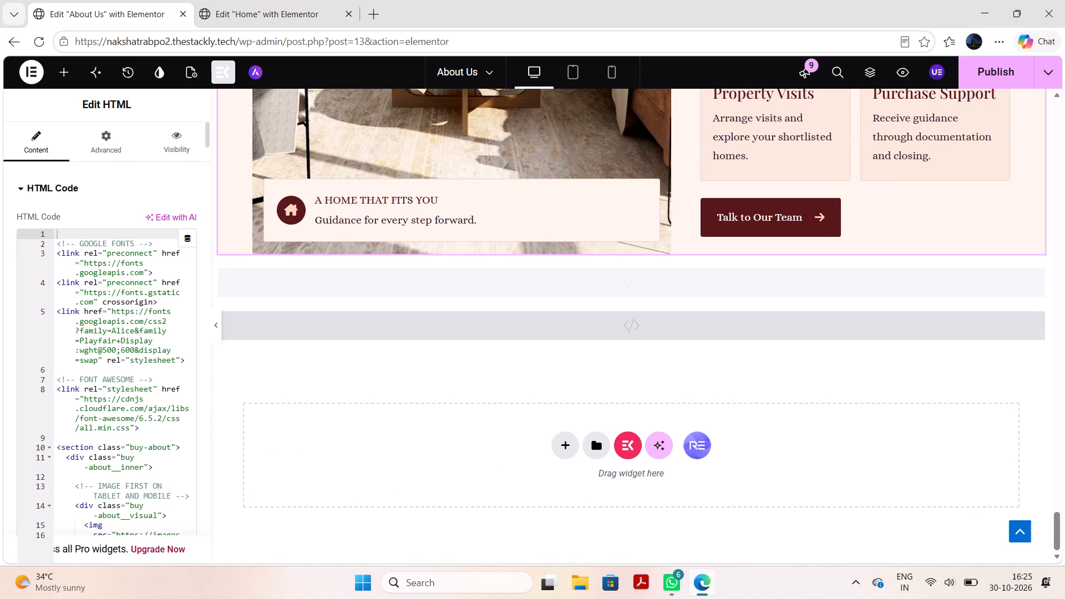
click(137, 298)
key(ctrl+a)
key(ctrl+BackSpace)
click(371, 132)
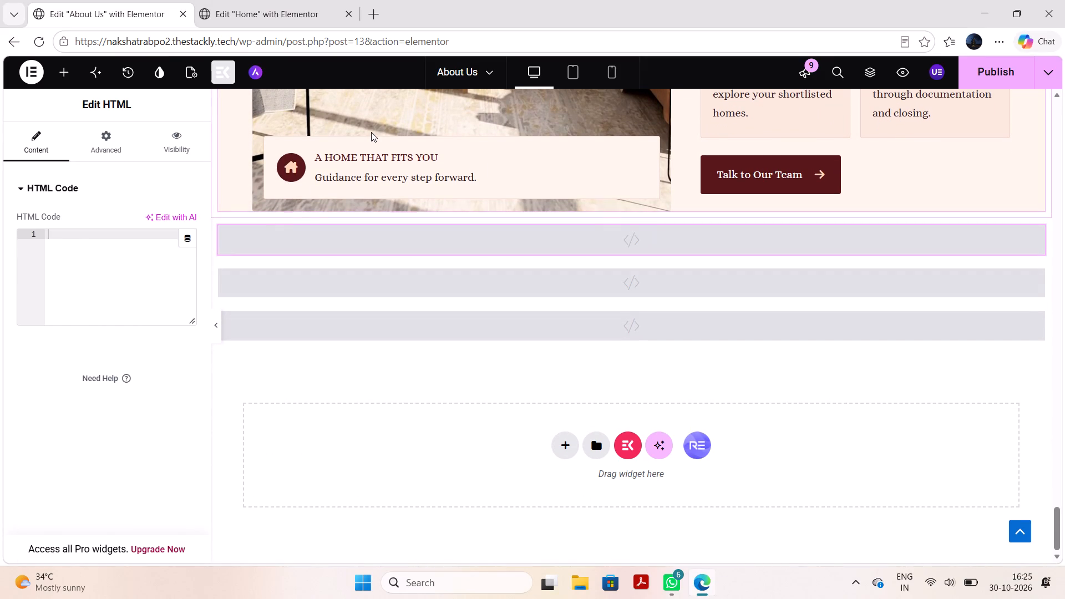
click(114, 310)
key(ctrl+a)
key(ctrl+BackSpace)
scroll(333, 237, up, 2)
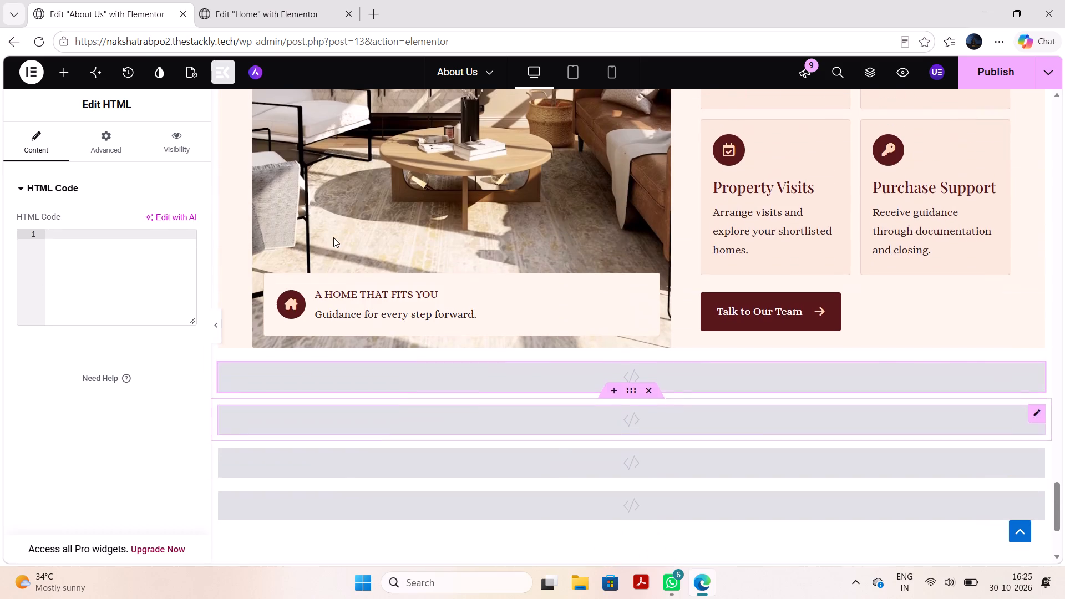
scroll(333, 237, up, 2)
click(333, 237)
click(116, 287)
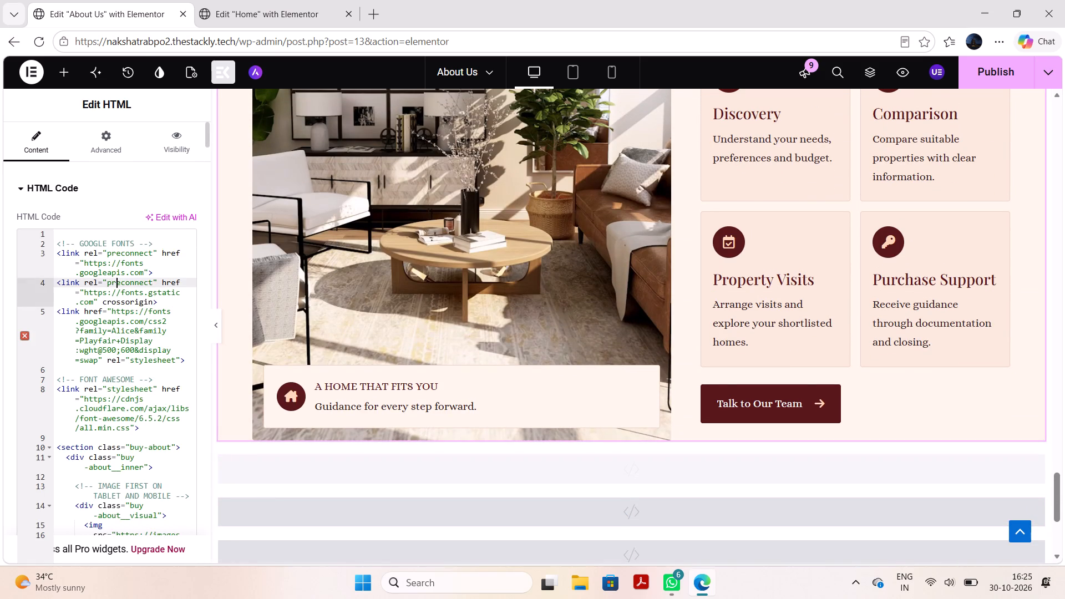
key(ctrl+a)
key(BackSpace)
Clear all the HTML code from the next two "Buying a Property" widgets up the page.
scroll(403, 202, up, 6)
click(377, 226)
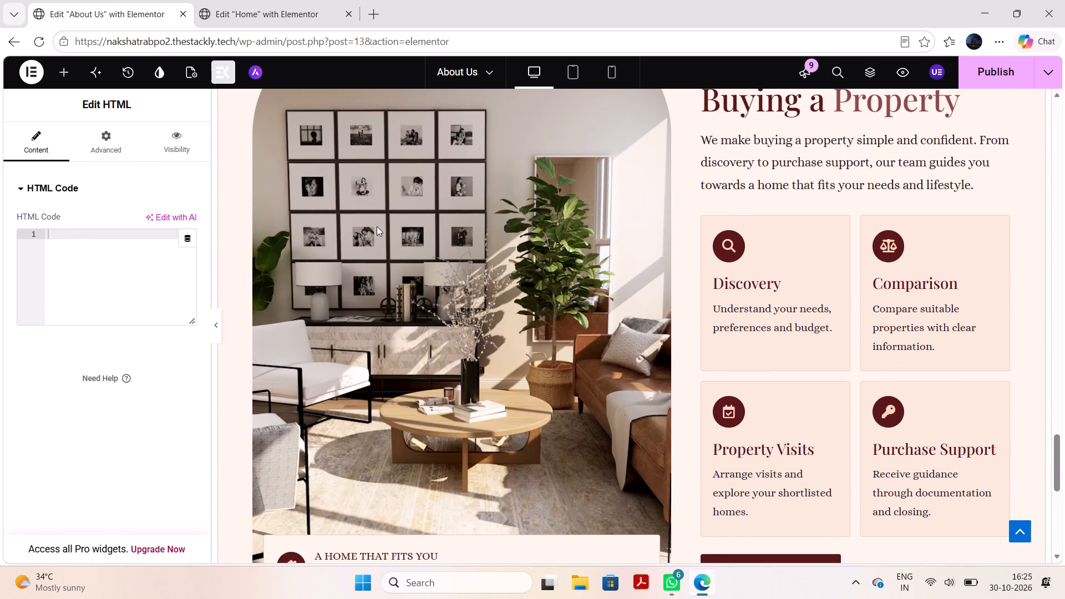
click(85, 297)
key(ctrl+a)
key(BackSpace)
scroll(400, 235, up, 2)
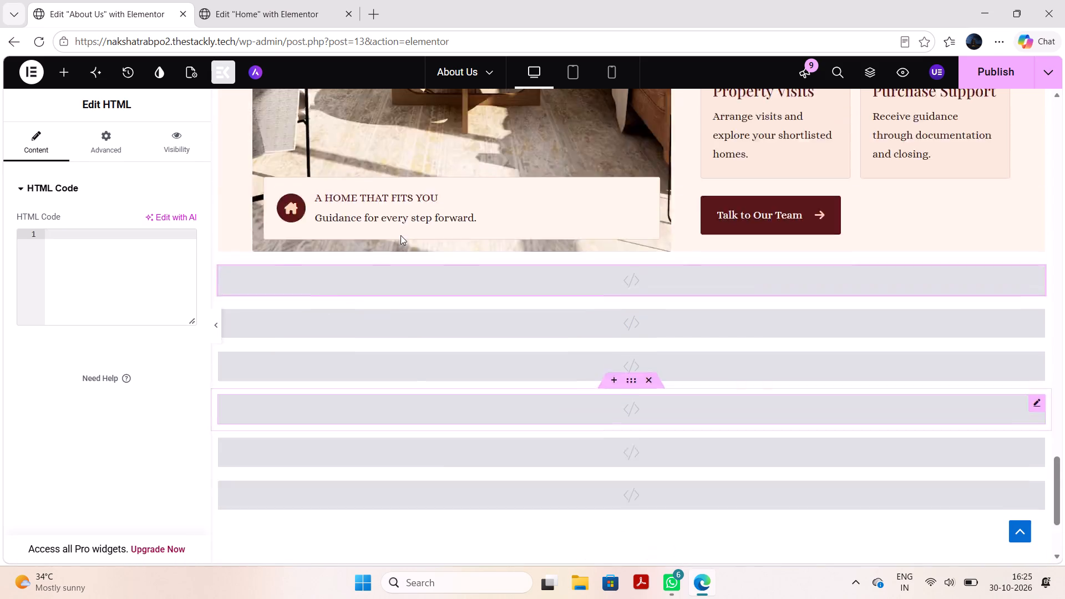
scroll(400, 235, up, 1)
click(387, 241)
click(169, 276)
key(ctrl+a)
key(BackSpace)
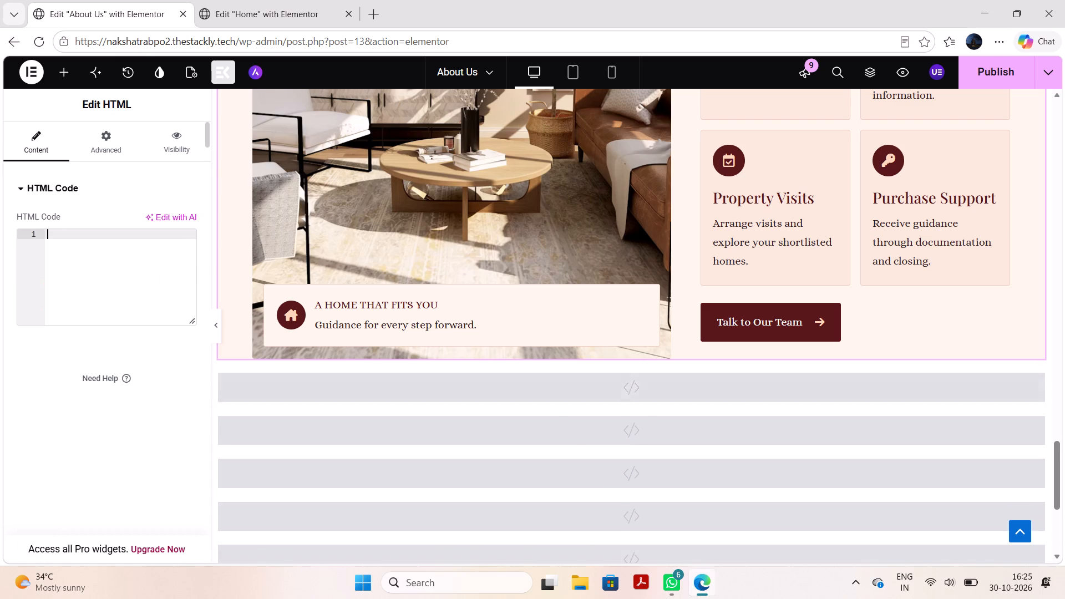
Clear all the HTML code from the remaining three "Buying a Property" widgets, ending with the page's first one.
scroll(460, 281, up, 3)
click(458, 219)
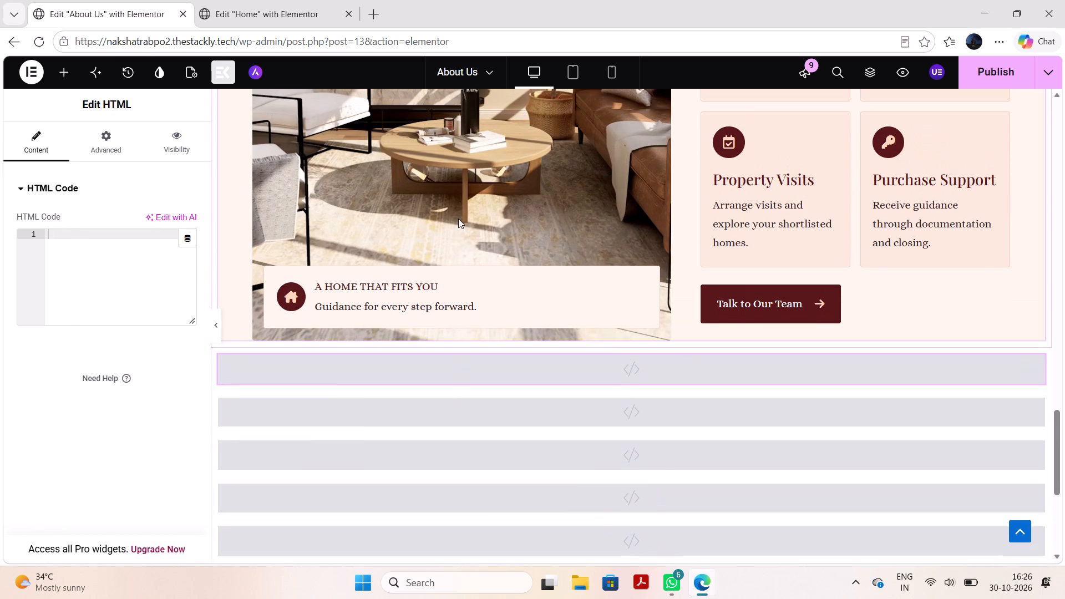
click(177, 347)
key(ctrl+a)
key(BackSpace)
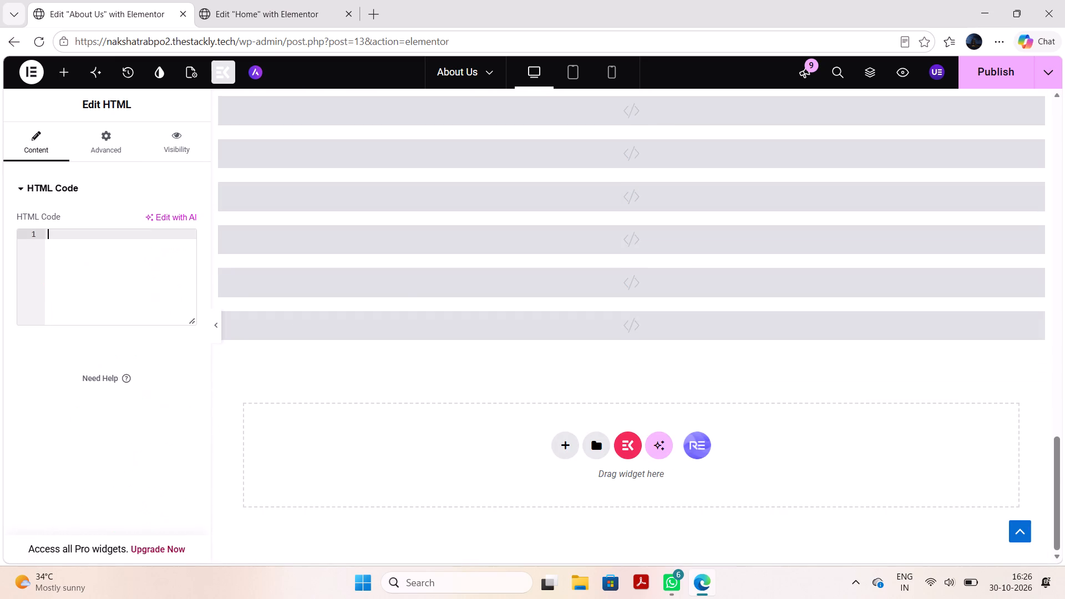
scroll(407, 285, up, 3)
click(361, 201)
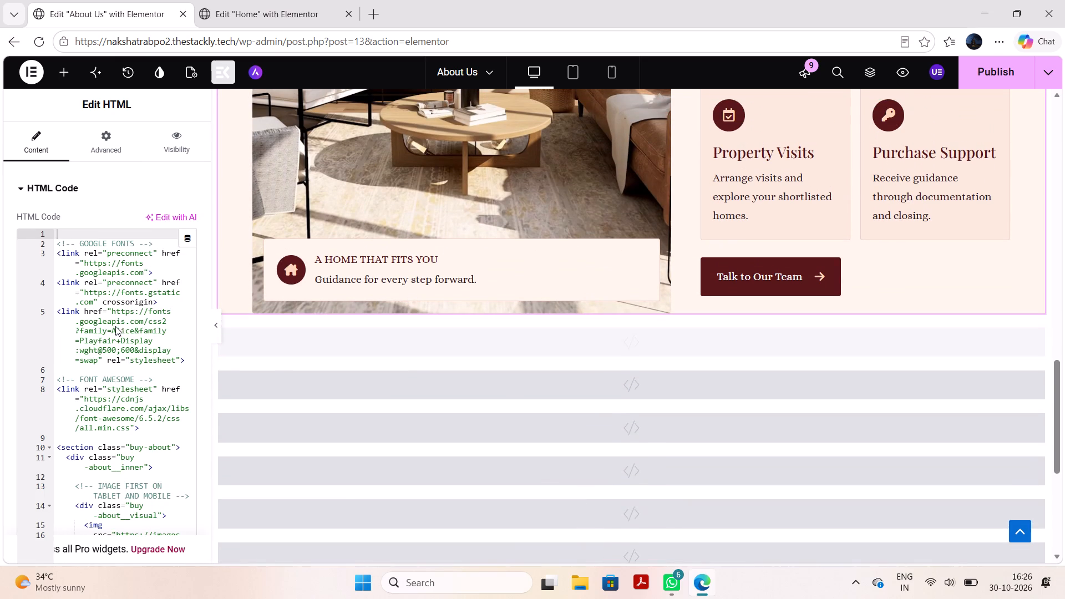
click(105, 332)
key(ctrl+a)
key(ctrl+BackSpace)
scroll(398, 291, up, 4)
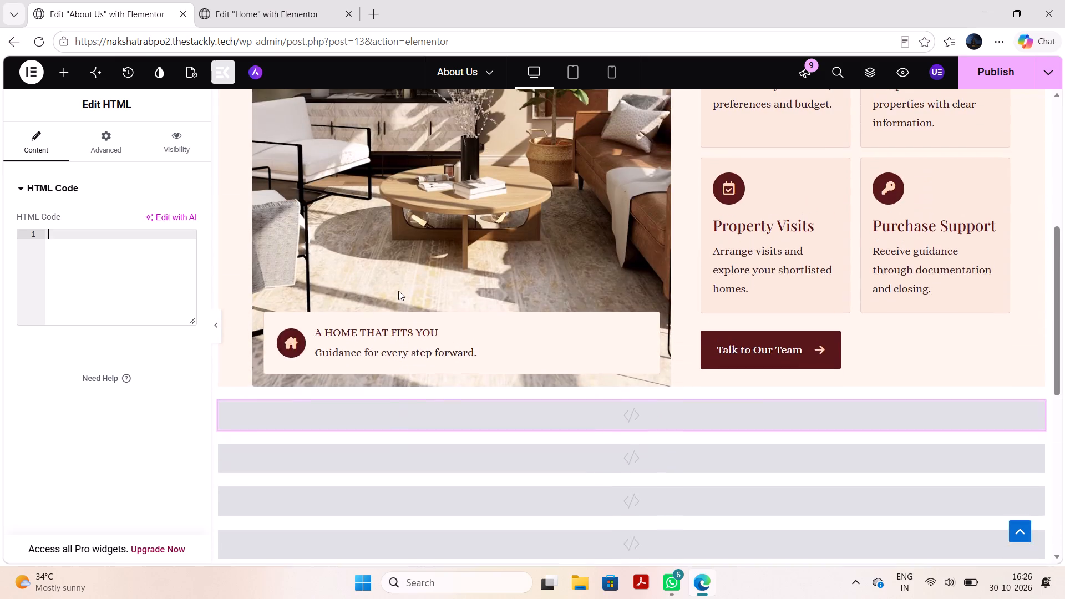
scroll(398, 291, up, 4)
click(383, 308)
click(110, 298)
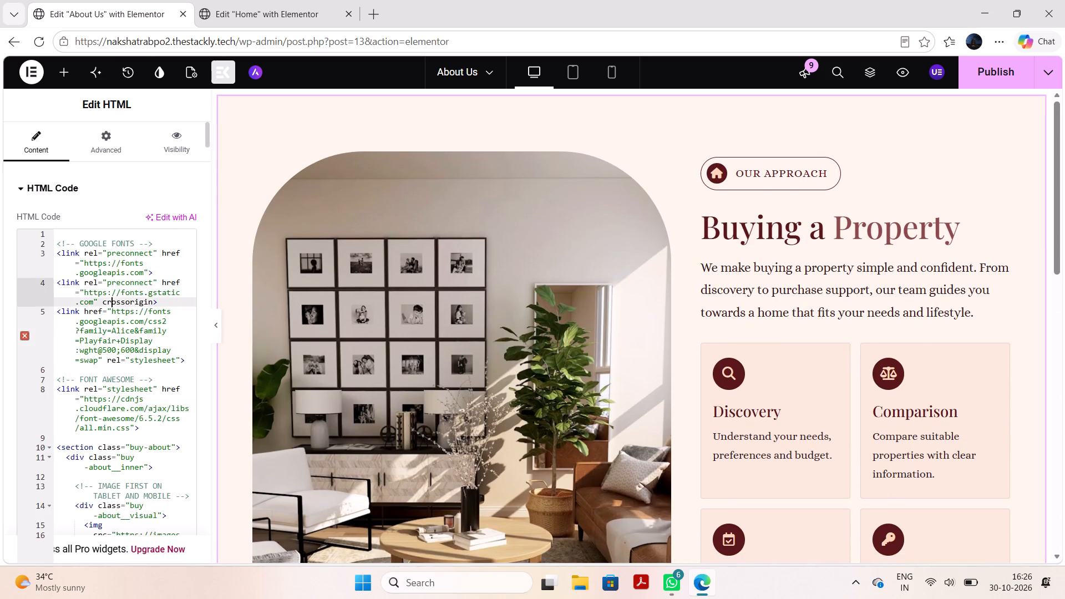
key(ctrl+a)
key(ctrl+BackSpace)
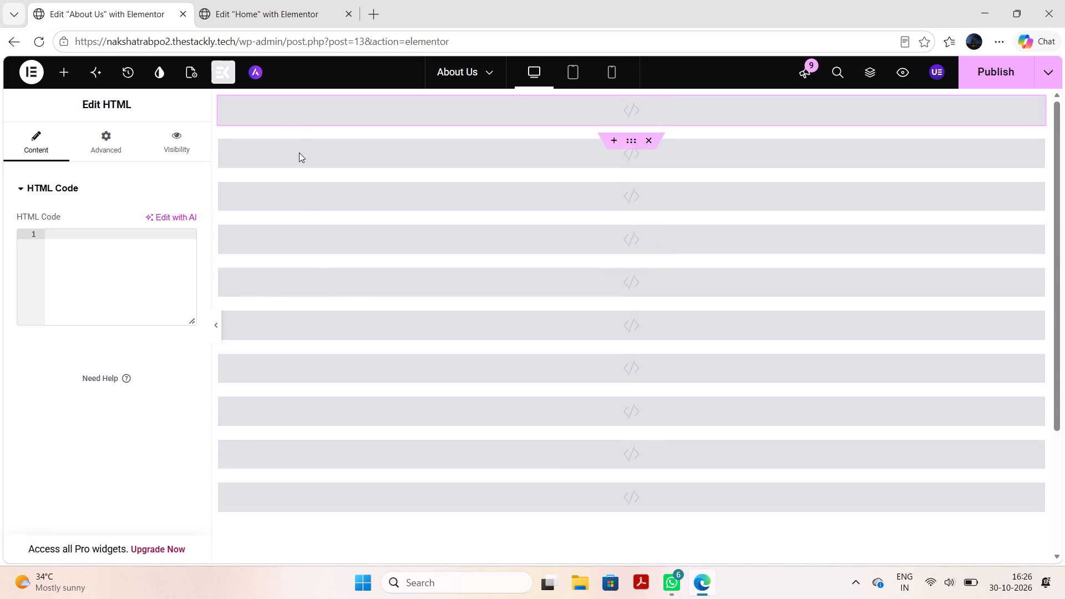
Set the margin and padding of the first container on the About Us page to 0 px on all sides.
click(287, 118)
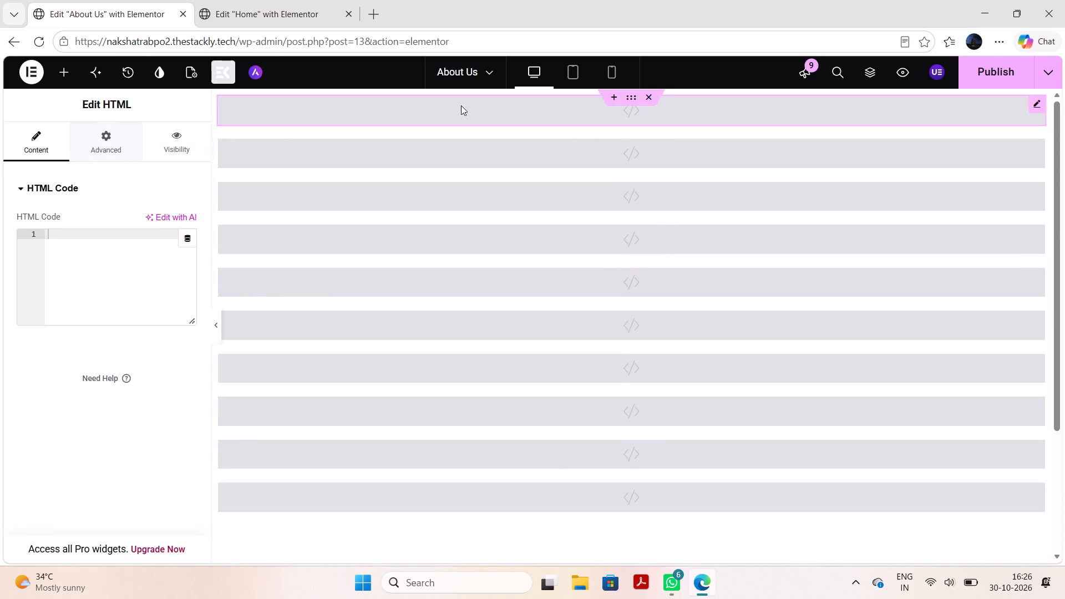
click(629, 101)
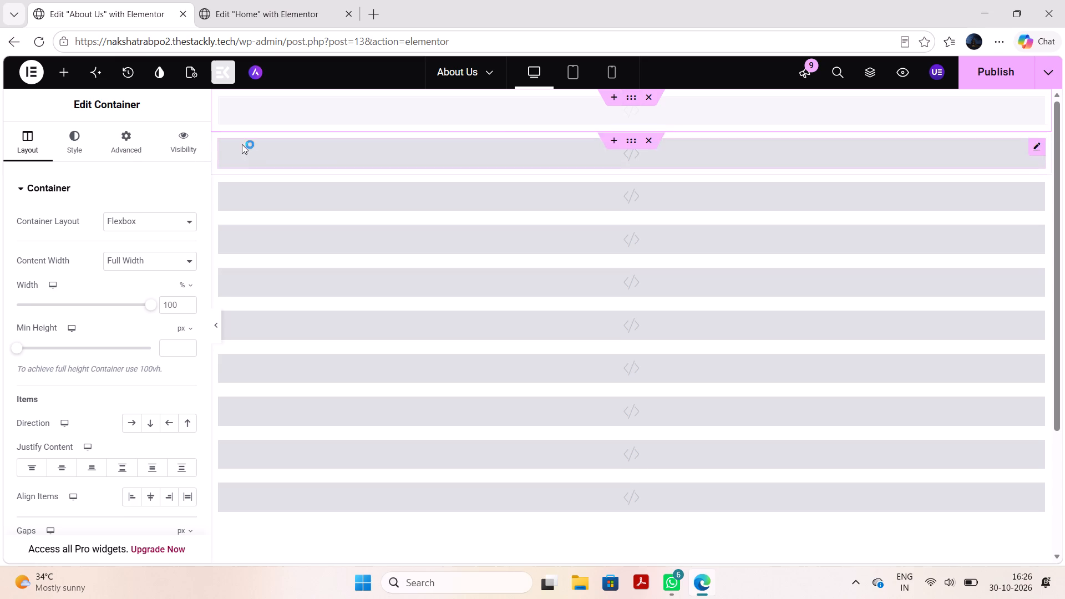
click(126, 154)
click(153, 240)
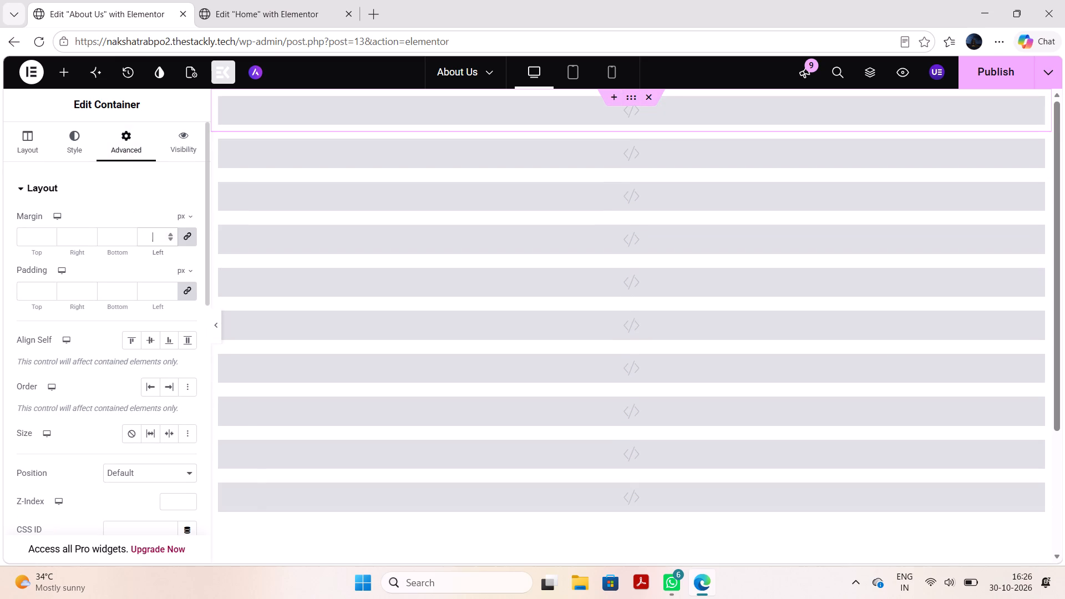
key(0)
click(158, 289)
key(minus)
key(BackSpace)
key(0)
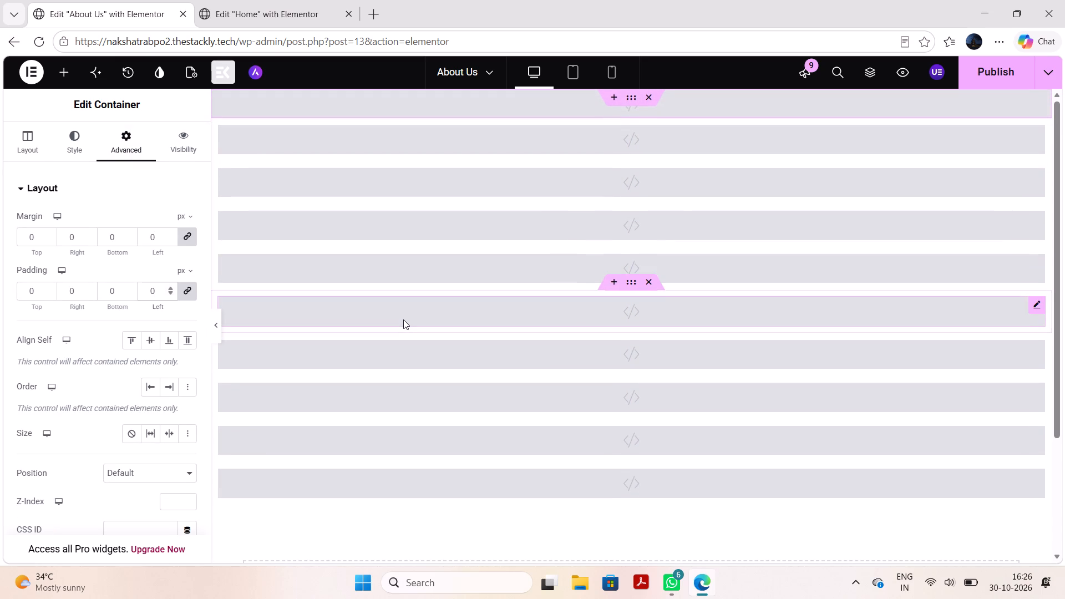
click(403, 319)
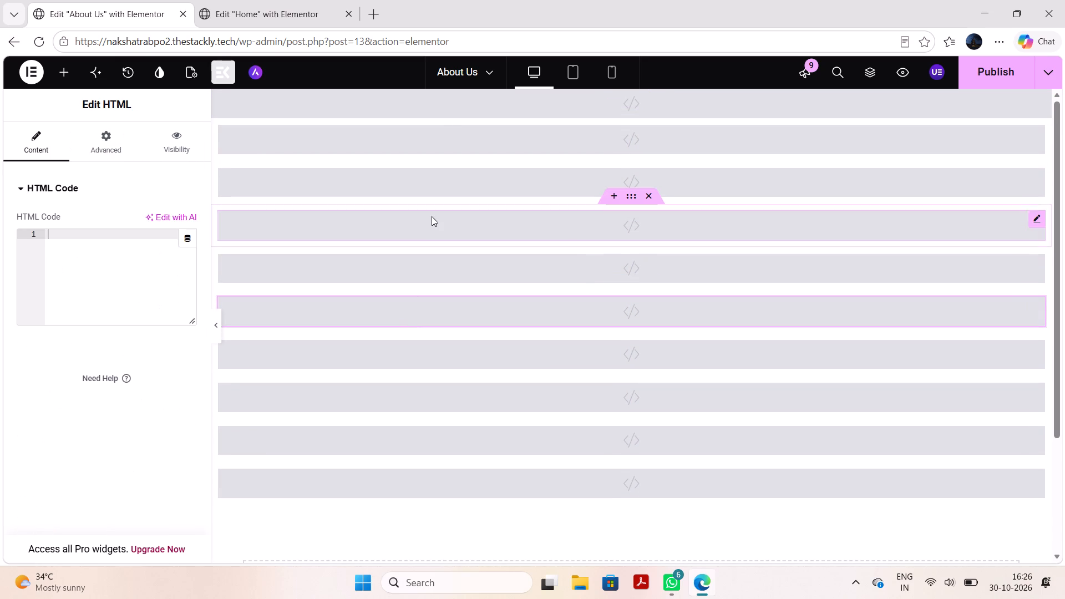
Save the About Us page and switch the editor to the Featured Listings page.
scroll(432, 216, up, 1)
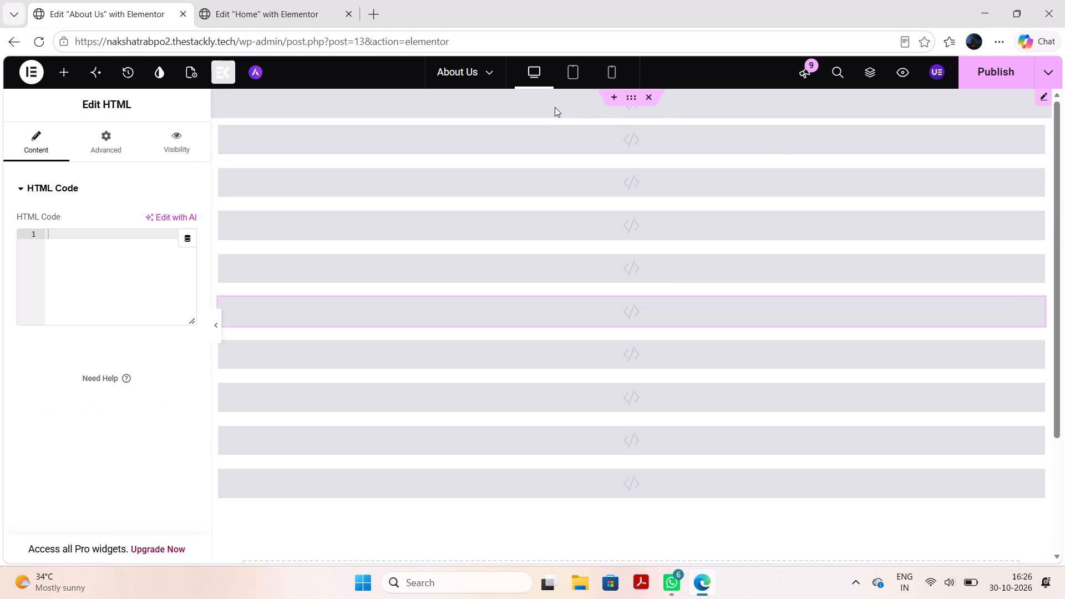
click(474, 77)
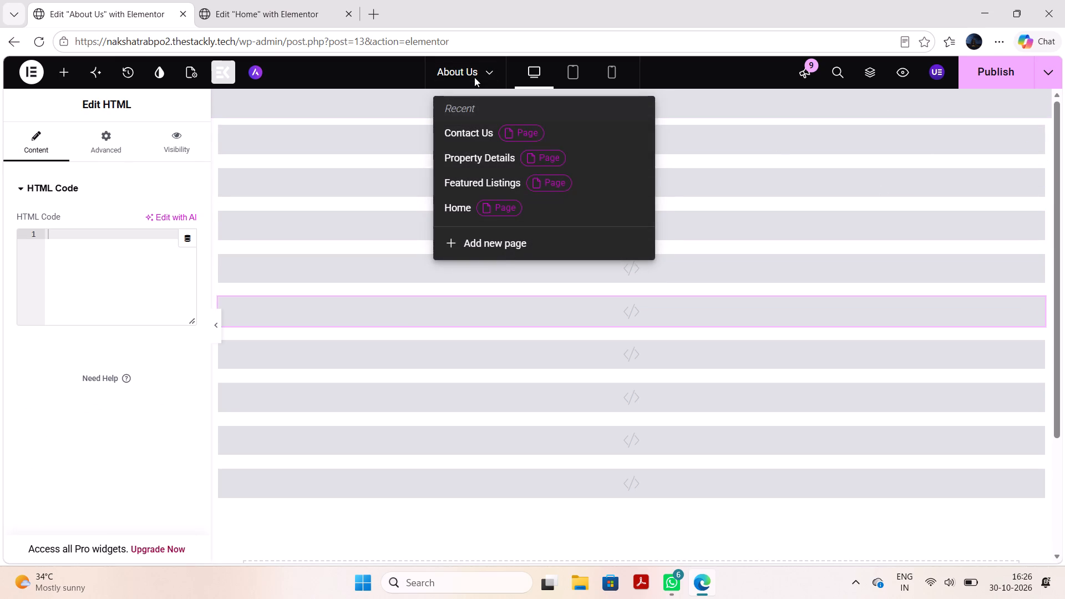
click(457, 174)
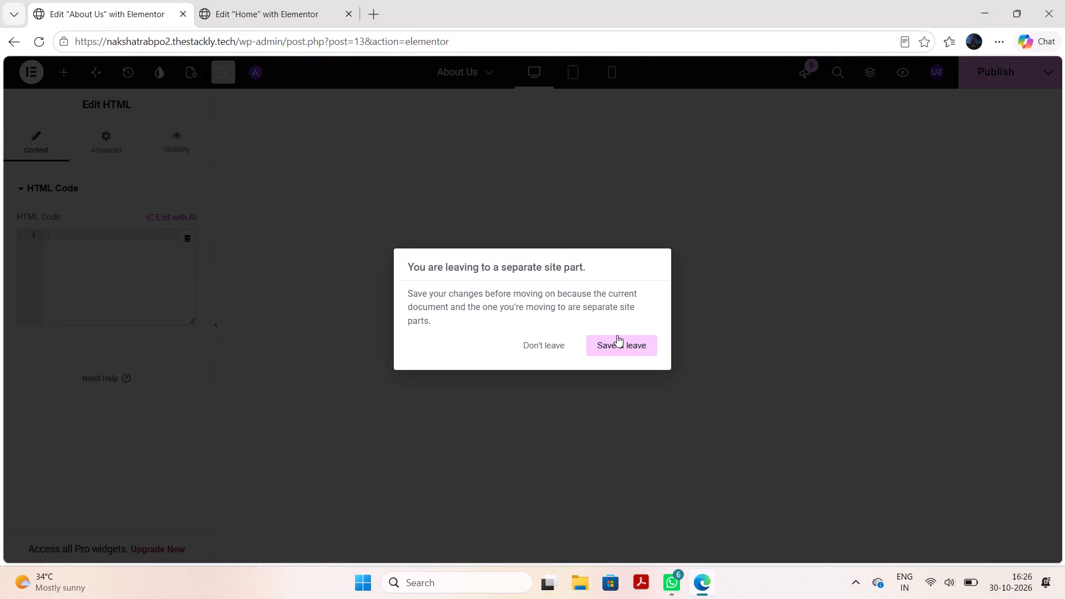
click(615, 341)
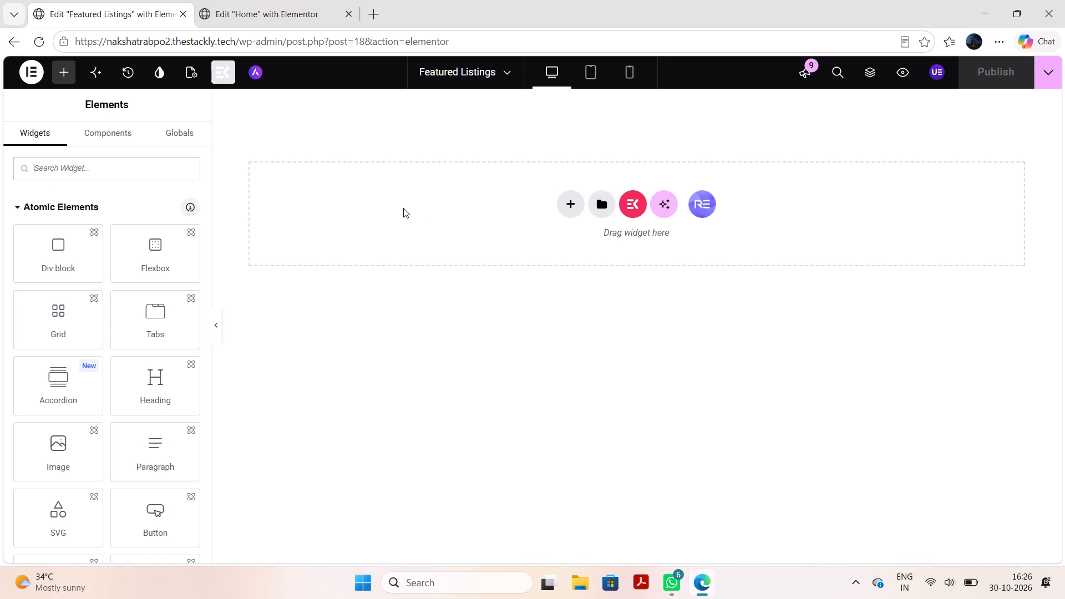
Paste five copies of the copied "Buying a Property" container from the other site into the empty Featured Listings page.
right_click(403, 208)
click(408, 244)
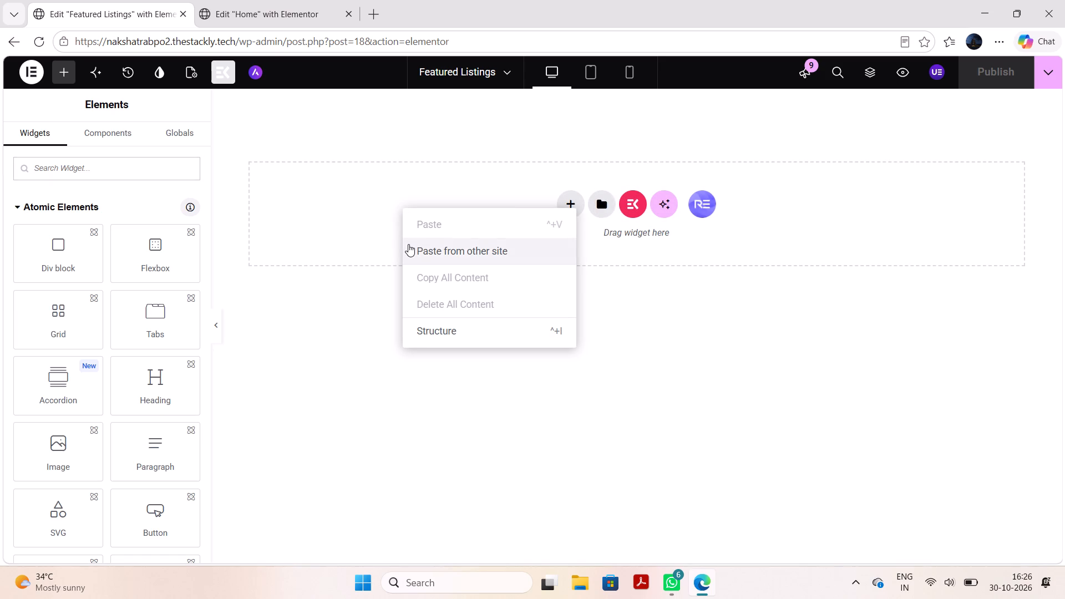
key(ctrl+v)
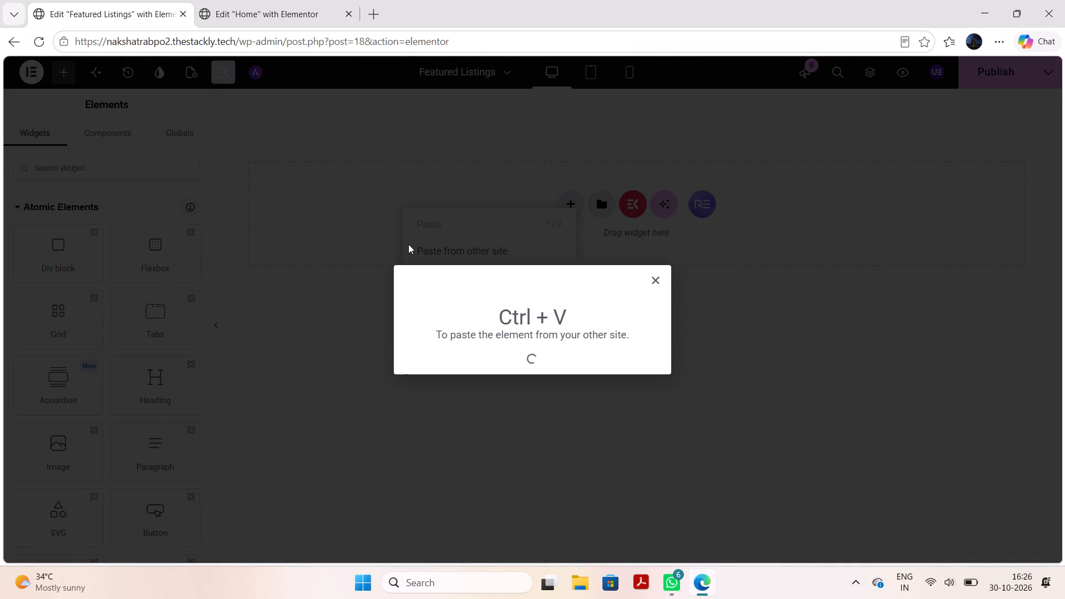
click(408, 244)
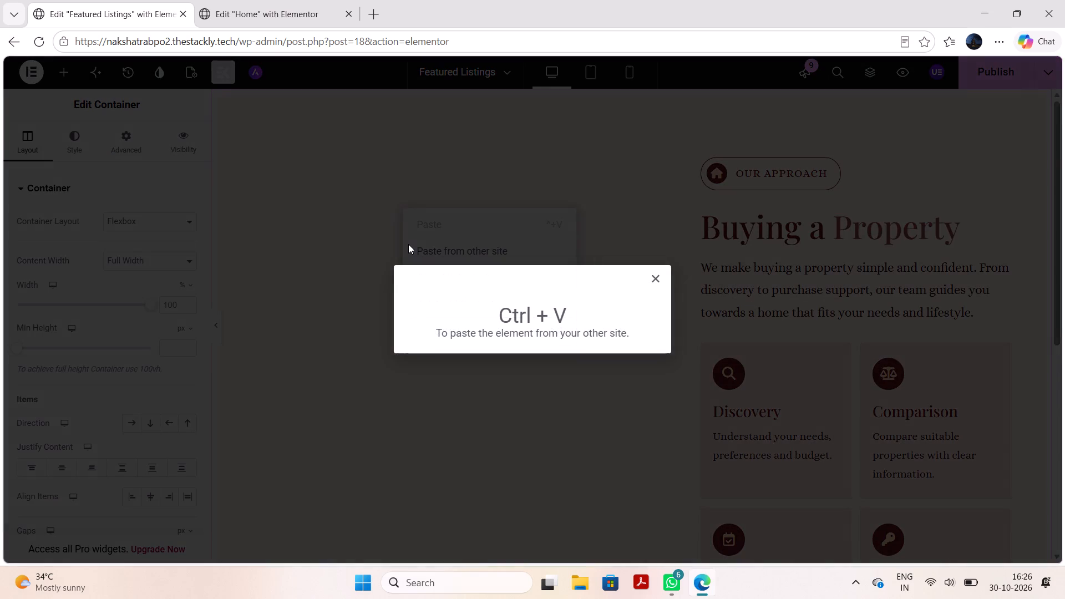
key(ctrl+v)
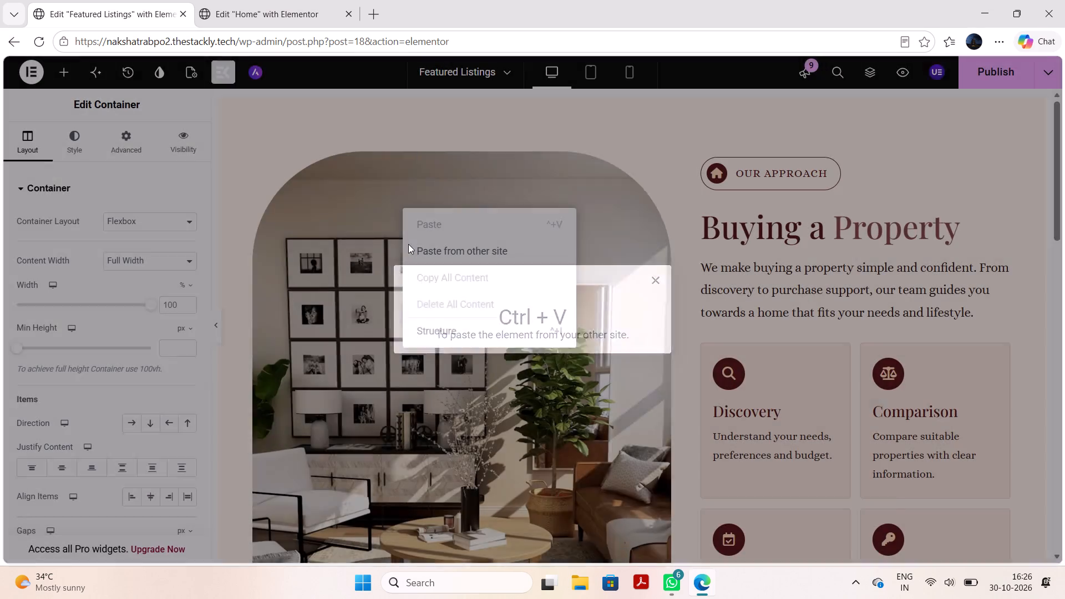
click(408, 244)
key(ctrl+v)
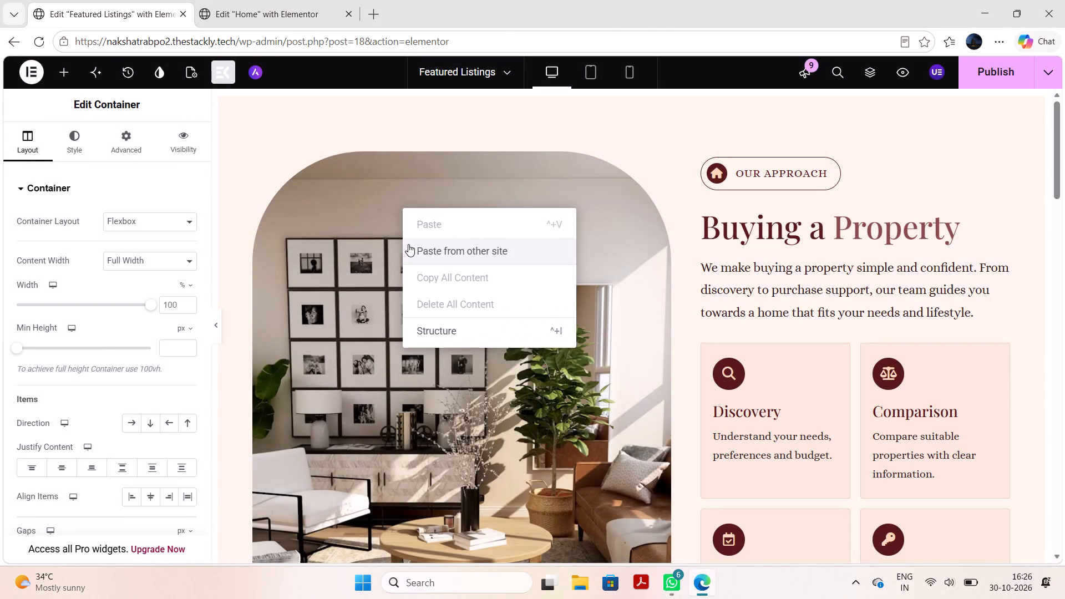
click(408, 244)
key(ctrl+v)
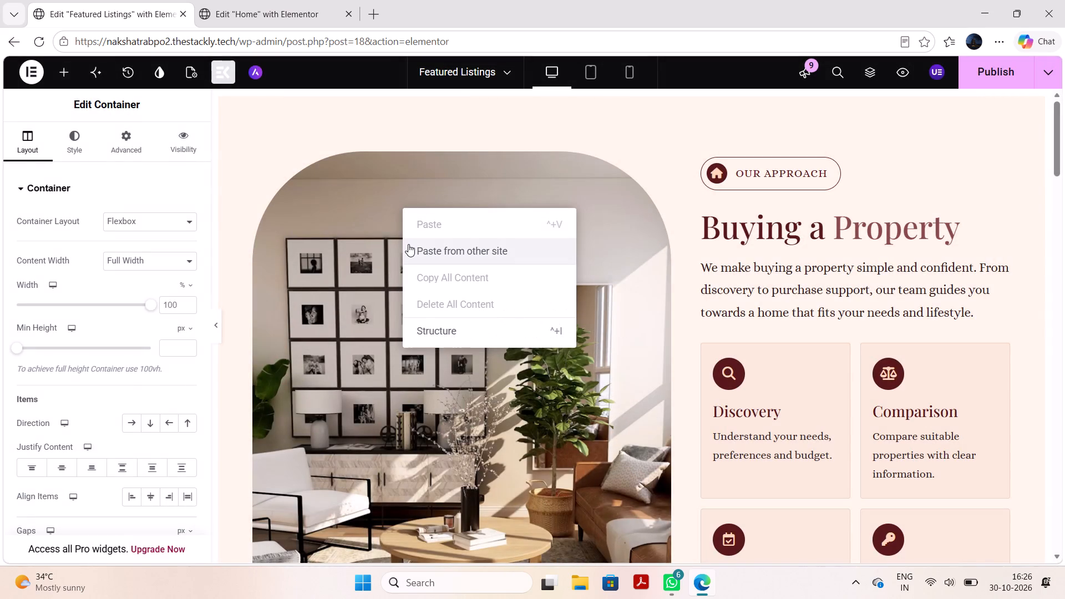
click(408, 244)
key(ctrl+v)
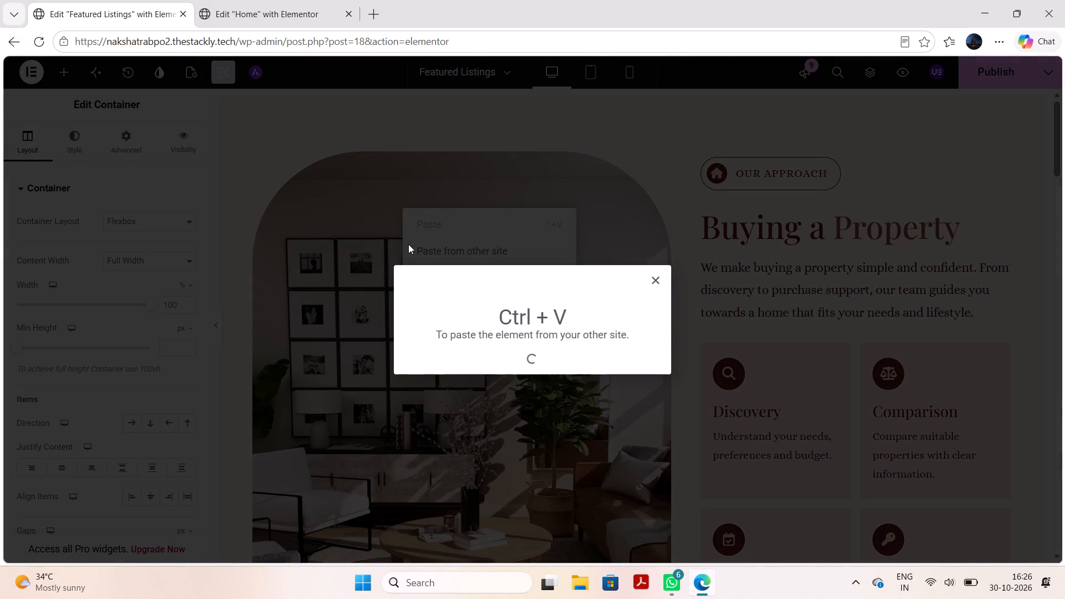
Paste five more copies of the "Buying a Property" container from the other site into the Featured Listings page.
click(408, 244)
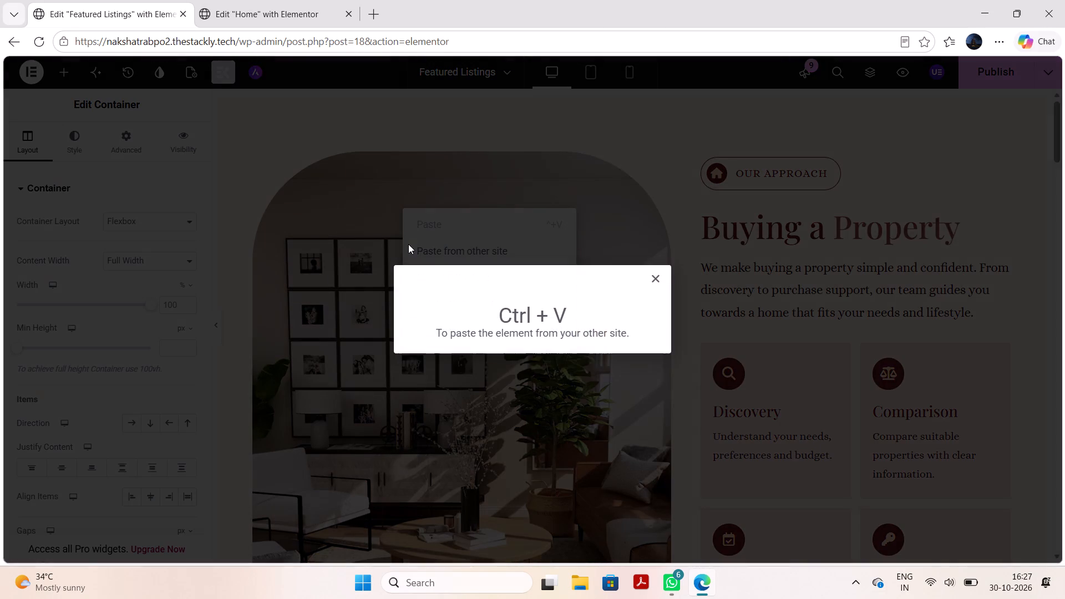
key(ctrl+v)
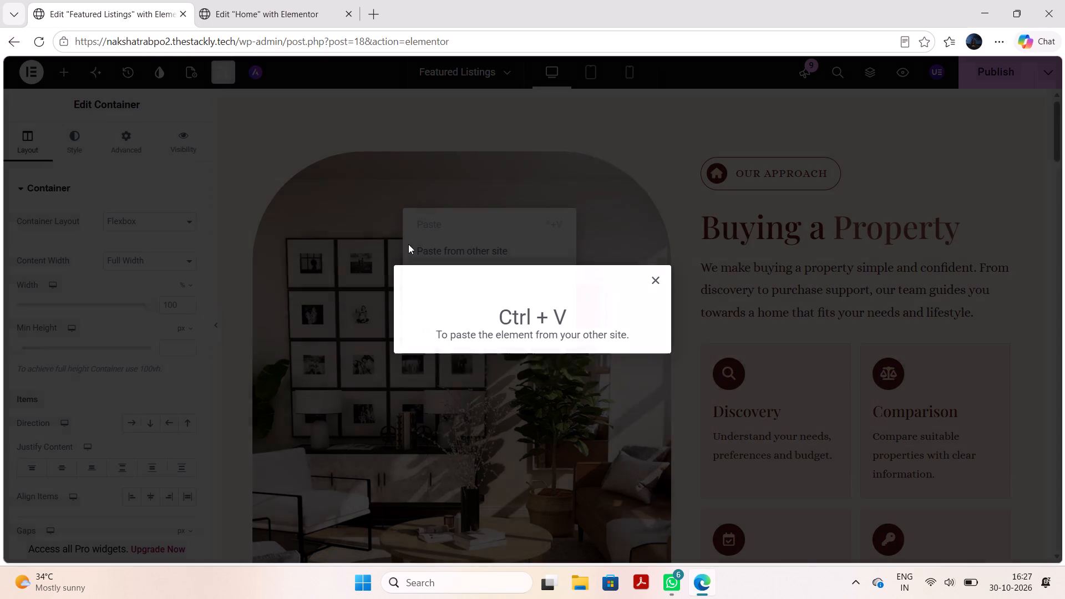
click(408, 244)
key(ctrl+v)
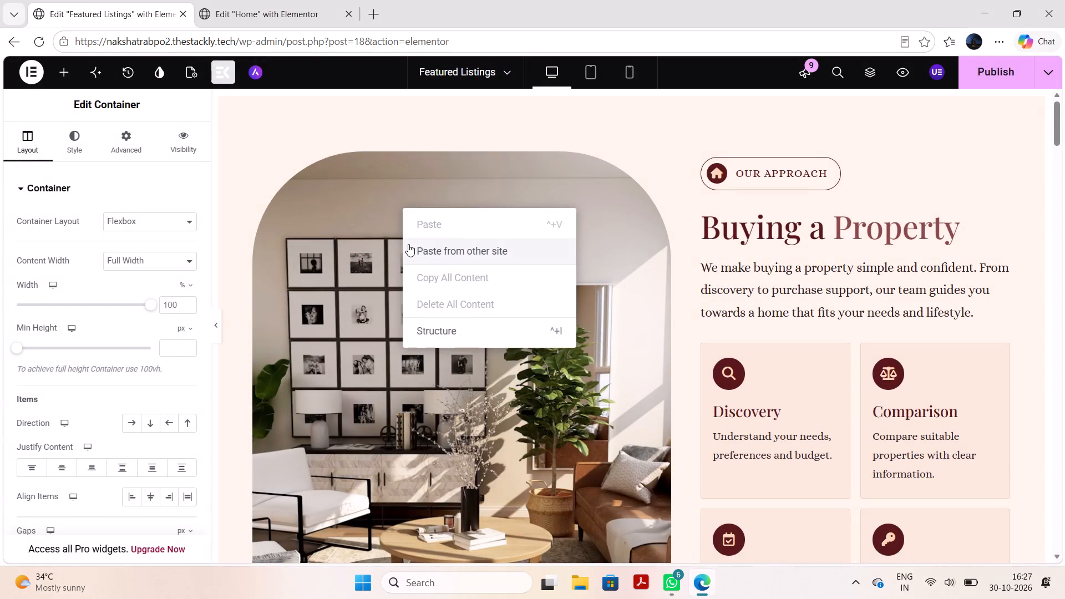
click(408, 244)
key(ctrl+v)
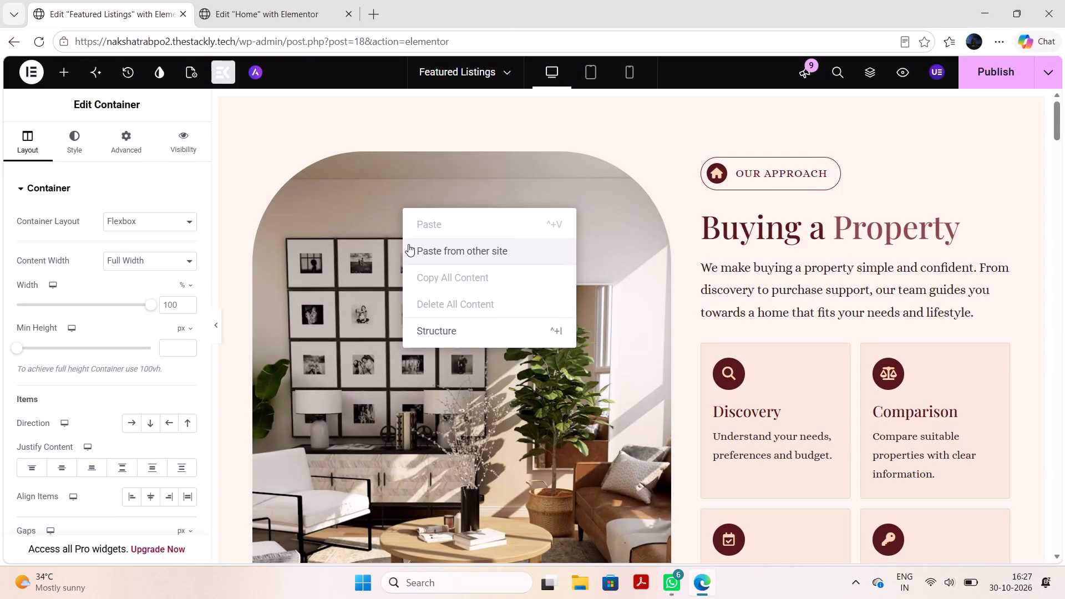
click(408, 244)
key(ctrl+v)
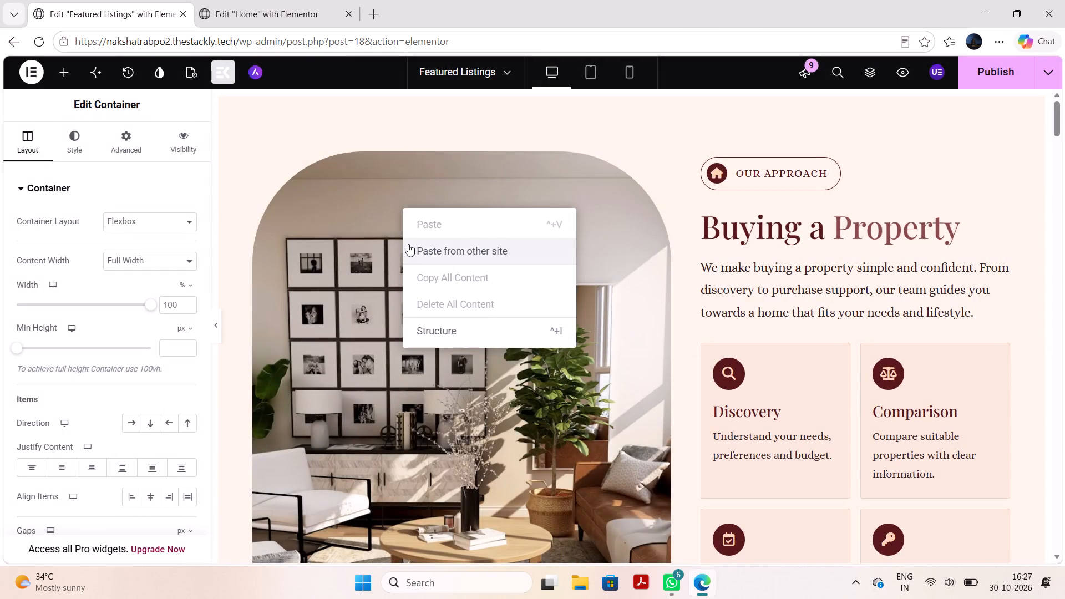
click(408, 244)
key(ctrl+v)
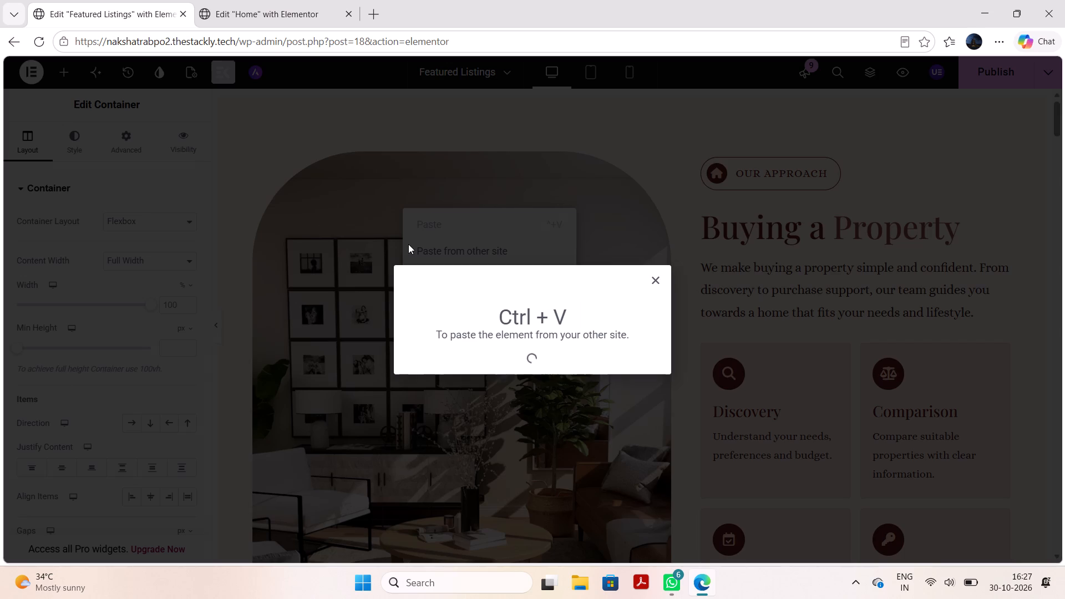
Paste another five copies of the "Buying a Property" container from the other site into the Featured Listings page.
click(408, 244)
key(ctrl+v)
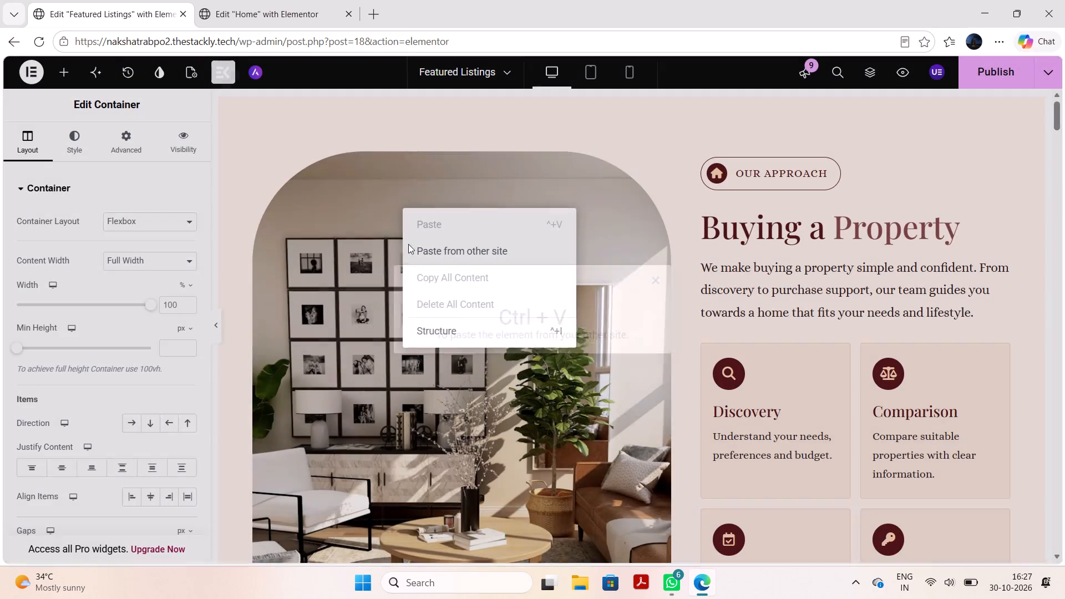
scroll(408, 244, down, 5)
click(428, 258)
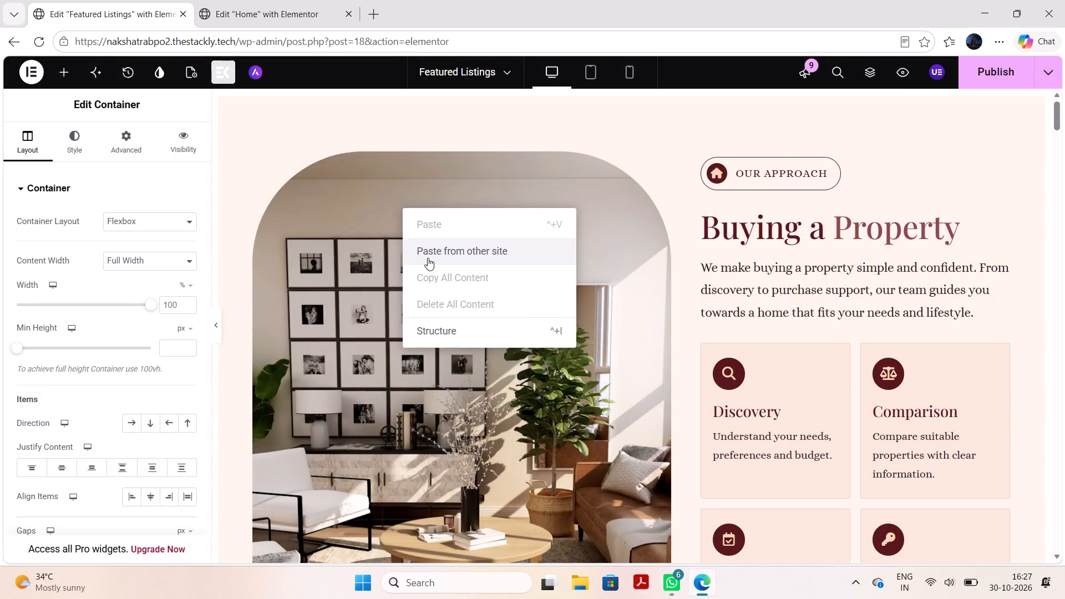
key(ctrl+v)
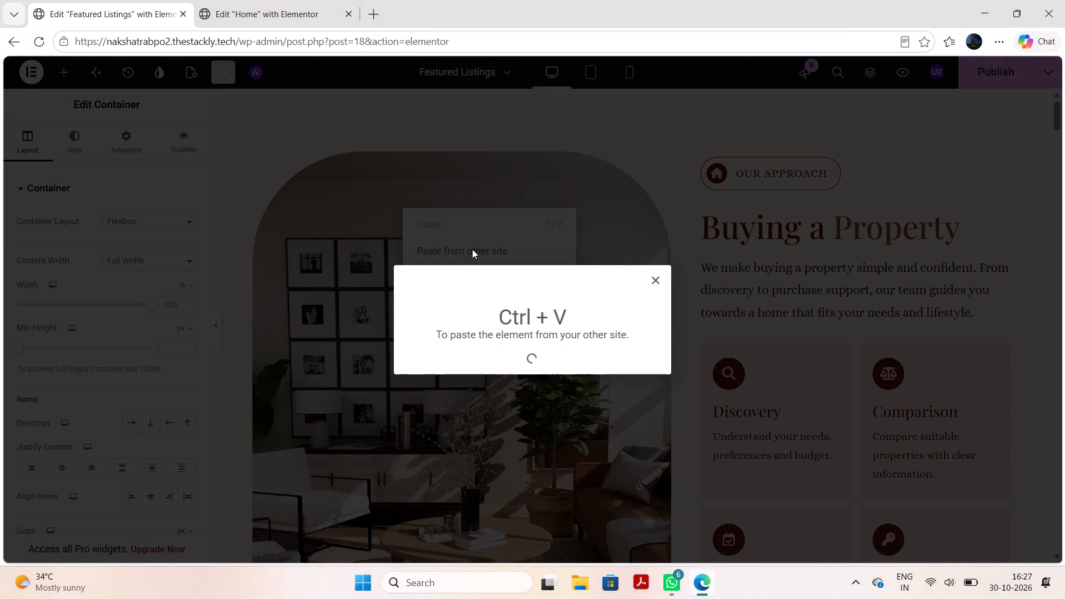
click(472, 249)
key(ctrl+v)
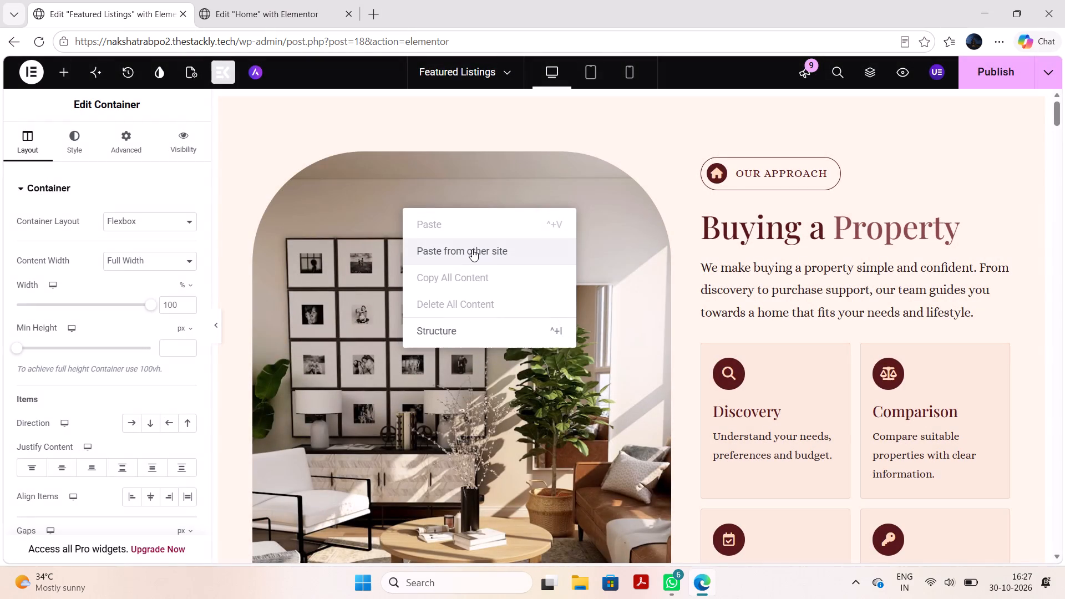
click(472, 249)
key(ctrl+v)
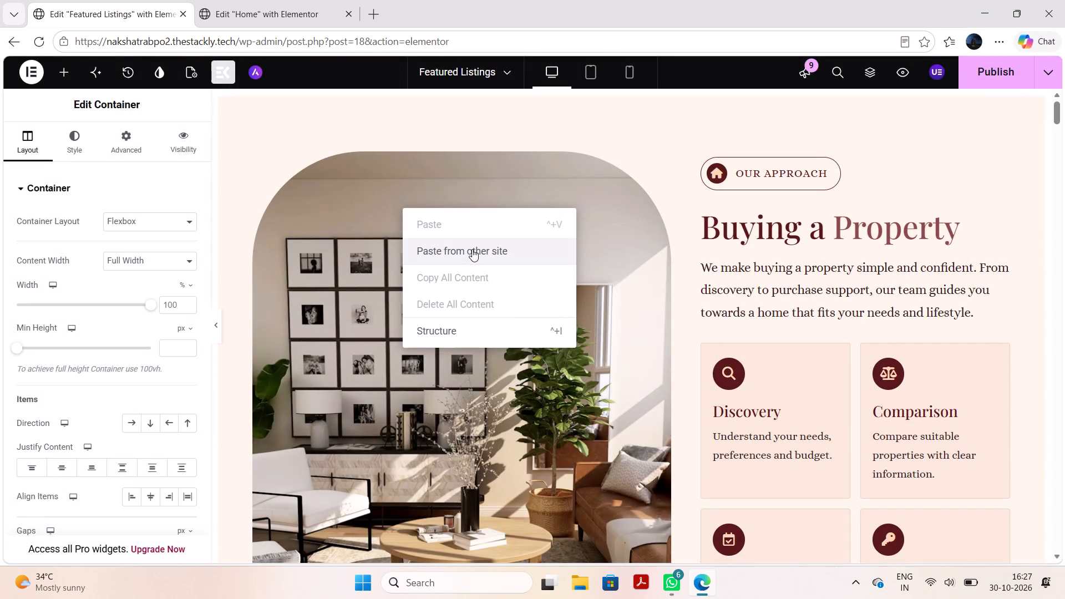
click(472, 249)
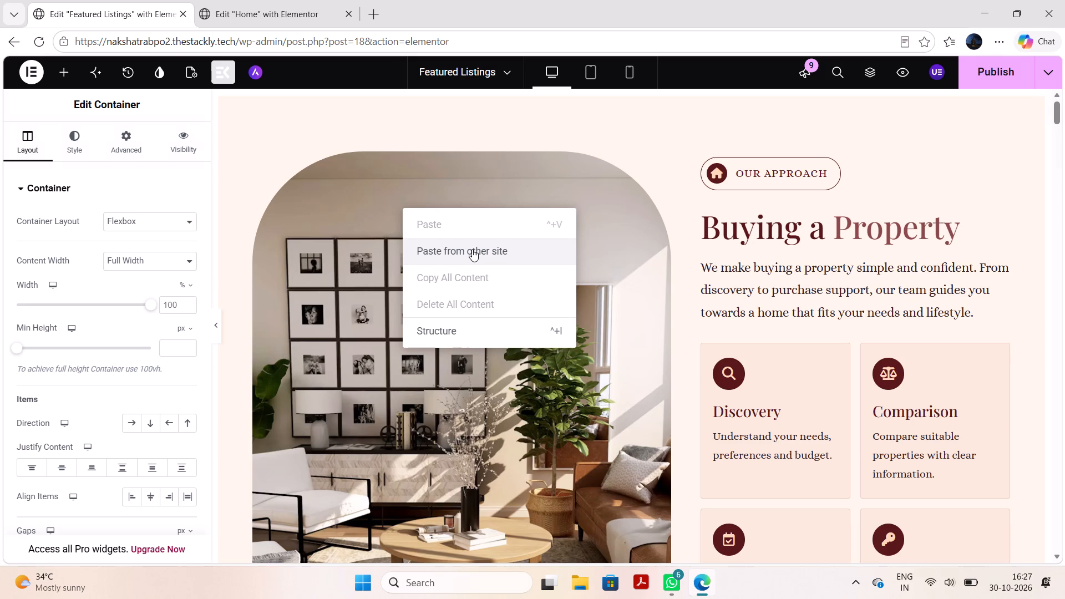
key(ctrl+v)
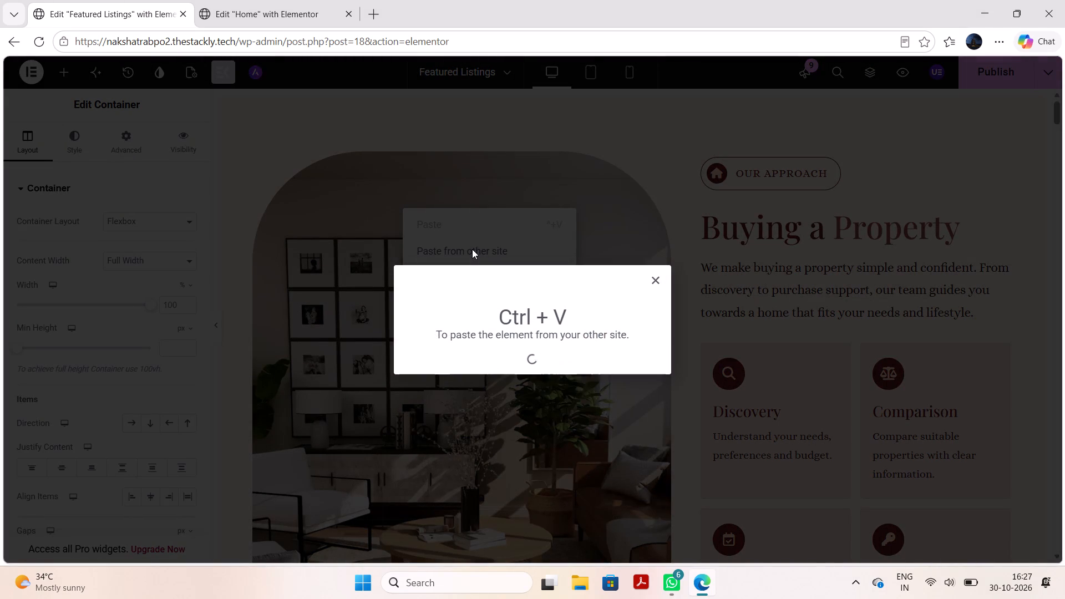
click(704, 312)
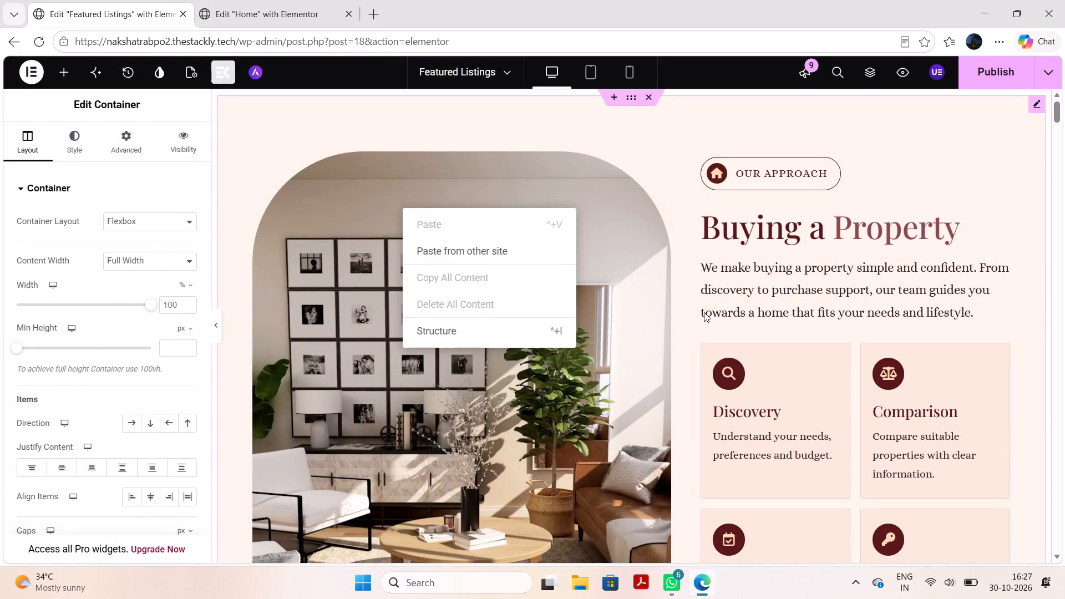
Clear all the HTML code from the last "Buying a Property" widget at the end of the Featured Listings page.
scroll(704, 312, down, 19)
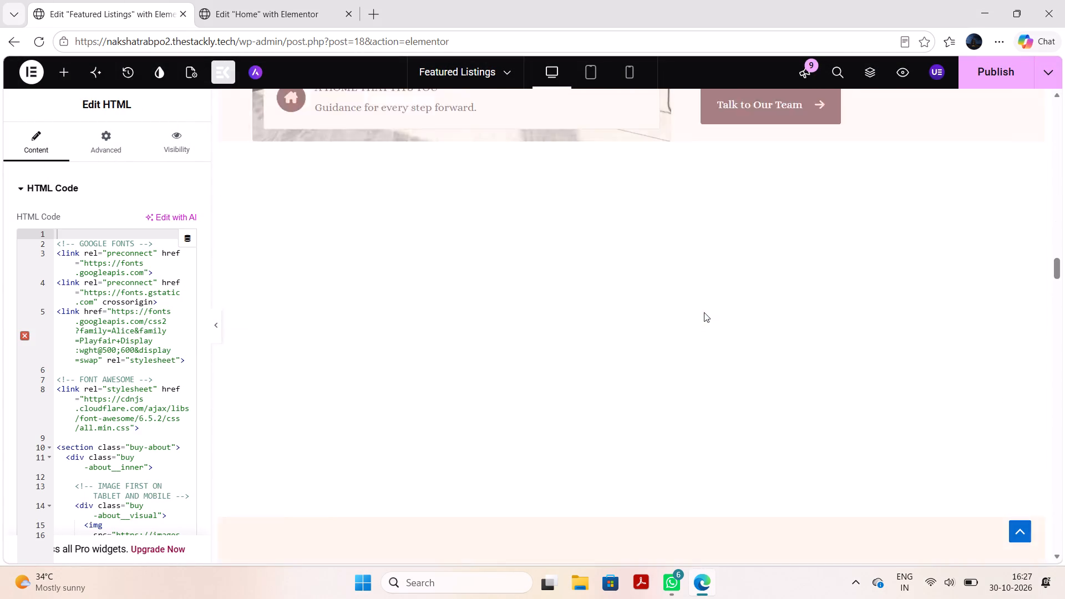
scroll(704, 312, down, 15)
scroll(704, 312, down, 7)
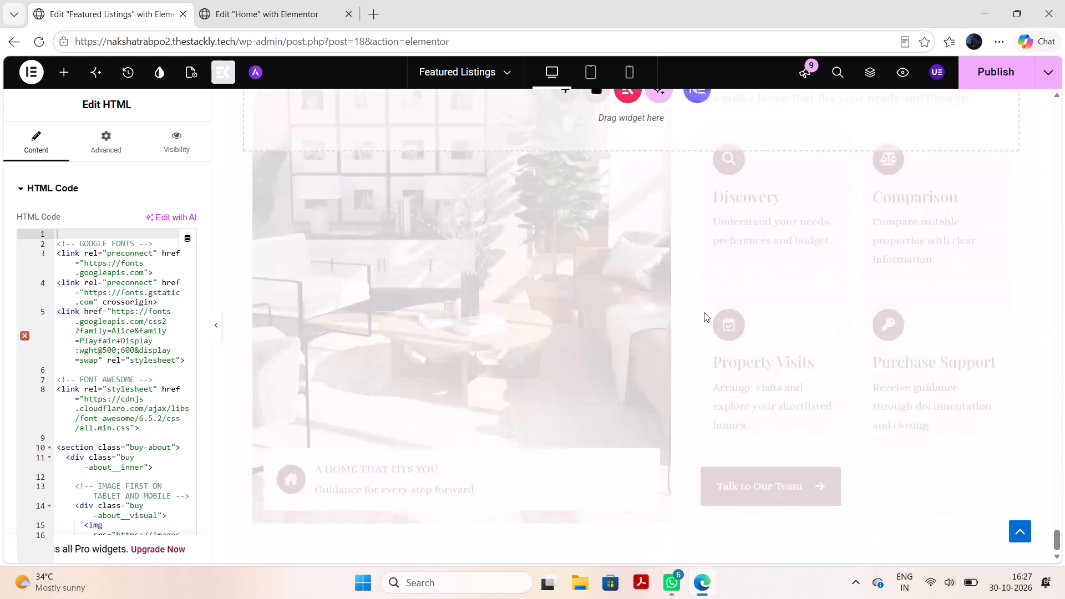
scroll(704, 312, down, 2)
click(549, 261)
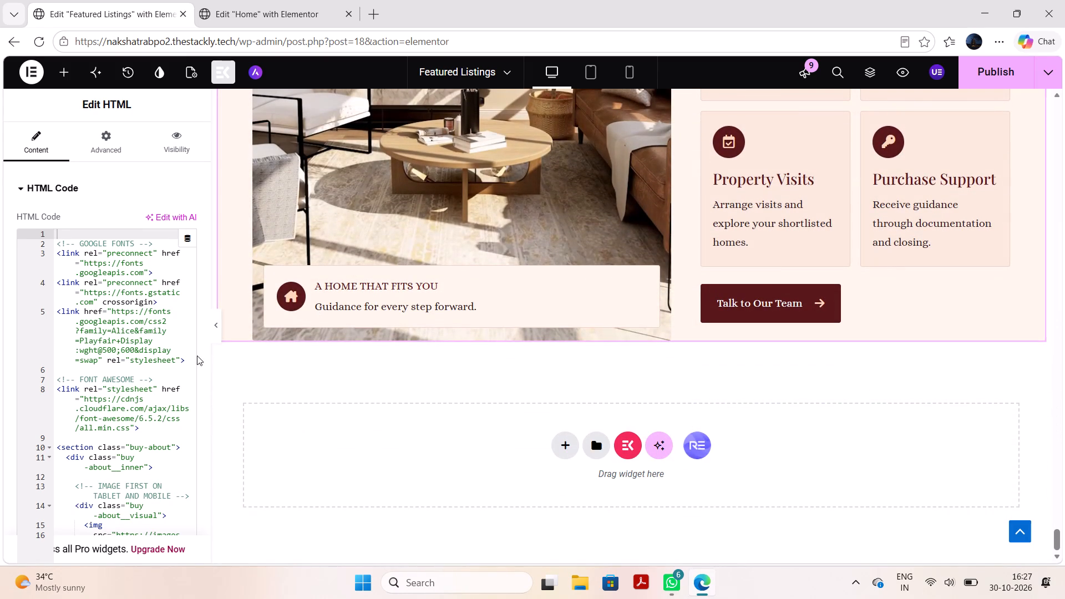
click(175, 367)
key(ctrl+a)
key(BackSpace)
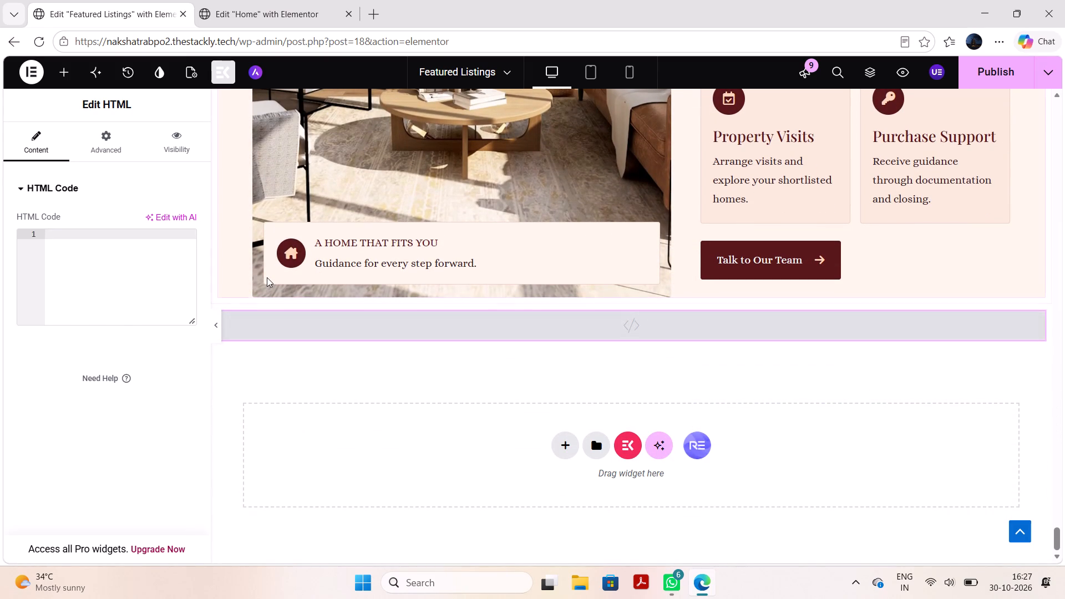
Clear all the HTML code from the two "Buying a Property" widgets directly above the emptied one.
click(267, 277)
click(153, 301)
key(a)
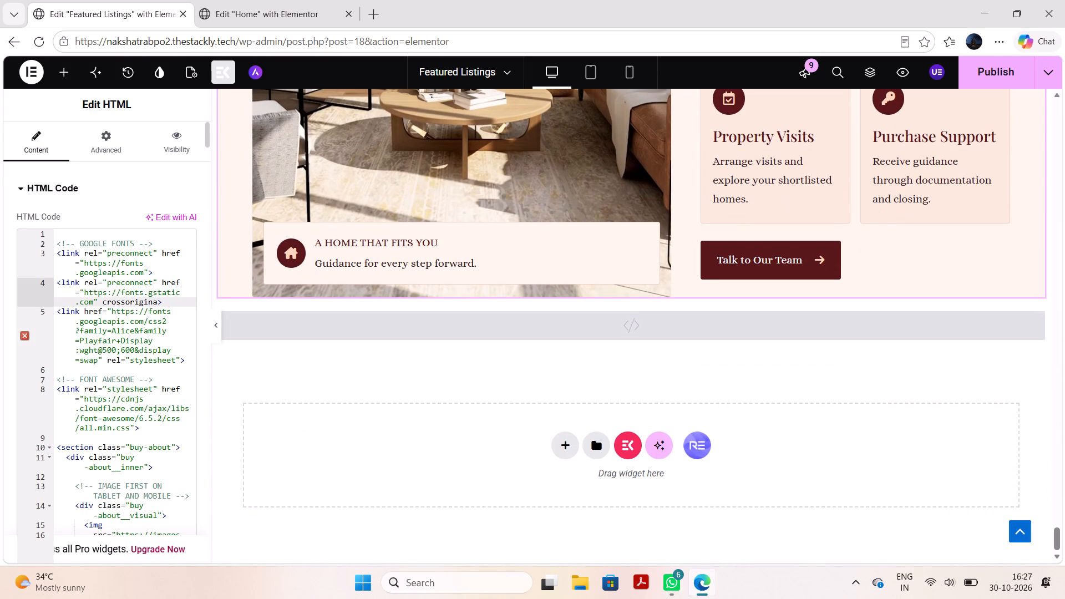
ctrl+click(138, 322)
key(ctrl+a)
key(BackSpace)
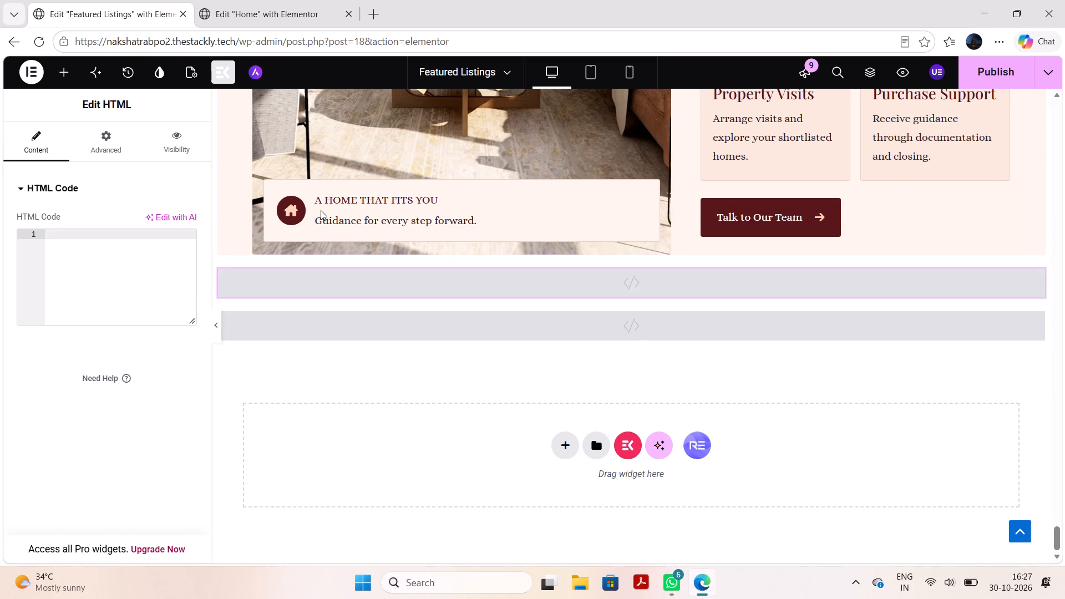
click(321, 210)
click(184, 275)
key(ctrl+a)
key(BackSpace)
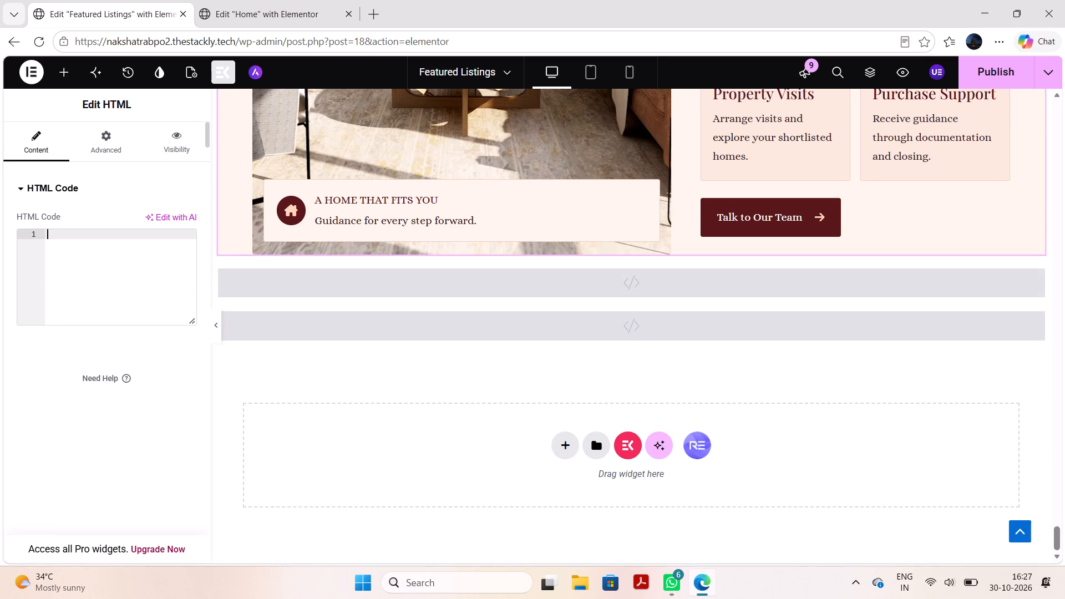
Clear all the HTML code from the next "Buying a Property" widget above the three emptied ones.
scroll(415, 233, up, 3)
click(404, 247)
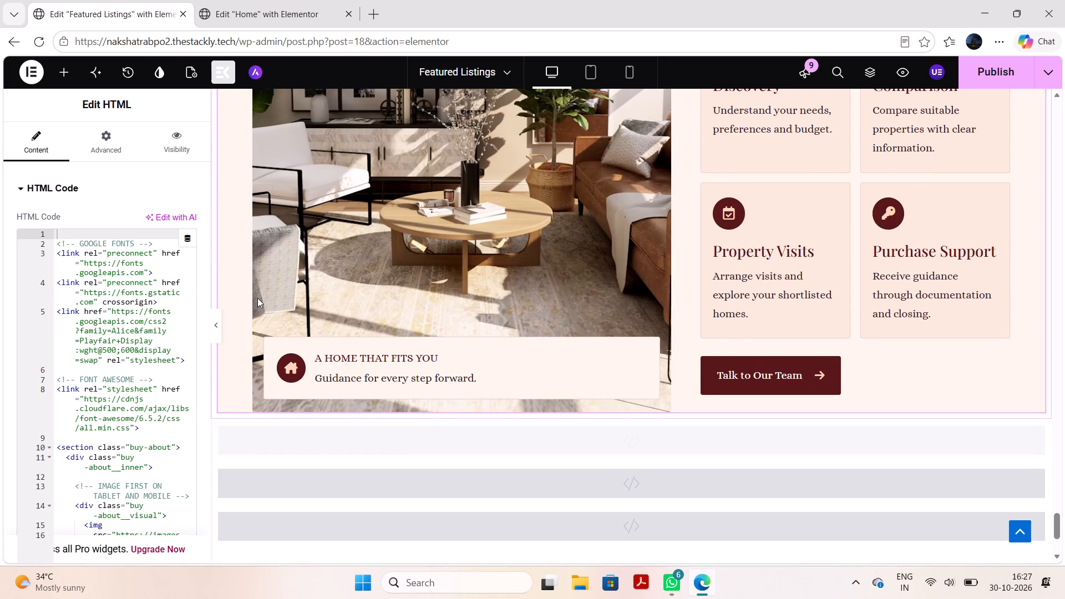
click(143, 335)
key(ctrl+a)
key(BackSpace)
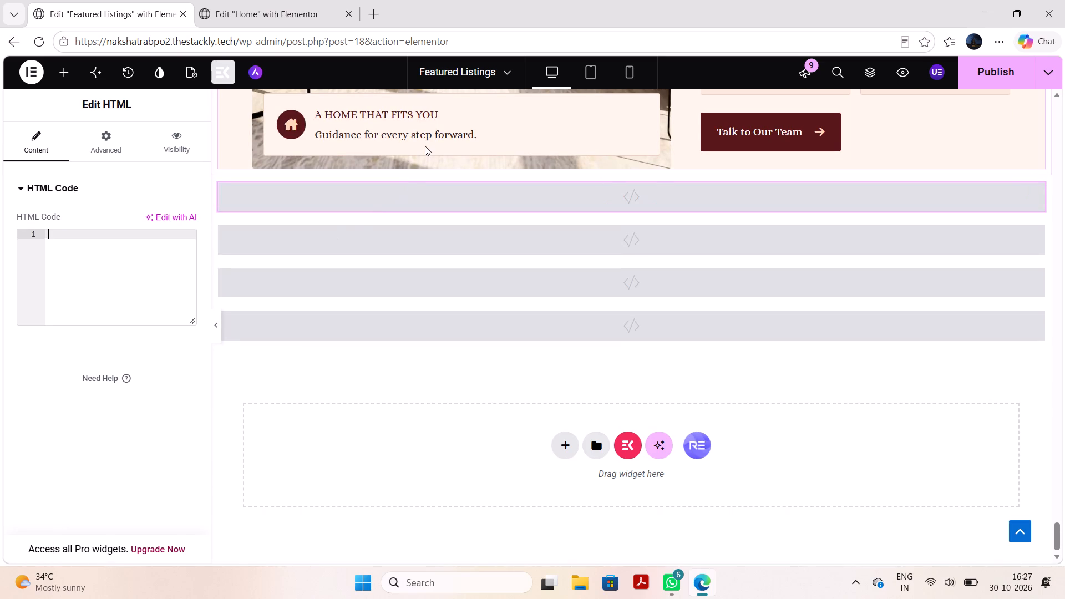
Clear all the HTML code from the next two "Buying a Property" widgets above the four emptied ones.
click(425, 146)
ctrl+click(139, 276)
key(ctrl+a)
key(ctrl+BackSpace)
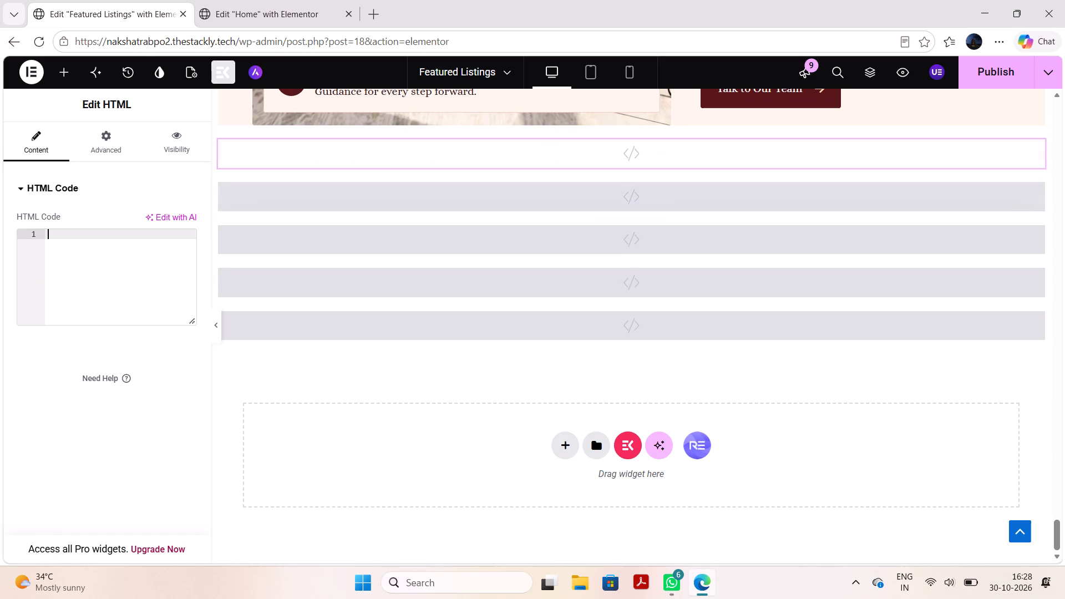
scroll(383, 256, up, 6)
click(443, 236)
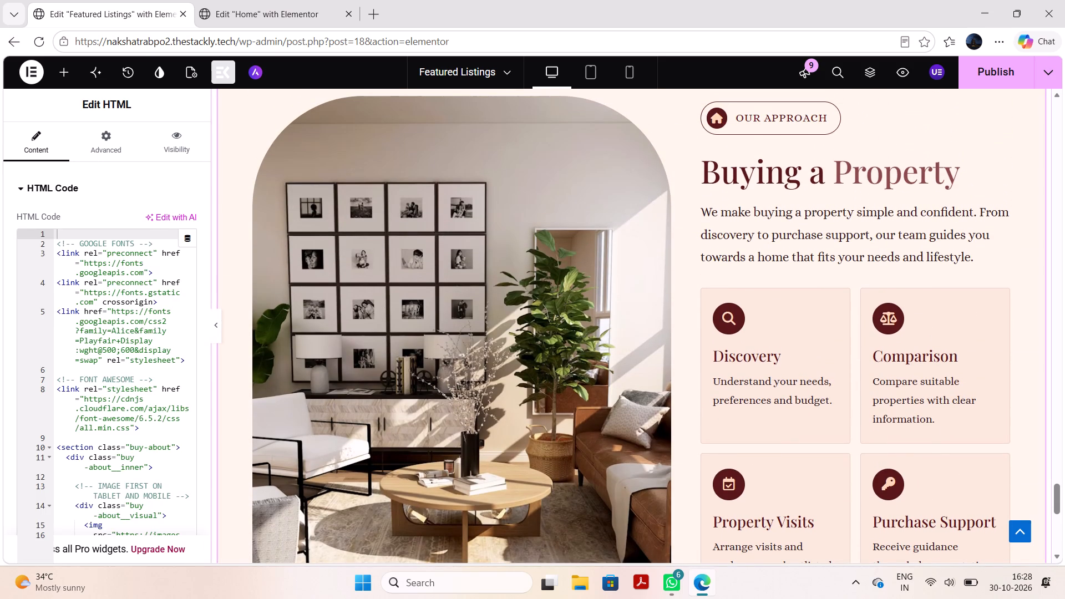
ctrl+click(154, 299)
key(ctrl+a)
key(BackSpace)
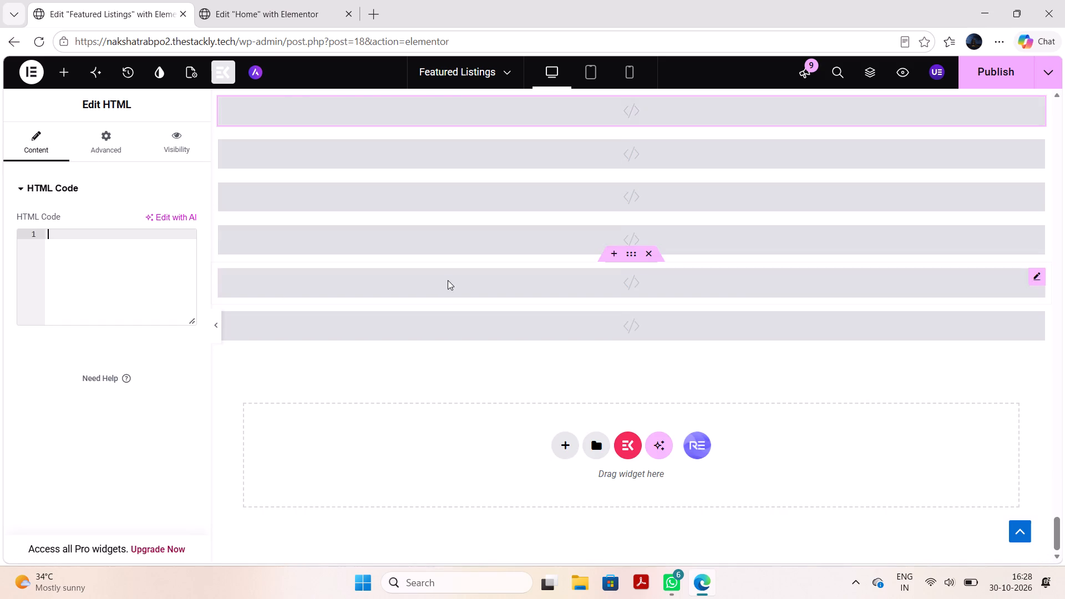
Clear all the HTML code from the two "Buying a Property" widgets directly above the six emptied ones.
scroll(448, 280, up, 5)
click(396, 299)
ctrl+click(164, 342)
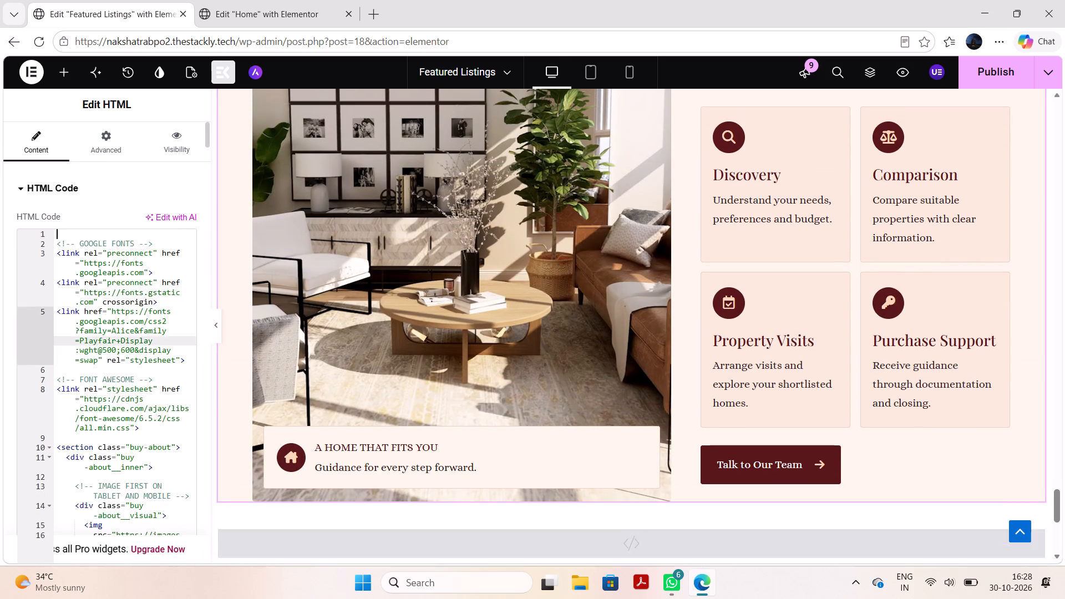
key(ctrl+a)
key(ctrl+BackSpace)
scroll(460, 262, up, 4)
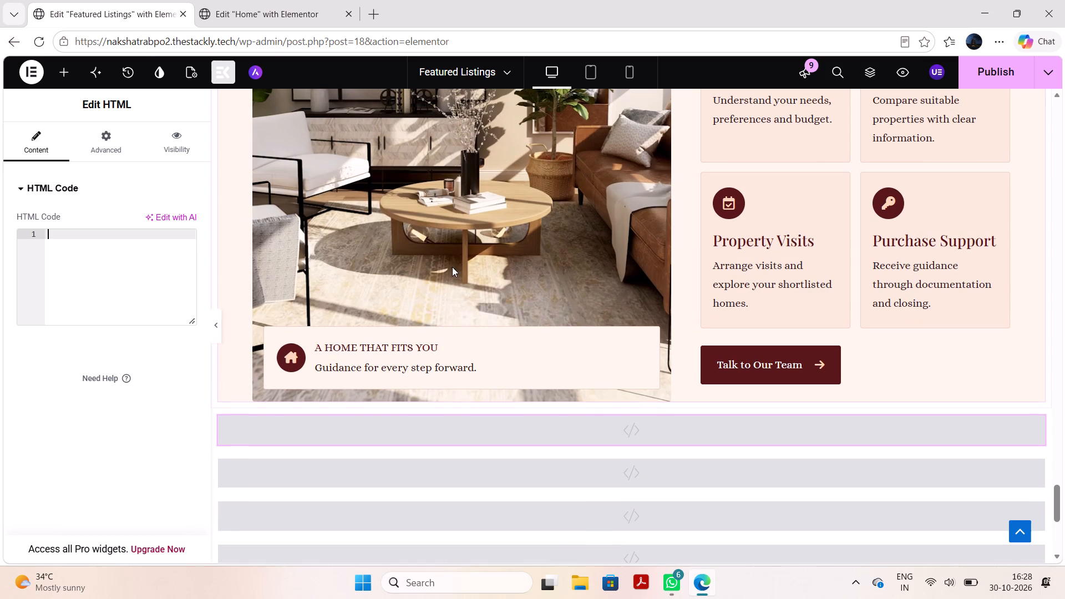
click(452, 267)
click(167, 304)
key(ctrl+a)
key(BackSpace)
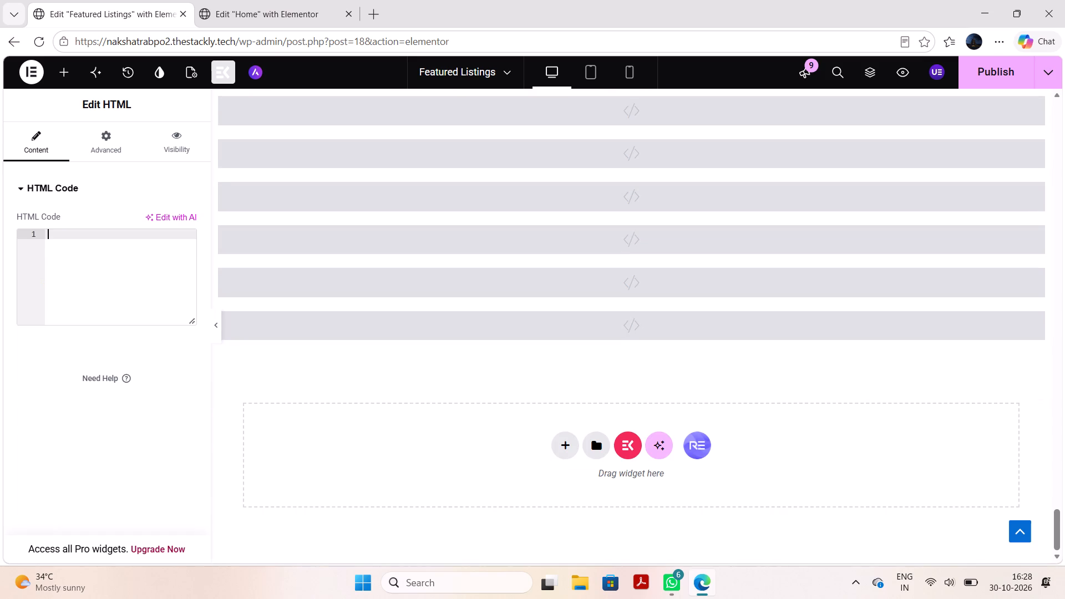
Clear all the HTML code from the next two "Buying a Property" widgets above the eight emptied ones.
scroll(408, 275, up, 5)
click(408, 220)
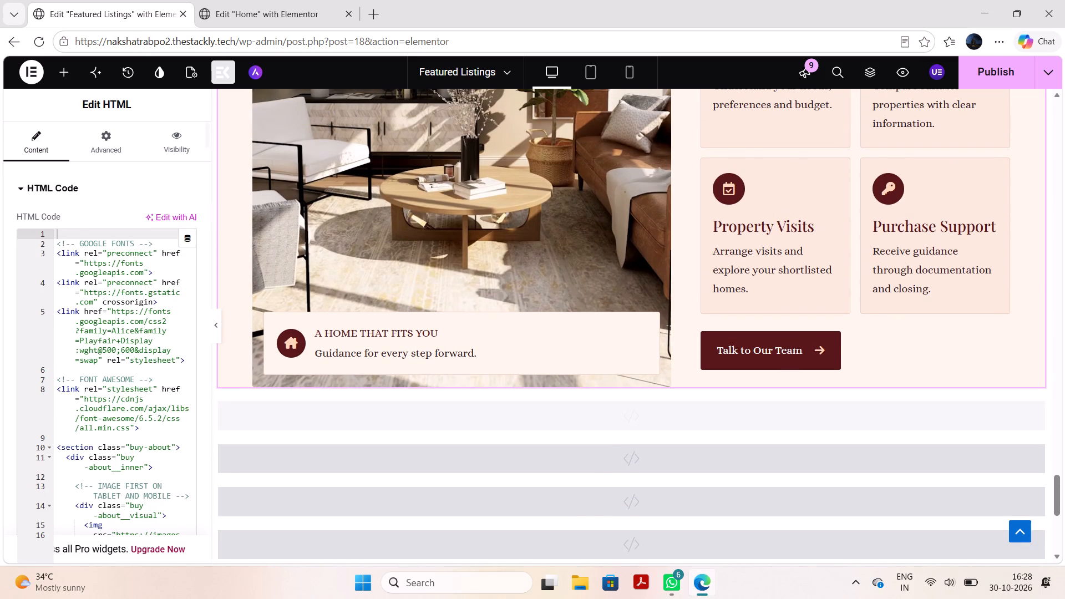
click(128, 289)
key(ctrl+a)
key(BackSpace)
scroll(394, 276, up, 6)
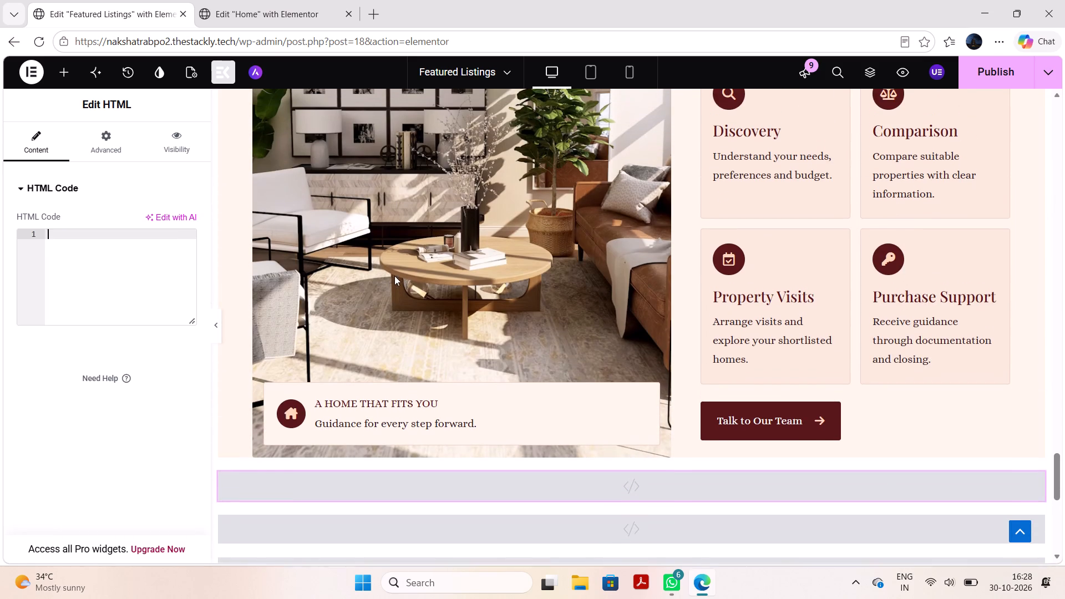
click(358, 297)
click(87, 263)
key(ctrl+a)
key(BackSpace)
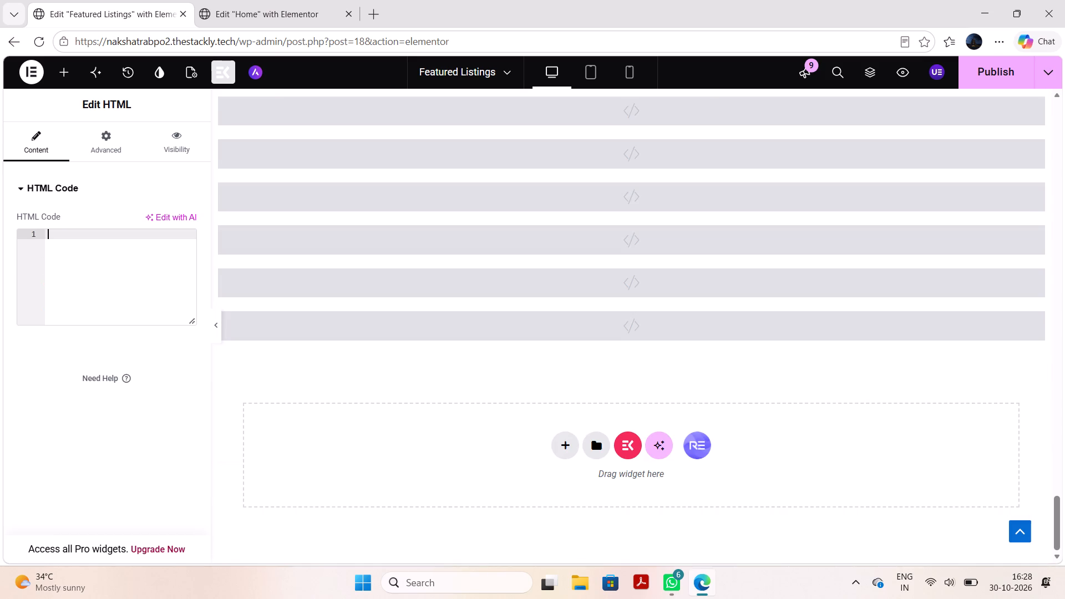
Clear all the HTML code from the two "Buying a Property" widgets directly above the ten emptied ones.
scroll(354, 247, up, 6)
click(328, 270)
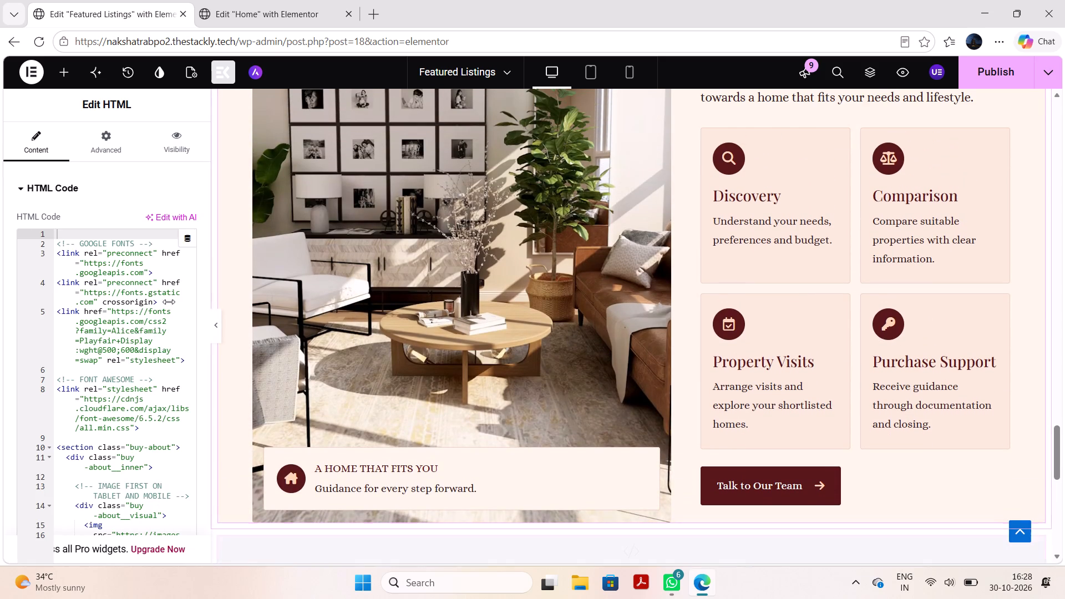
click(127, 322)
key(ctrl+a)
key(BackSpace)
scroll(390, 327, up, 2)
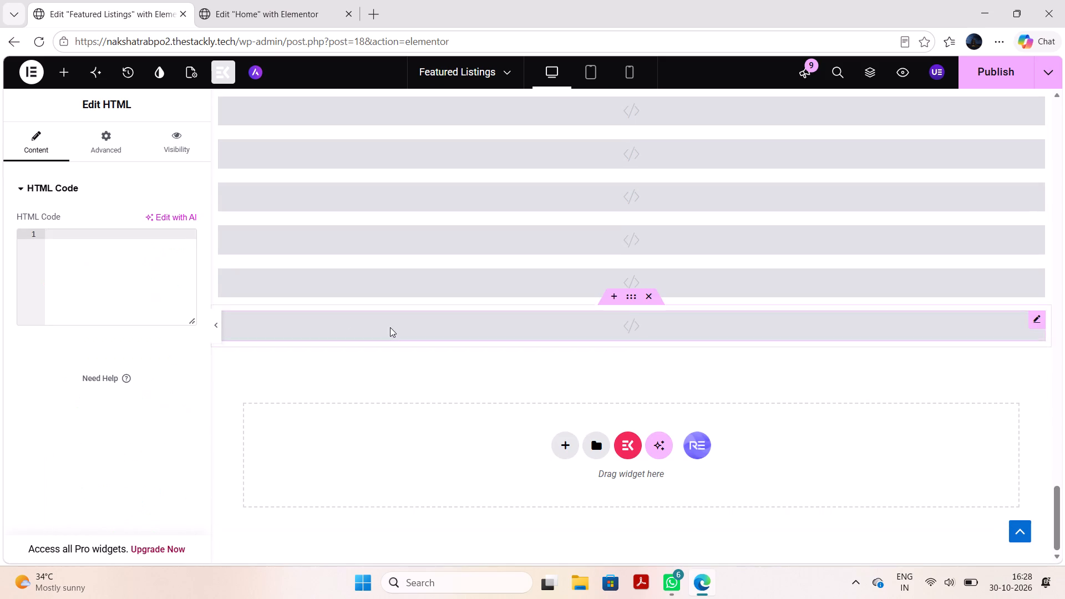
scroll(390, 327, up, 3)
scroll(426, 270, up, 5)
click(407, 295)
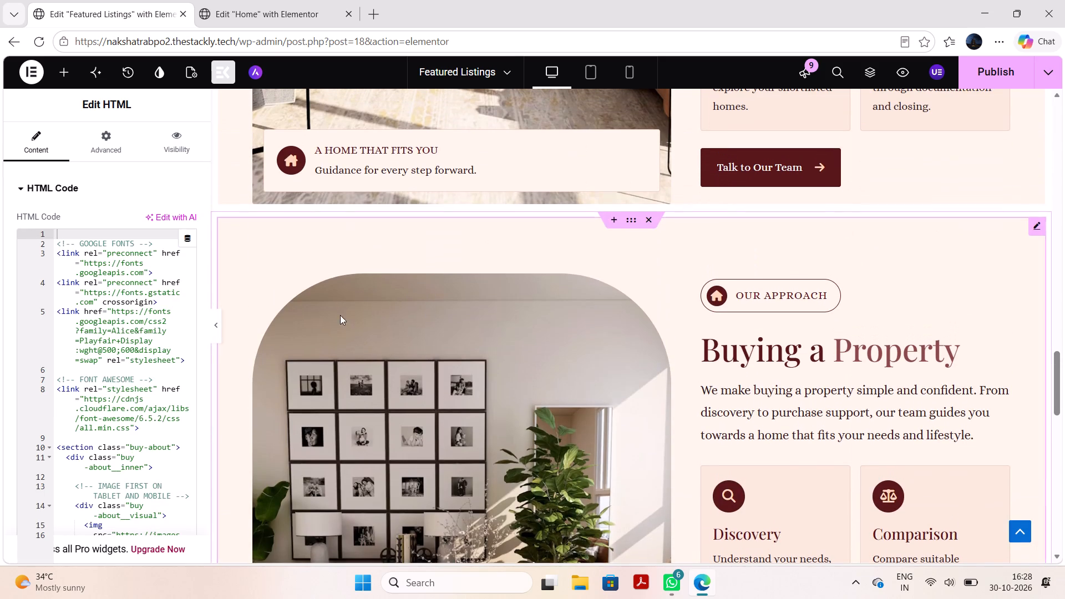
click(163, 322)
key(ctrl+a)
key(ctrl+BackSpace)
Clear all the HTML code from the next two "Buying a Property" widgets, leaving only the page's first one filled.
scroll(434, 222, up, 5)
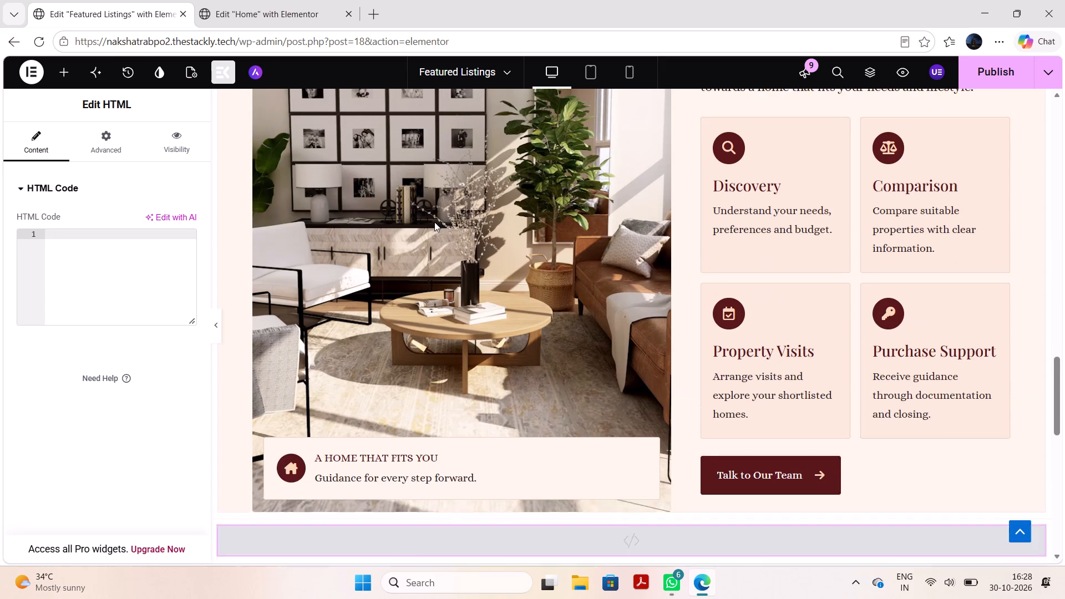
click(409, 240)
click(100, 295)
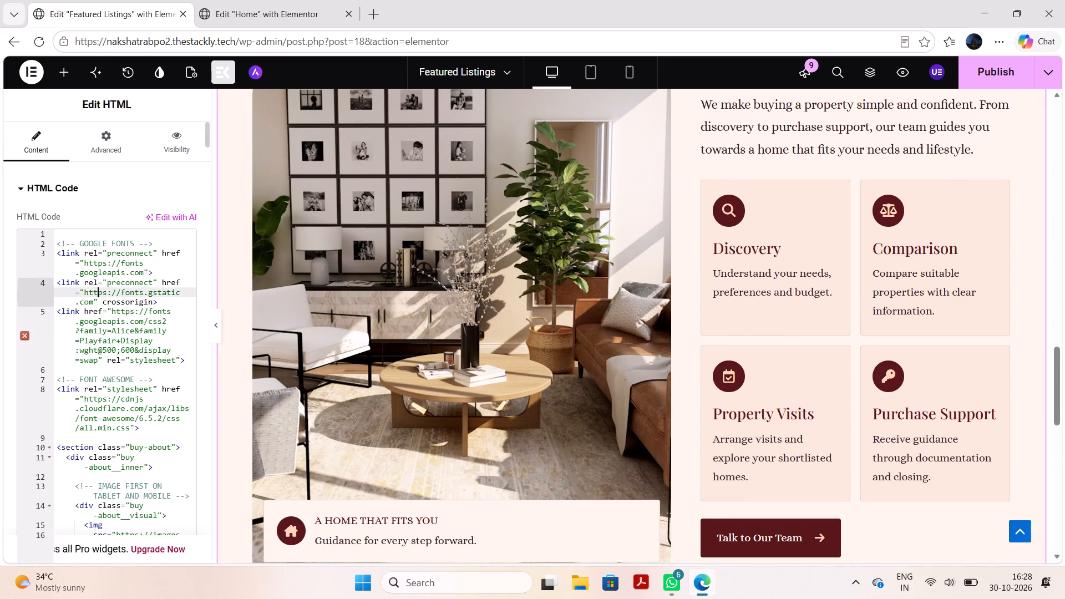
key(ctrl+a)
key(BackSpace)
scroll(464, 280, up, 2)
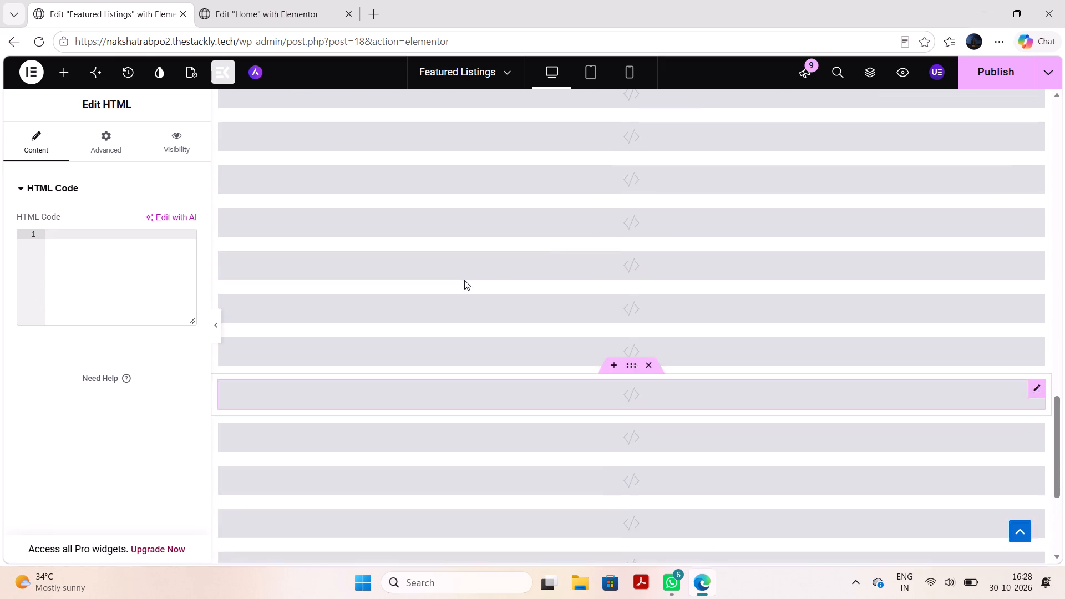
scroll(464, 280, up, 3)
click(459, 253)
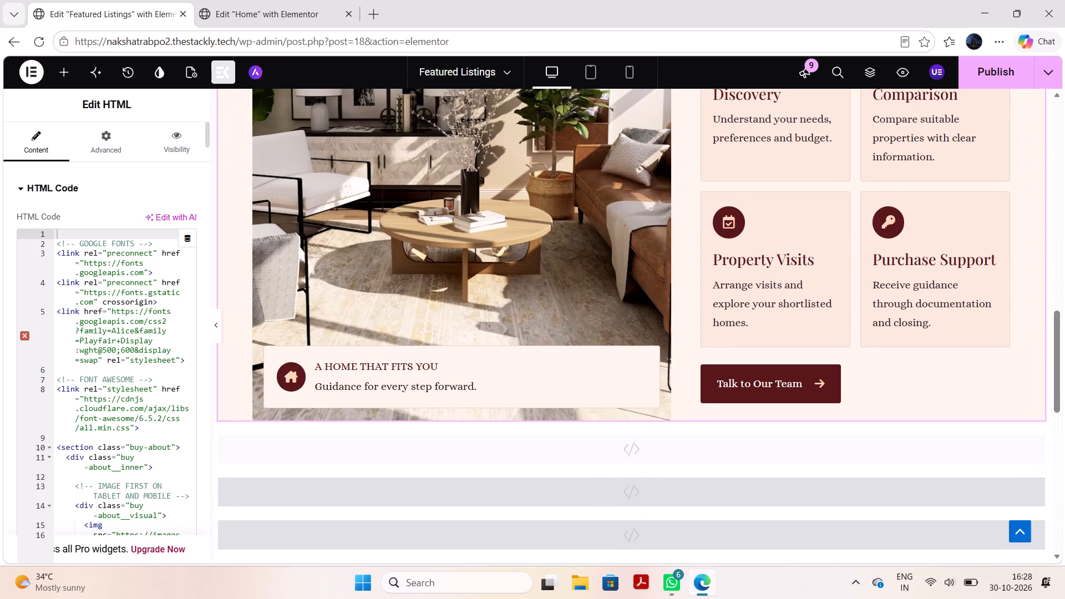
ctrl+click(153, 305)
key(ctrl+a)
key(BackSpace)
Set the margin and padding of the first container on the Featured Listings page to 0 px on all sides.
scroll(515, 266, up, 2)
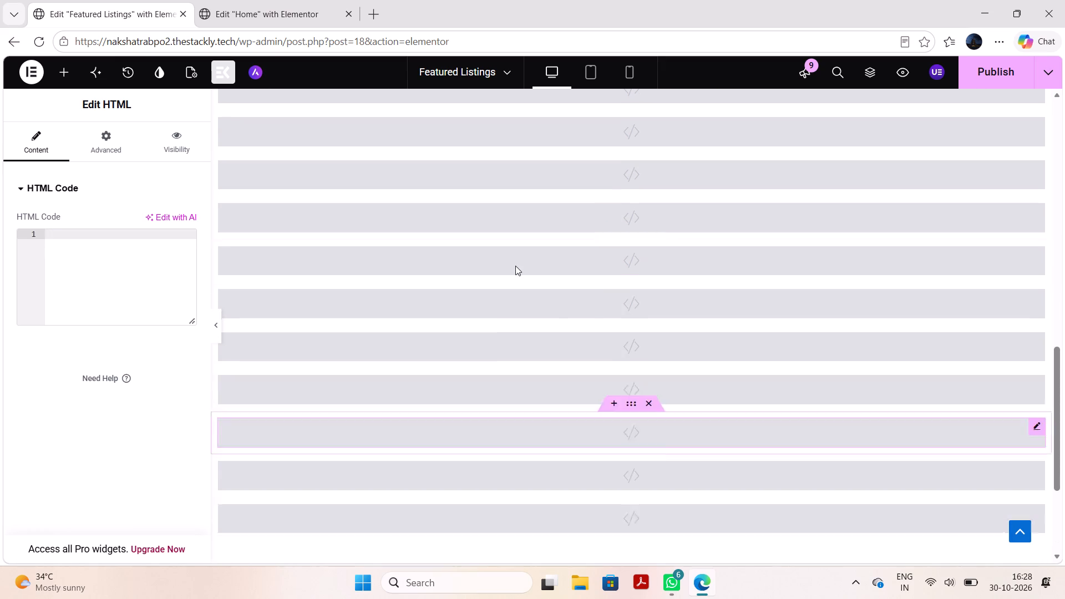
scroll(515, 266, up, 1)
scroll(504, 206, up, 4)
scroll(457, 222, up, 4)
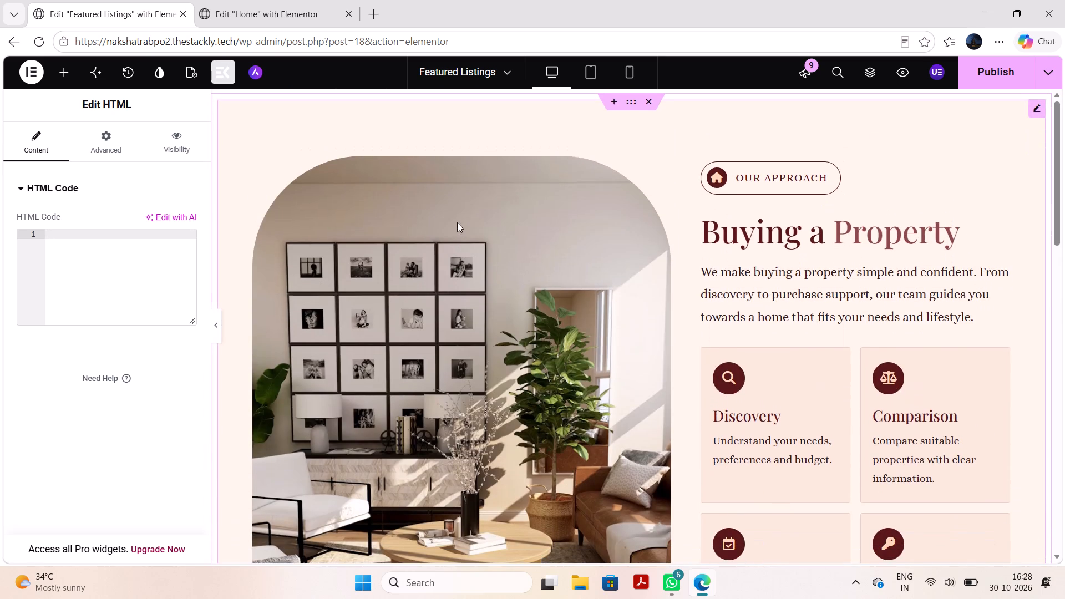
click(440, 225)
click(376, 217)
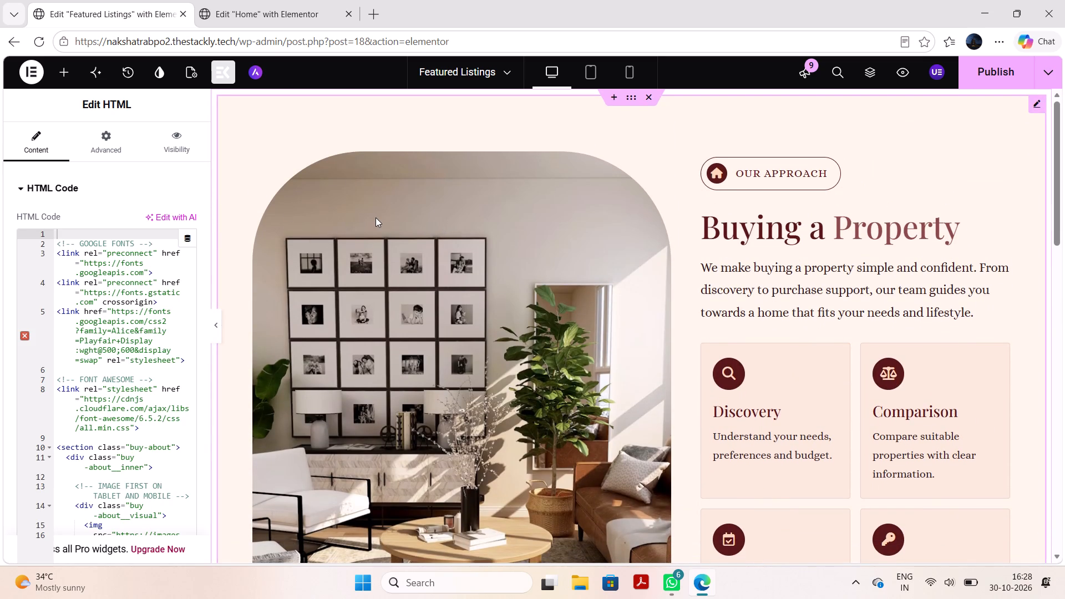
click(636, 100)
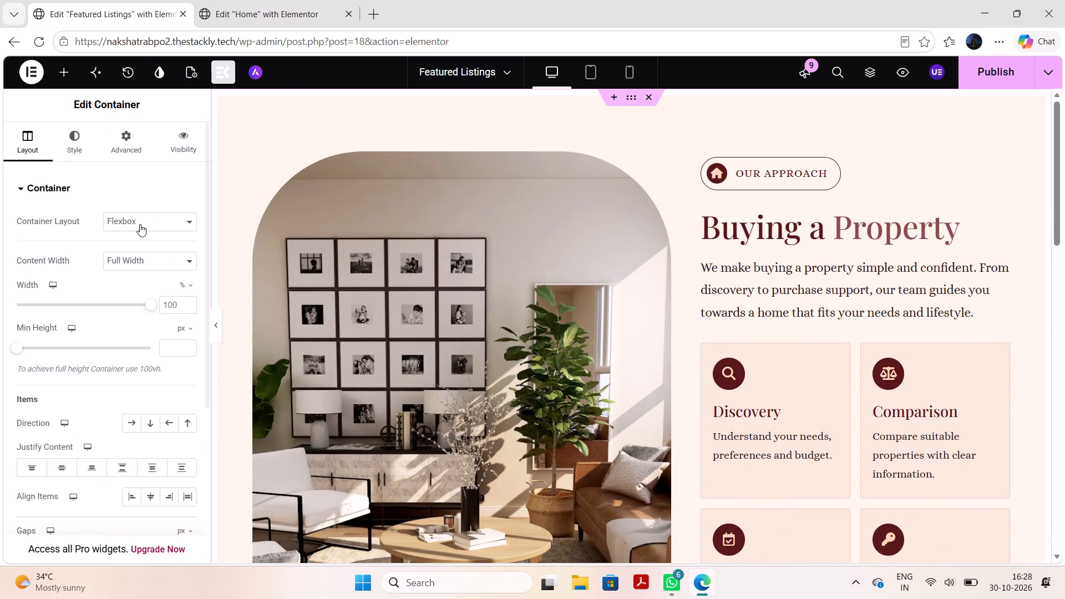
click(138, 126)
click(153, 242)
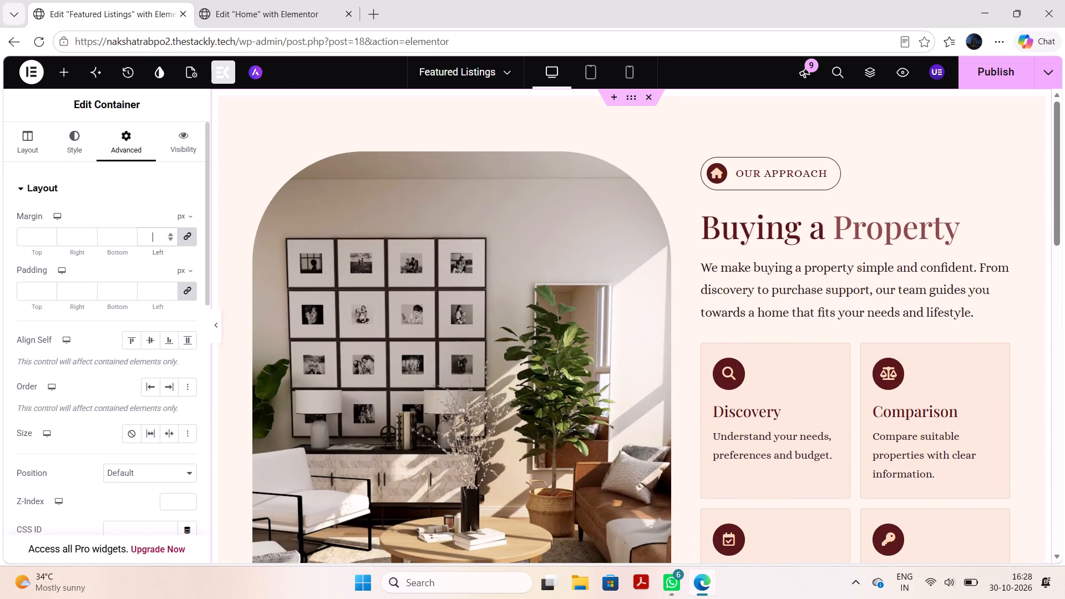
key(0)
click(155, 292)
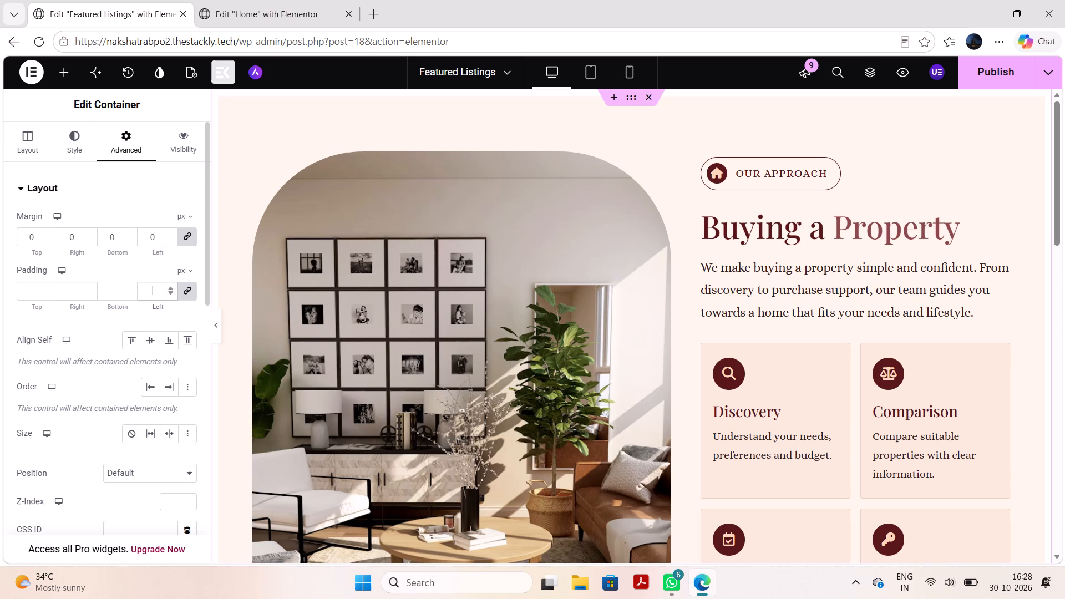
key(0)
Clear all the HTML code from the "Buying a Property" widget in the first container of the Featured Listings page.
click(475, 306)
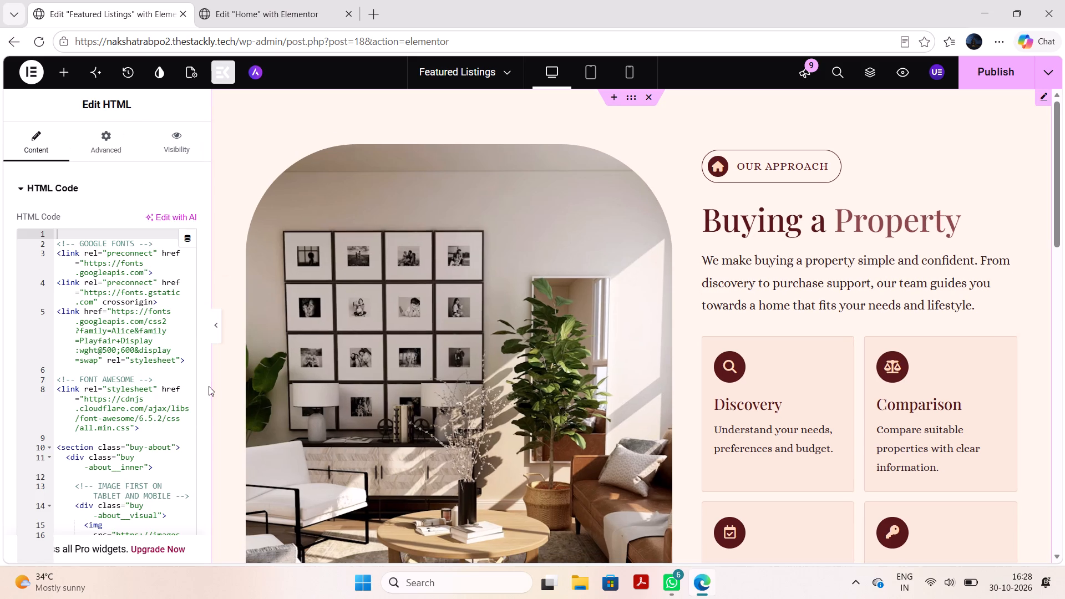
ctrl+click(159, 386)
key(ctrl+a)
key(BackSpace)
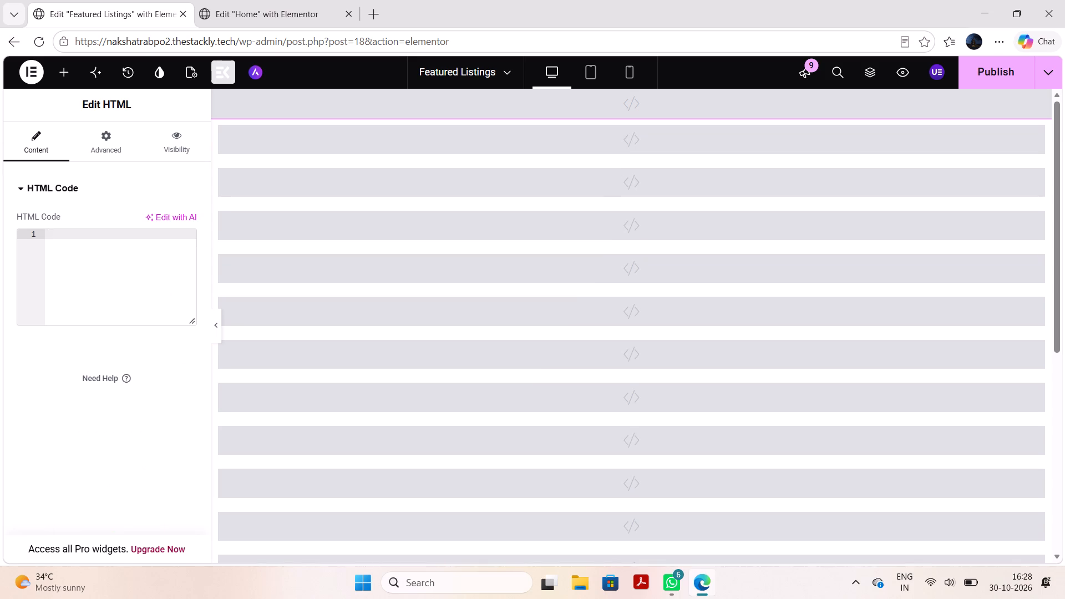
Save the Featured Listings page and switch to editing the Property Details page.
scroll(331, 501, down, 8)
scroll(331, 501, up, 4)
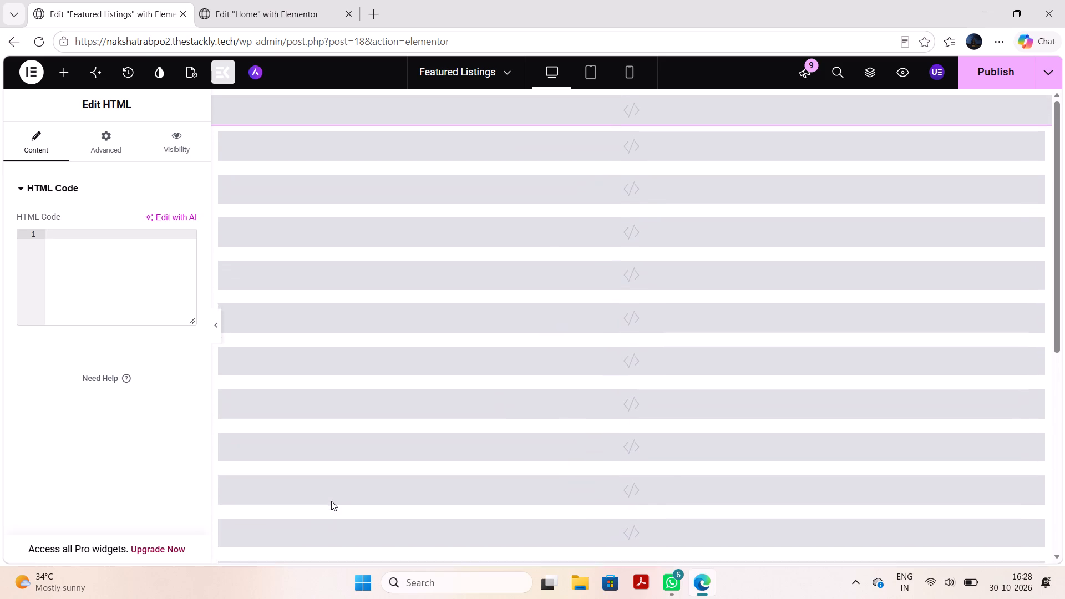
scroll(392, 437, up, 2)
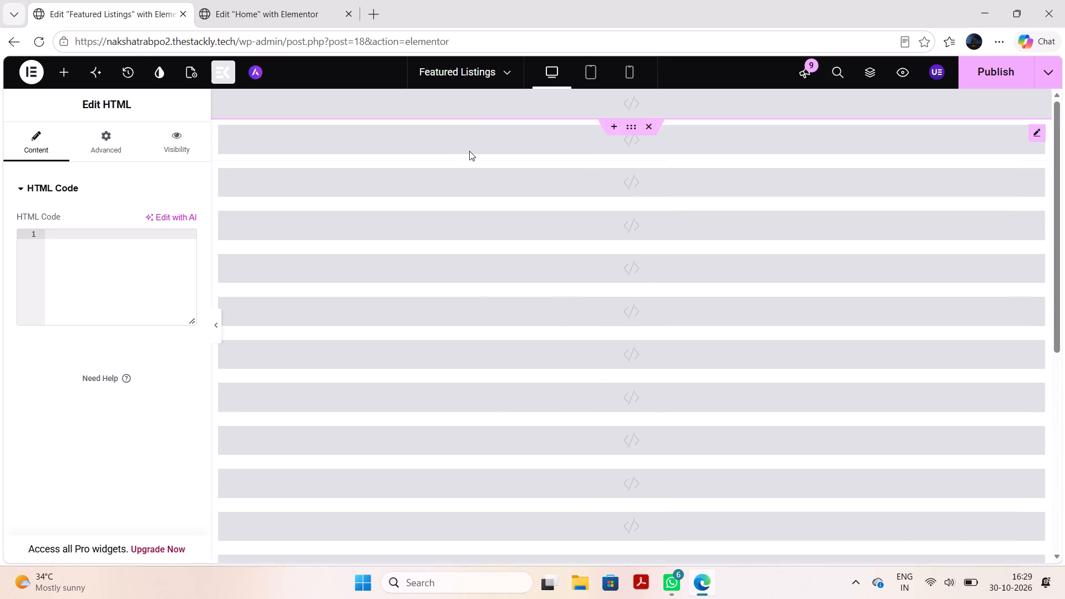
click(458, 72)
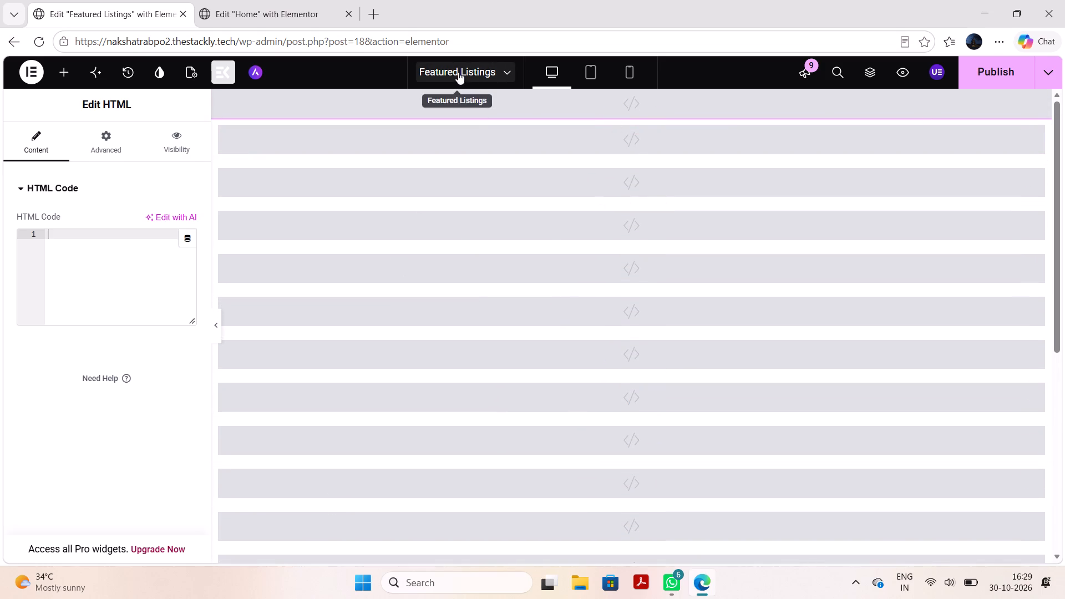
click(441, 160)
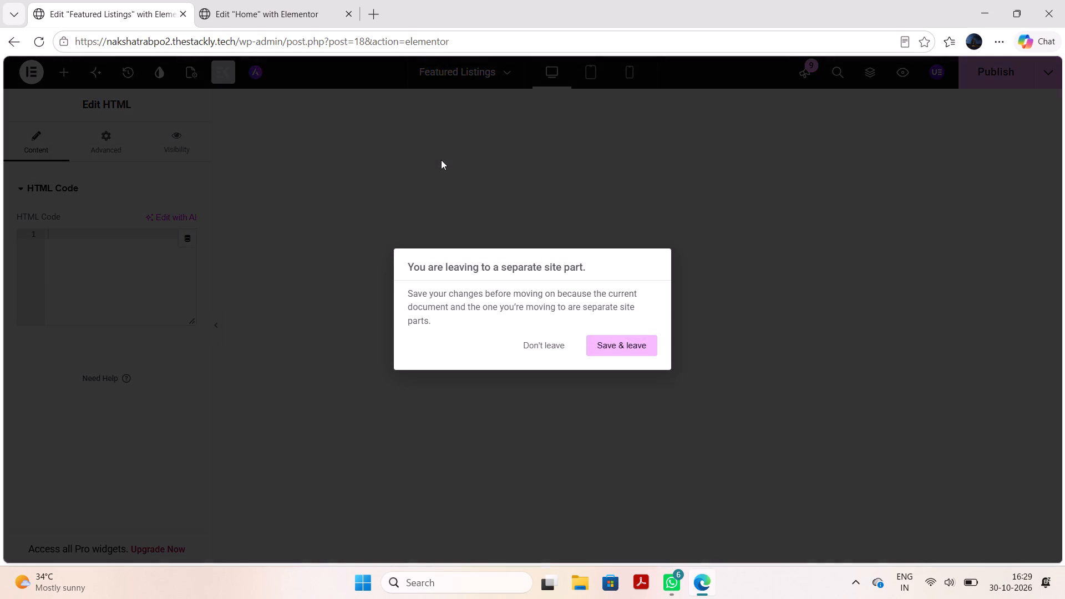
click(617, 351)
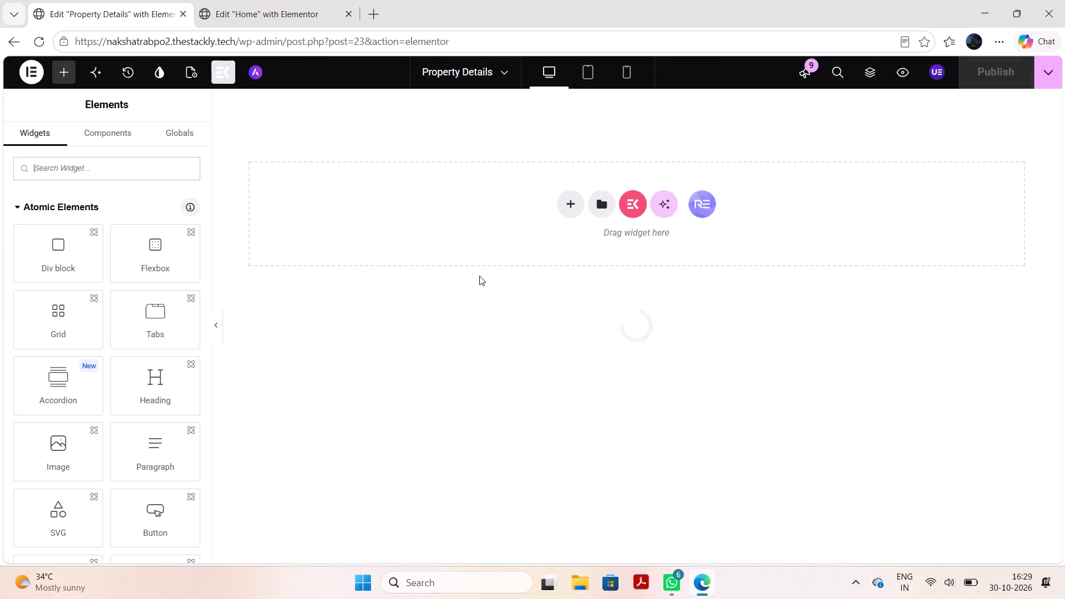
Paste the copied "Buying a Property" container from the other site five times into the empty Property Details page.
right_click(336, 232)
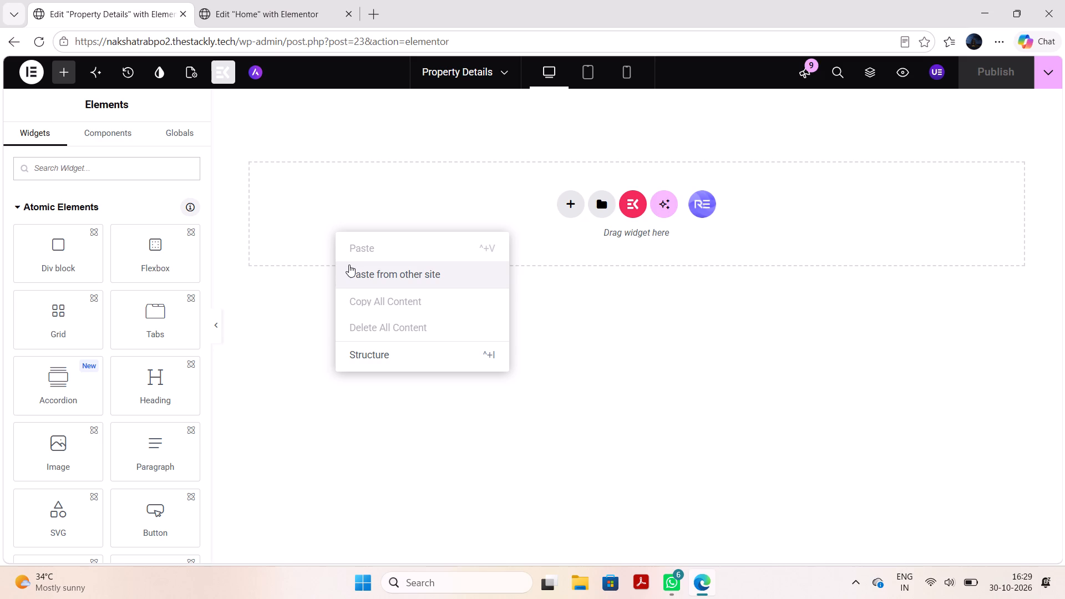
click(349, 265)
key(ctrl+v)
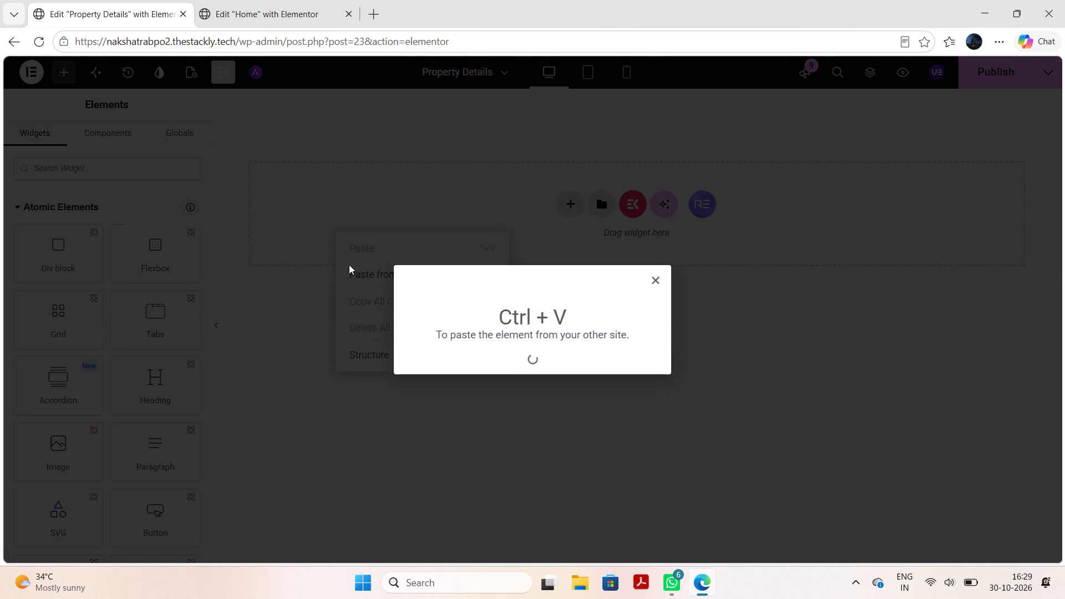
click(349, 265)
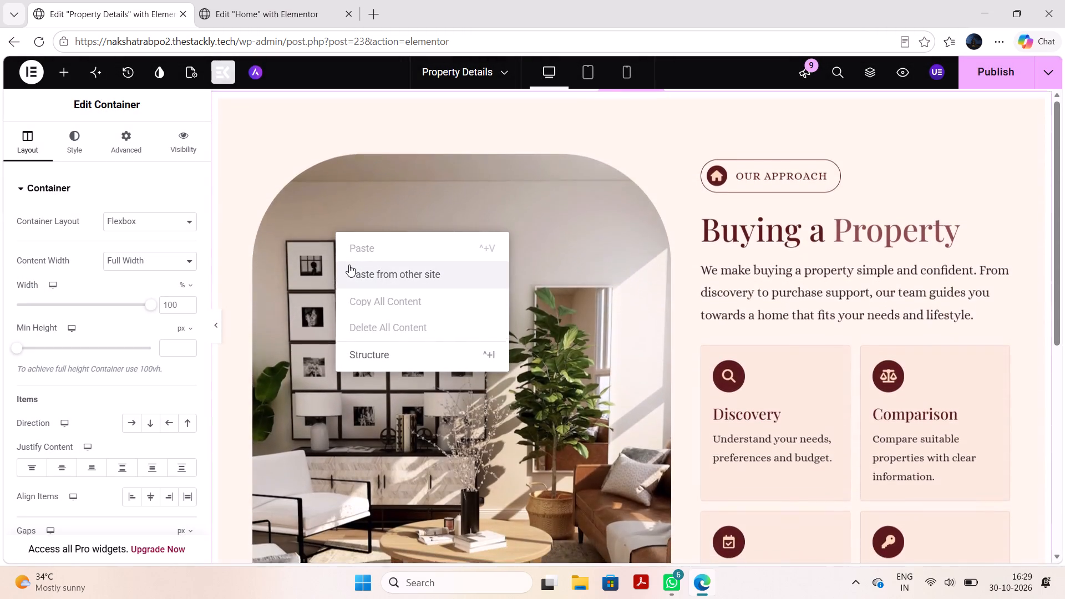
key(ctrl+v)
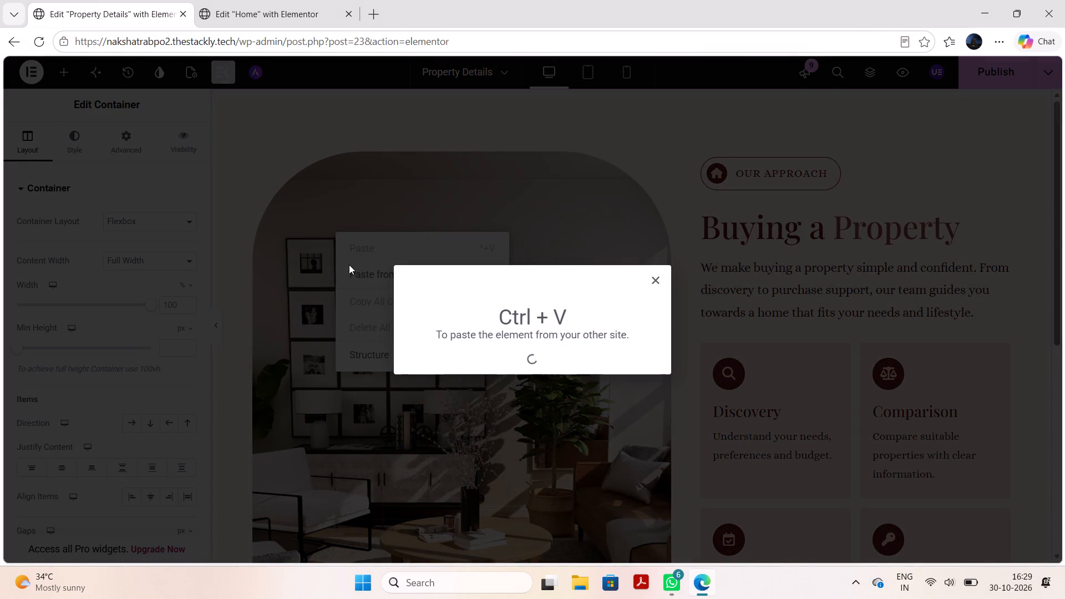
click(349, 265)
key(ctrl+v)
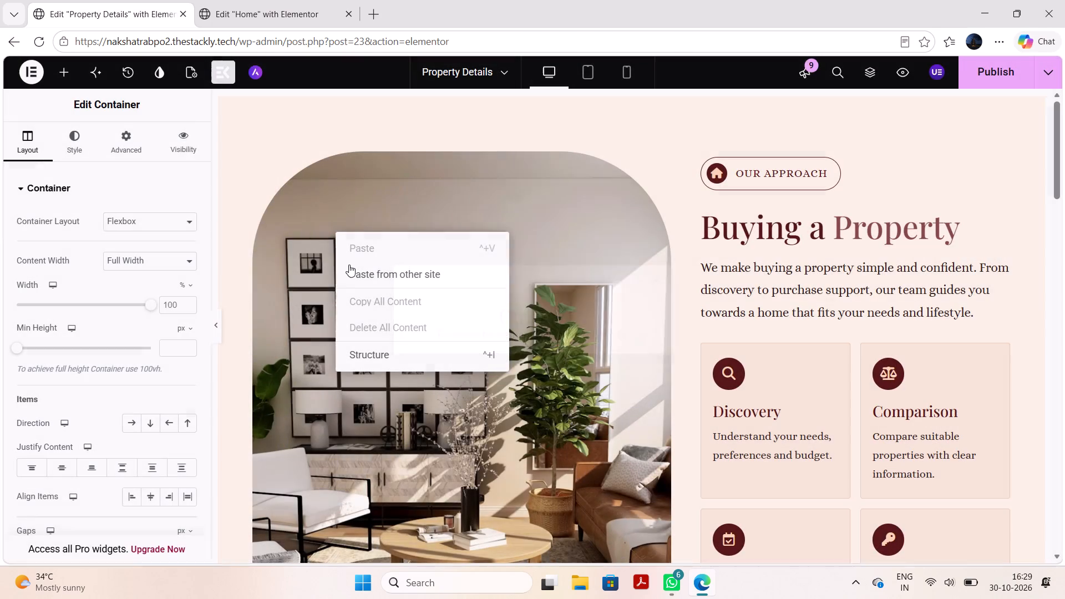
click(349, 265)
key(ctrl+v)
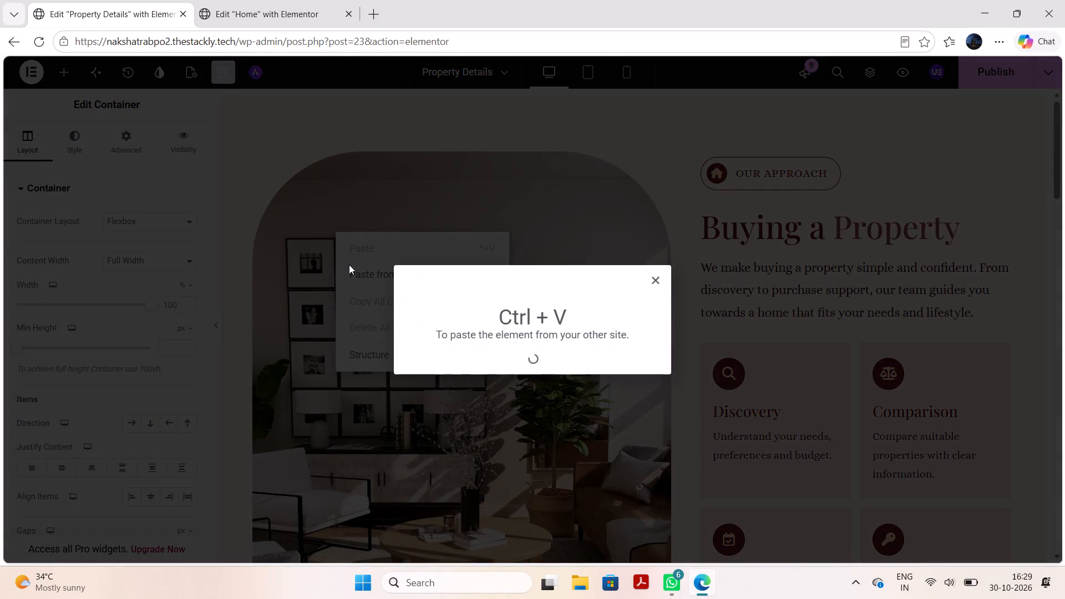
click(349, 265)
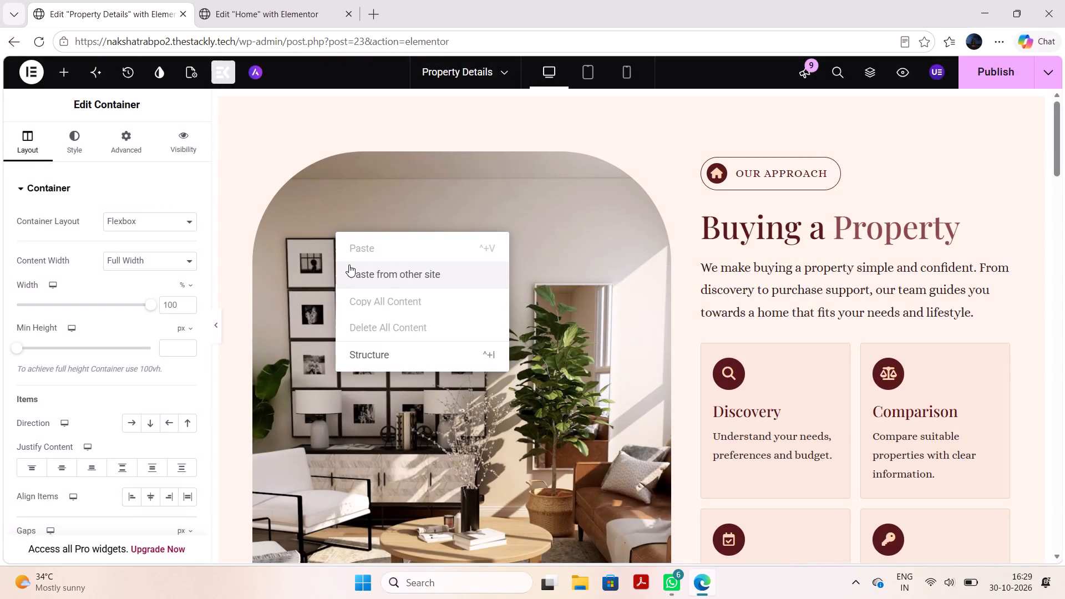
key(ctrl+v)
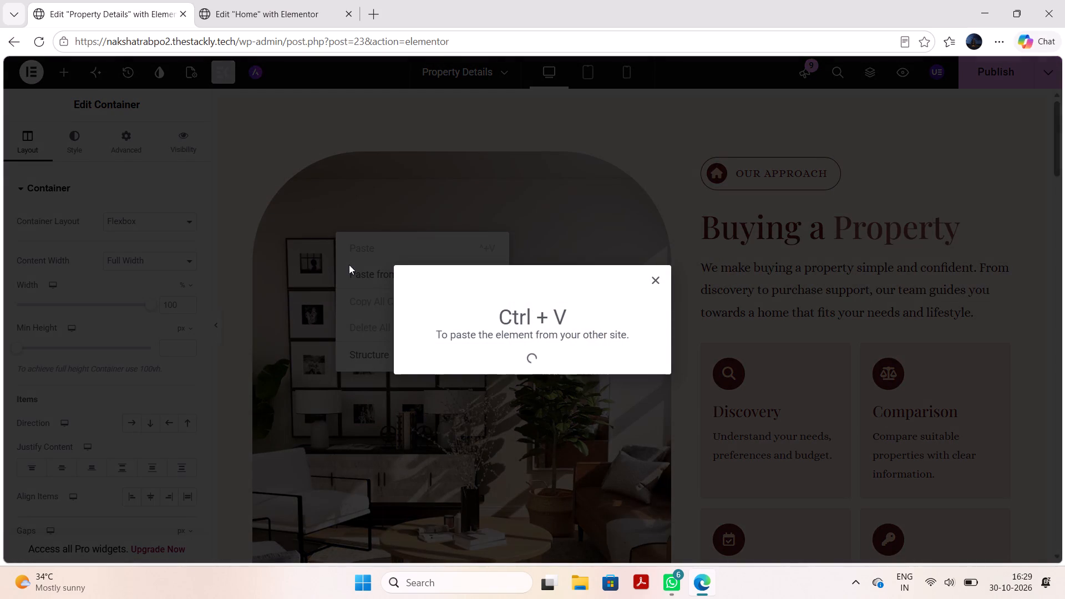
click(349, 265)
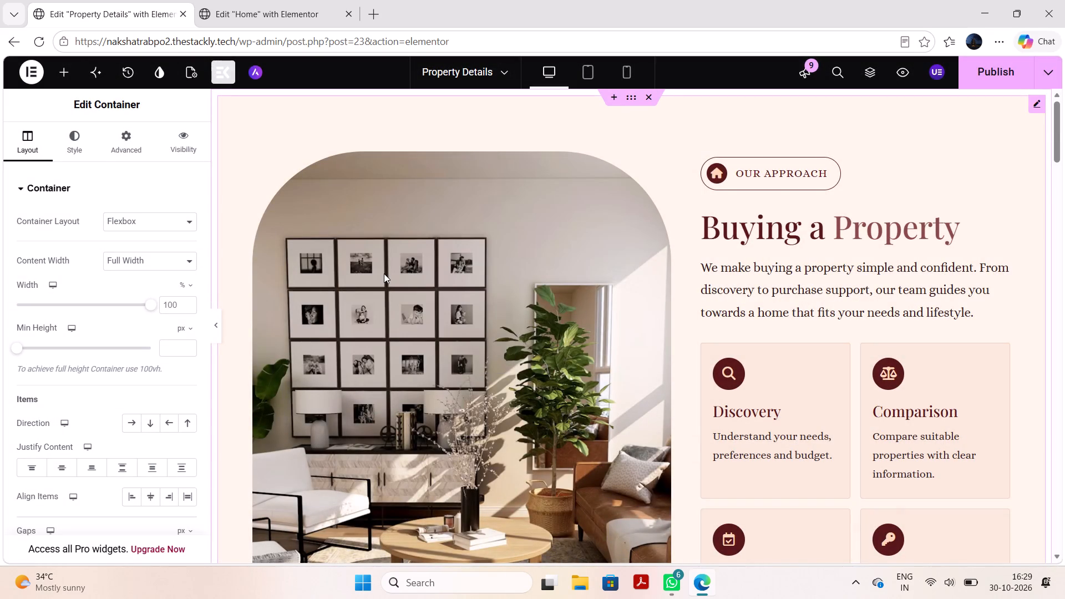
Paste the "Buying a Property" container from the other site two more times at the end of the page.
scroll(384, 273, down, 18)
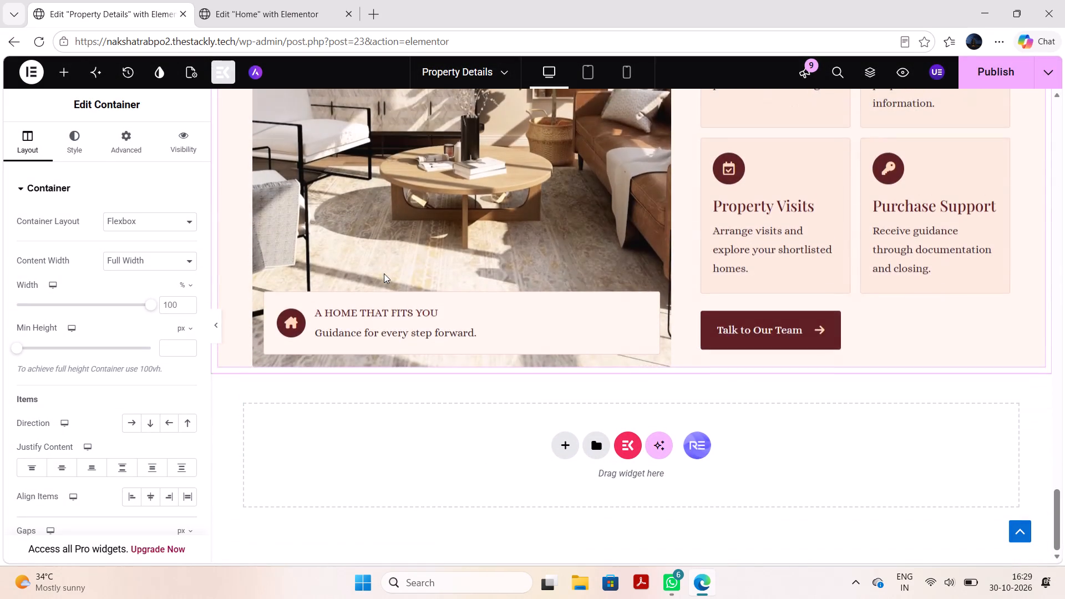
right_click(332, 476)
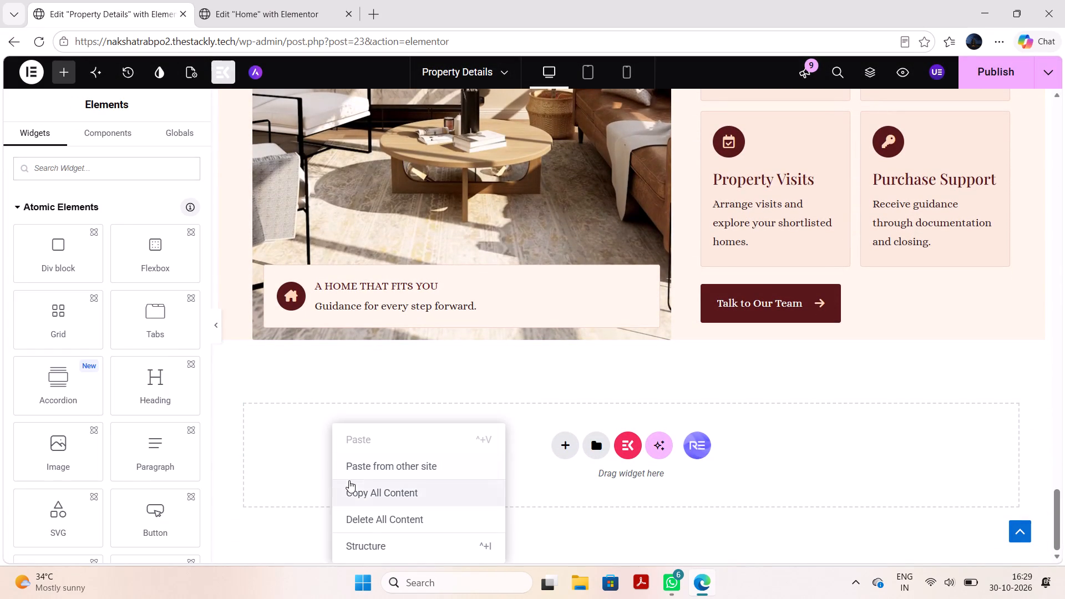
click(363, 471)
key(ctrl+v)
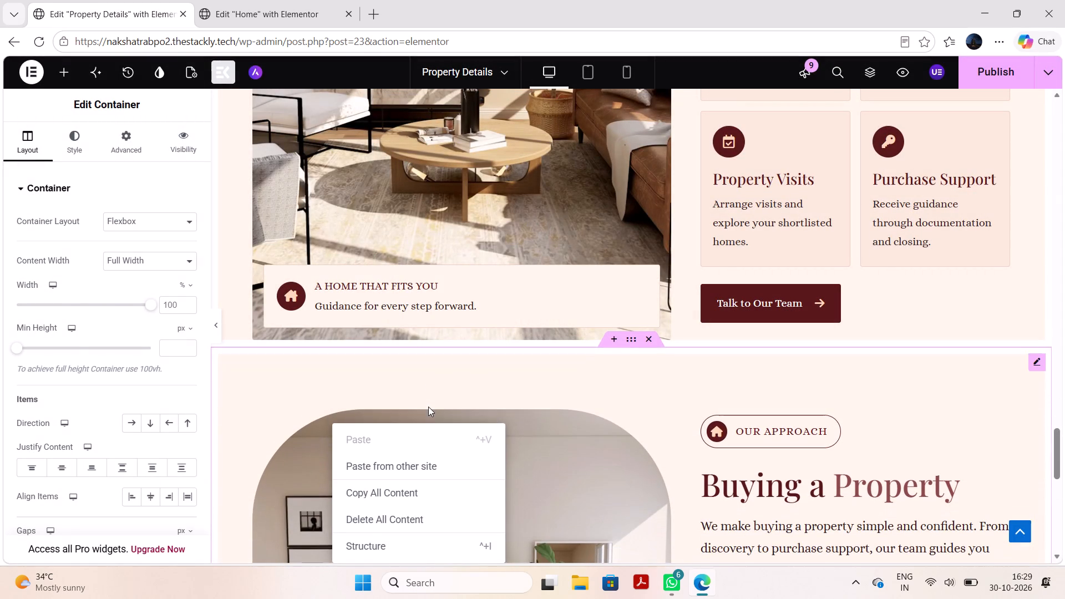
click(428, 407)
scroll(428, 407, down, 7)
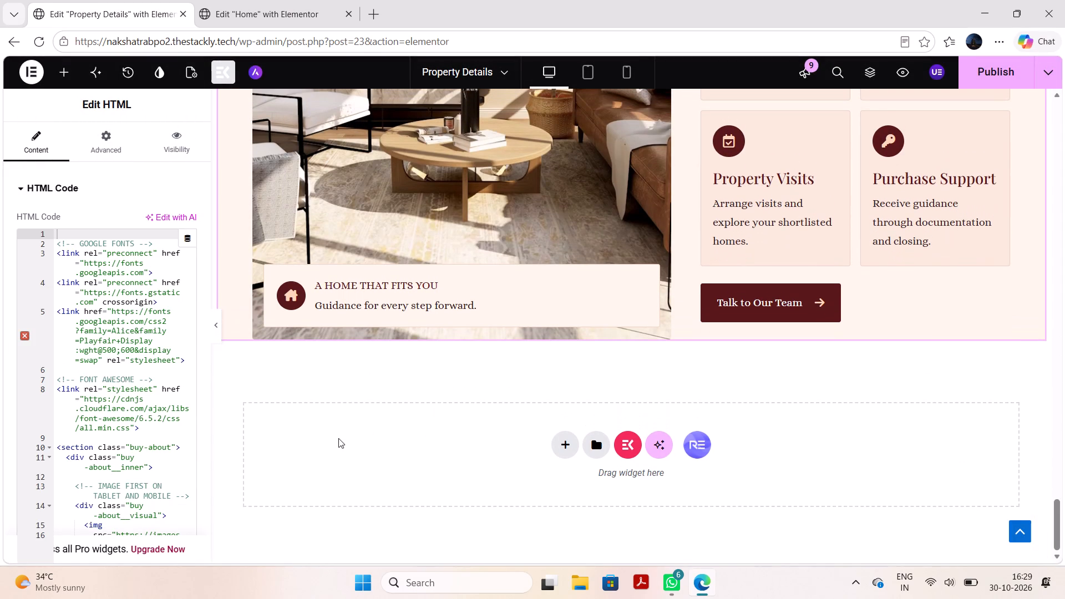
right_click(338, 438)
click(373, 469)
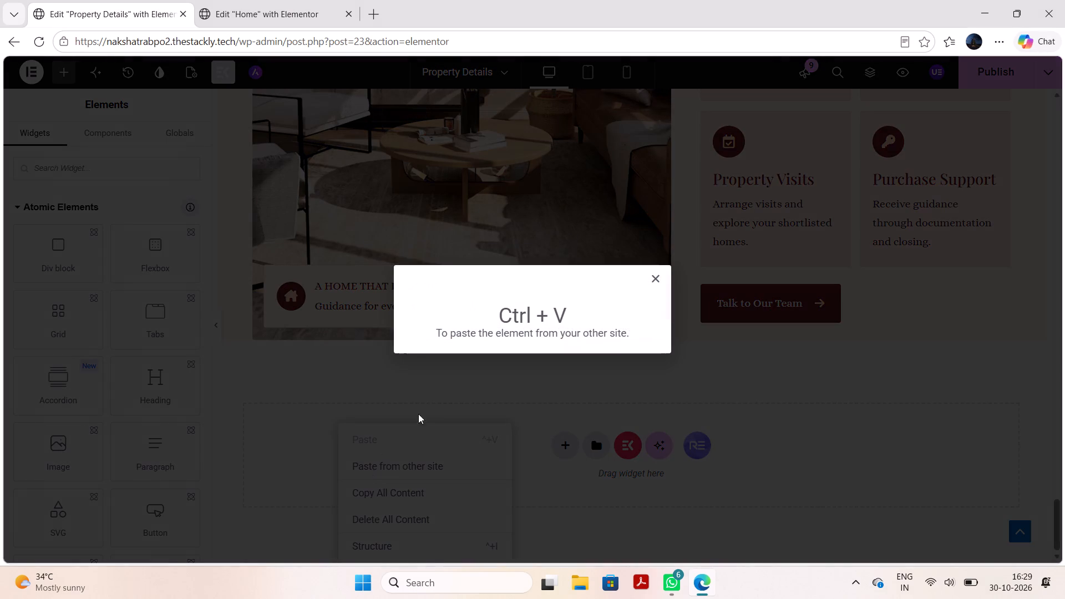
key(ctrl+v)
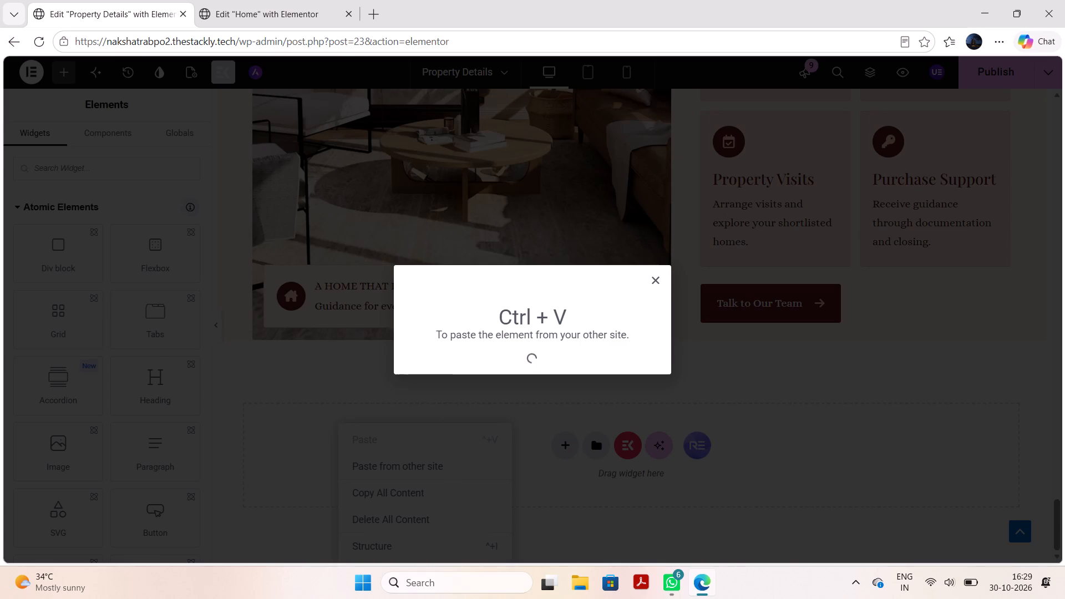
Clear all the HTML code from the last three "Buying a Property" widgets on the page, working from the bottom up.
scroll(397, 374, down, 8)
click(413, 291)
click(99, 378)
key(ctrl+a)
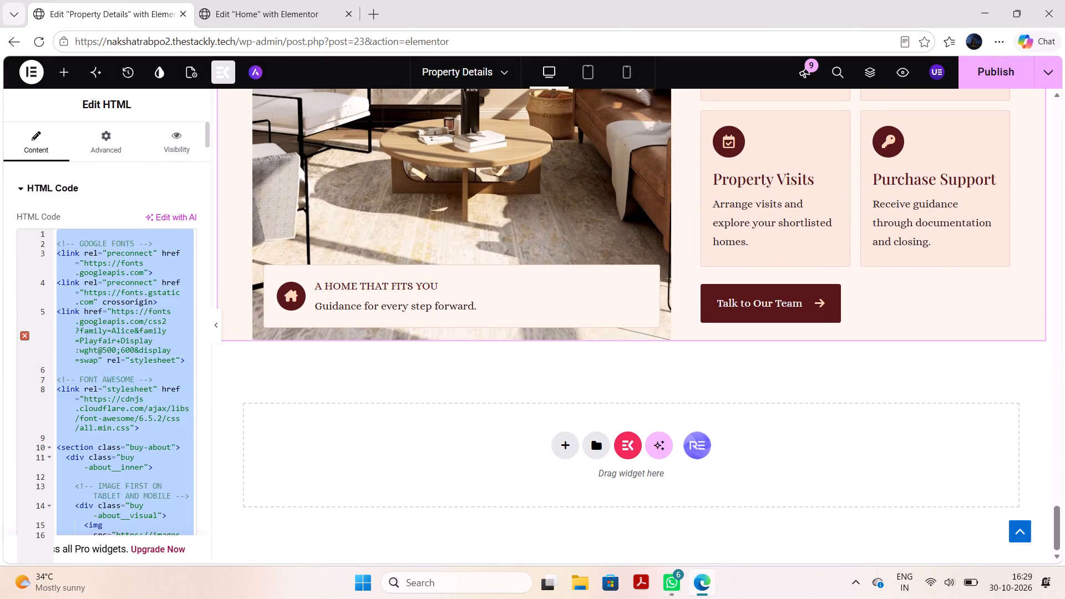
key(BackSpace)
click(288, 224)
click(105, 313)
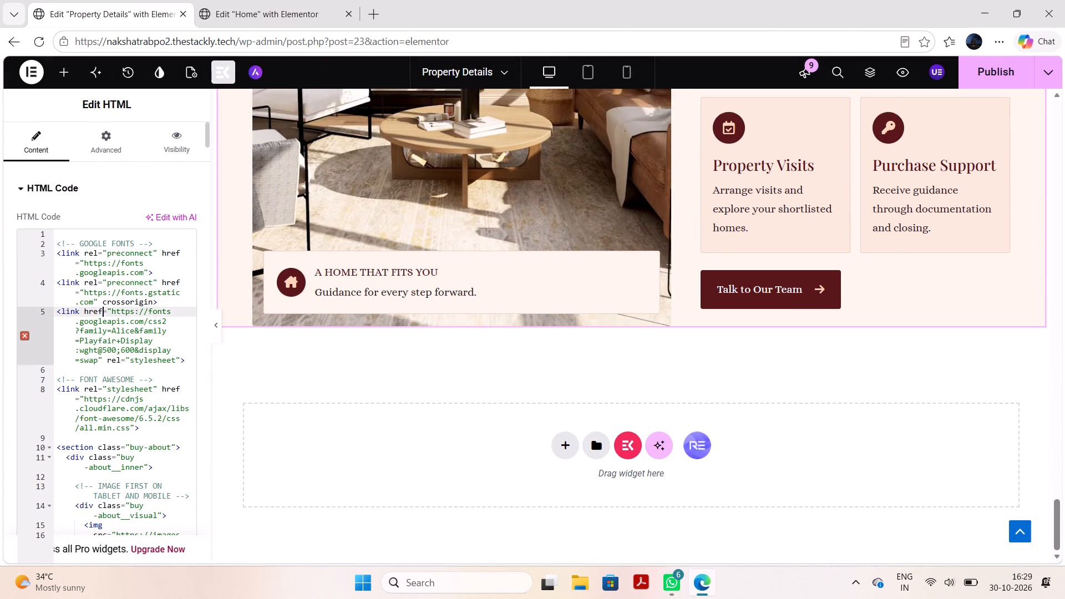
key(ctrl+a)
key(BackSpace)
click(433, 164)
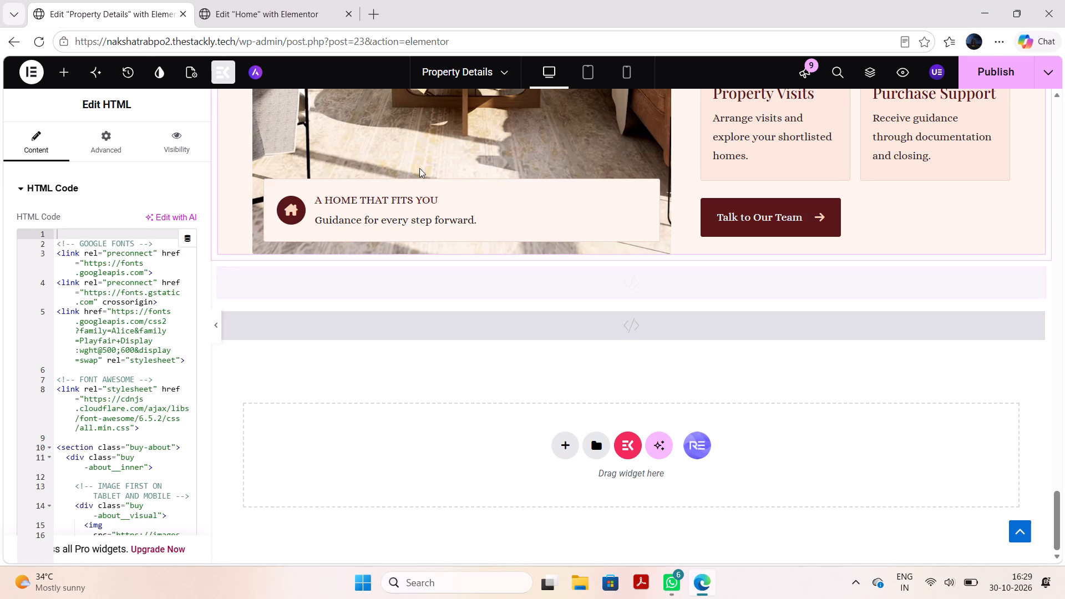
ctrl+click(135, 336)
key(ctrl+a)
key(BackSpace)
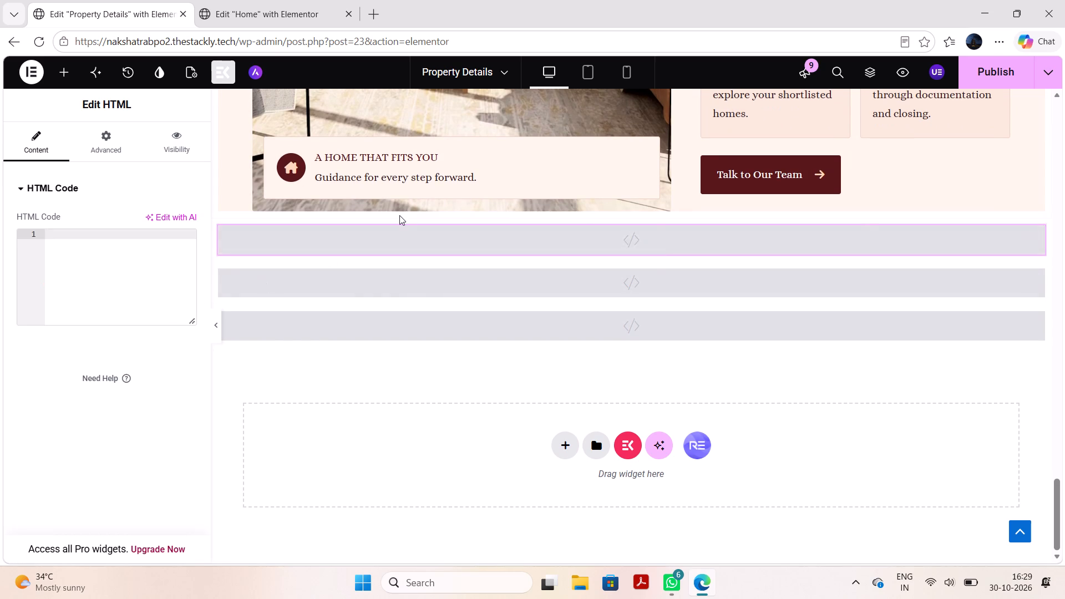
Clear all the HTML code from the next two "Buying a Property" widgets above the emptied ones.
scroll(399, 215, up, 4)
click(399, 215)
ctrl+click(149, 356)
key(ctrl+a)
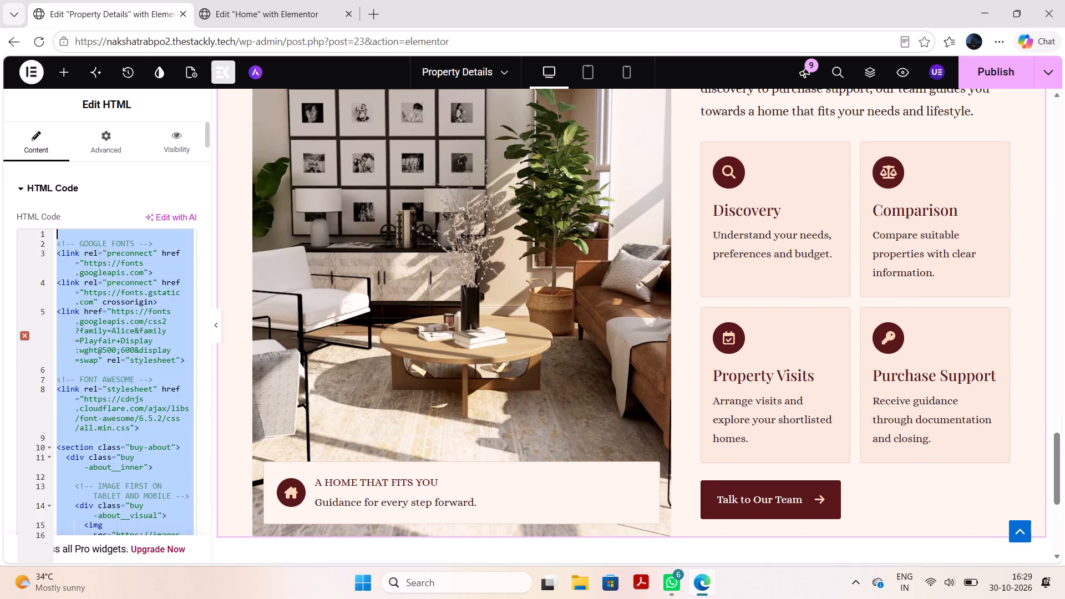
key(BackSpace)
scroll(383, 288, up, 5)
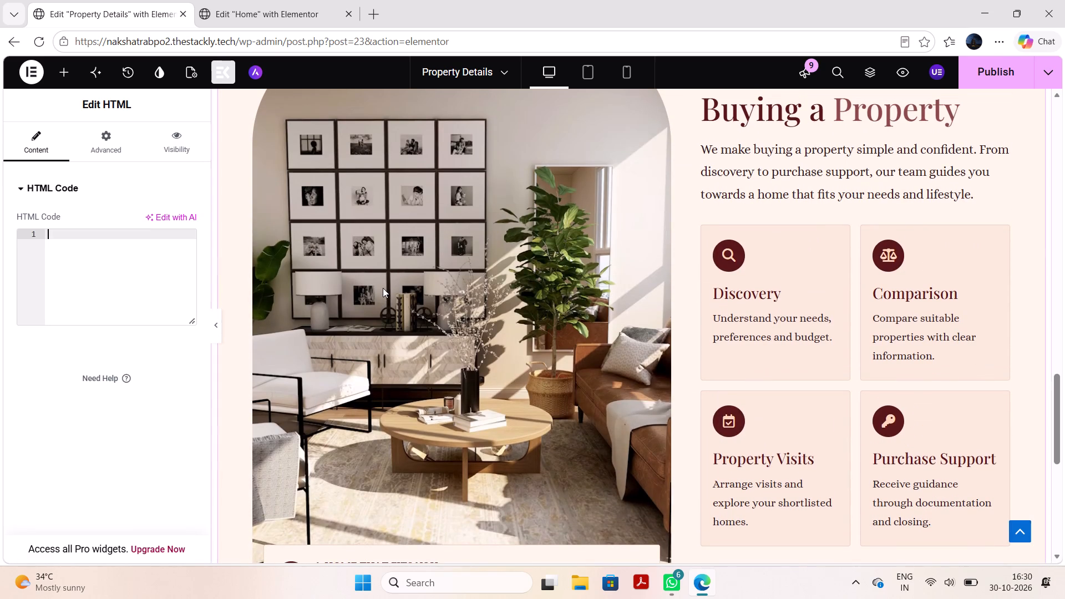
click(383, 288)
click(143, 301)
key(ctrl+a)
key(BackSpace)
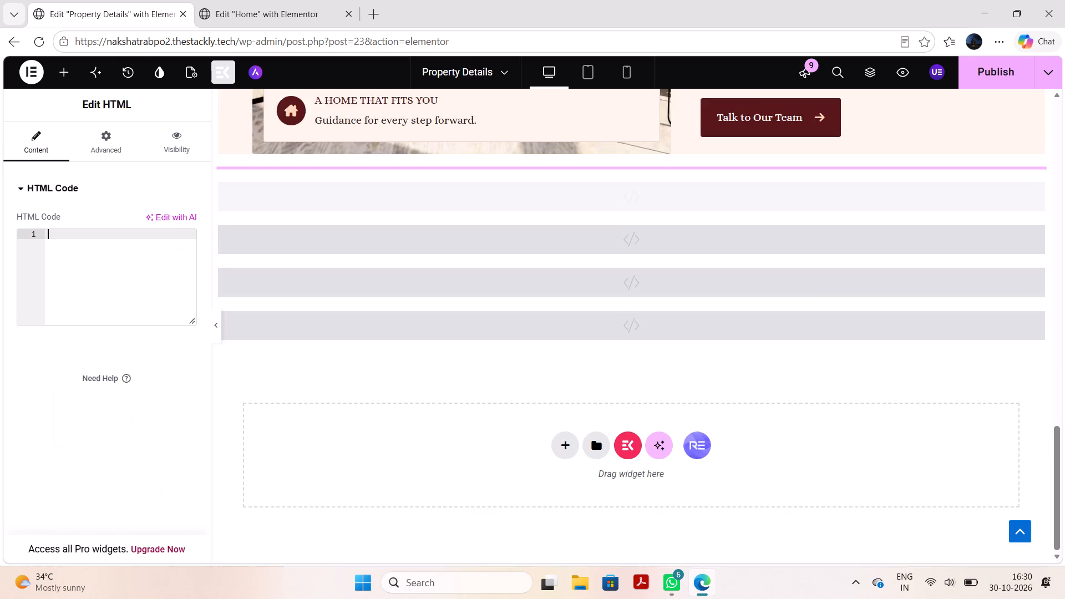
Clear all the HTML code from the first two "Buying a Property" widgets on the Property Details page.
scroll(464, 246, up, 4)
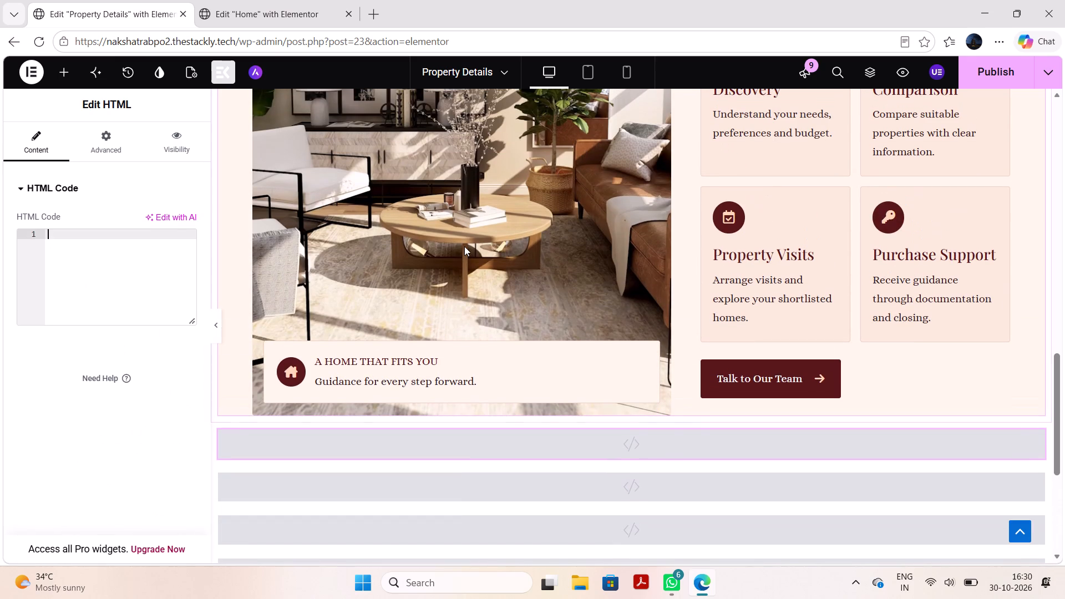
click(464, 246)
click(108, 293)
key(ctrl+a)
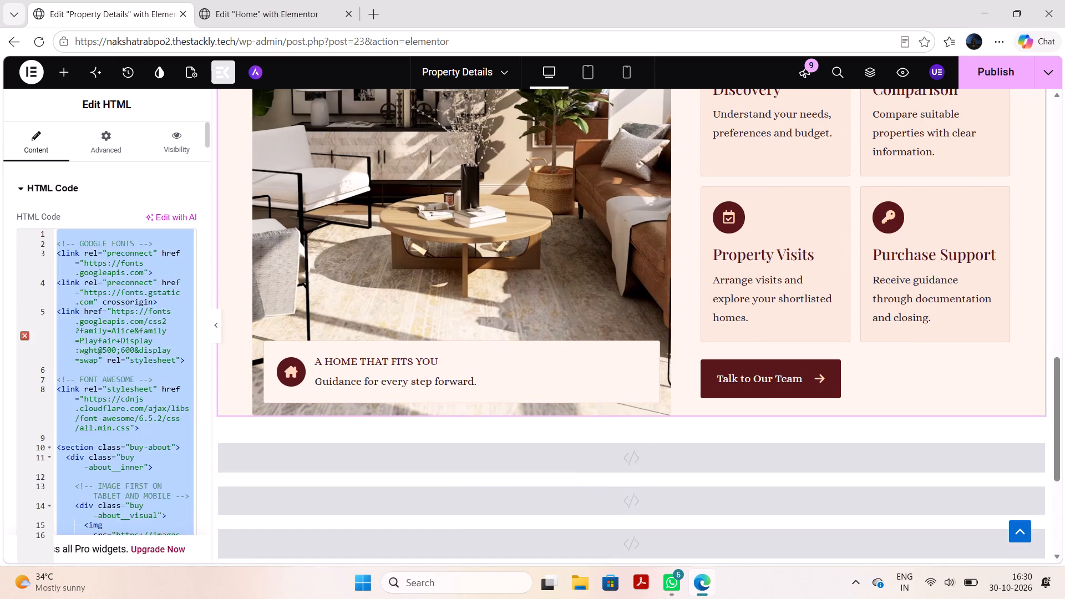
key(BackSpace)
scroll(349, 266, up, 4)
click(377, 226)
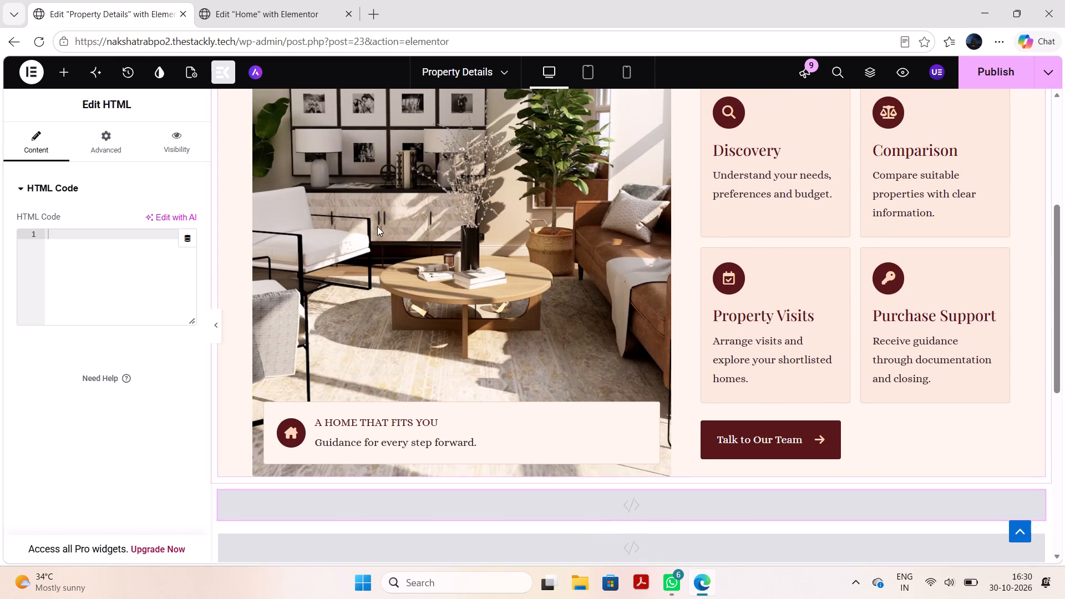
ctrl+click(129, 262)
key(ctrl+a)
key(BackSpace)
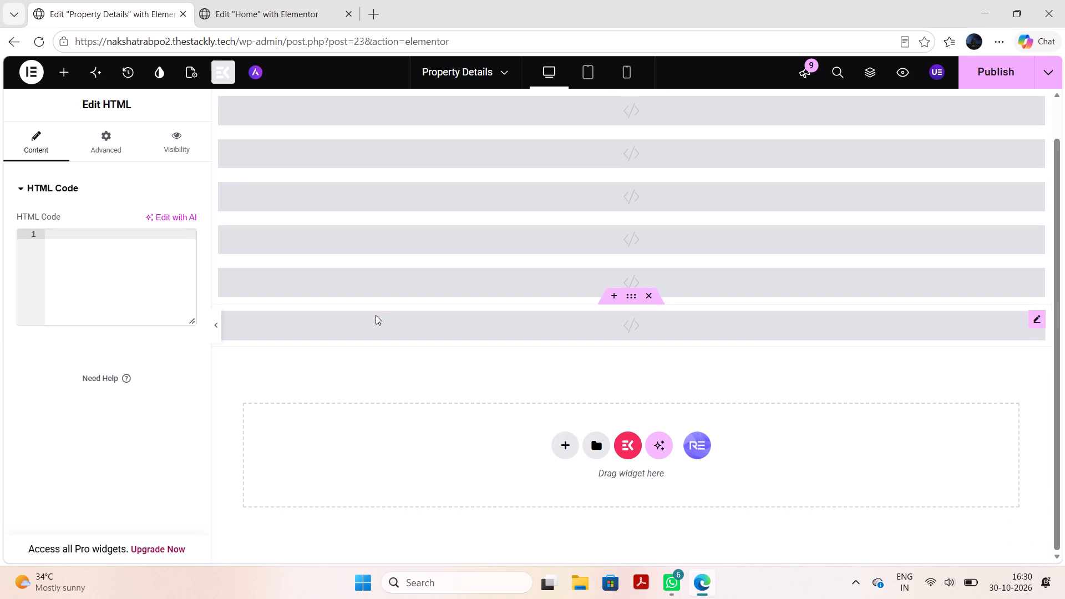
Set the margin and padding of the first container on the Property Details page to 0 px on all sides.
scroll(473, 279, up, 6)
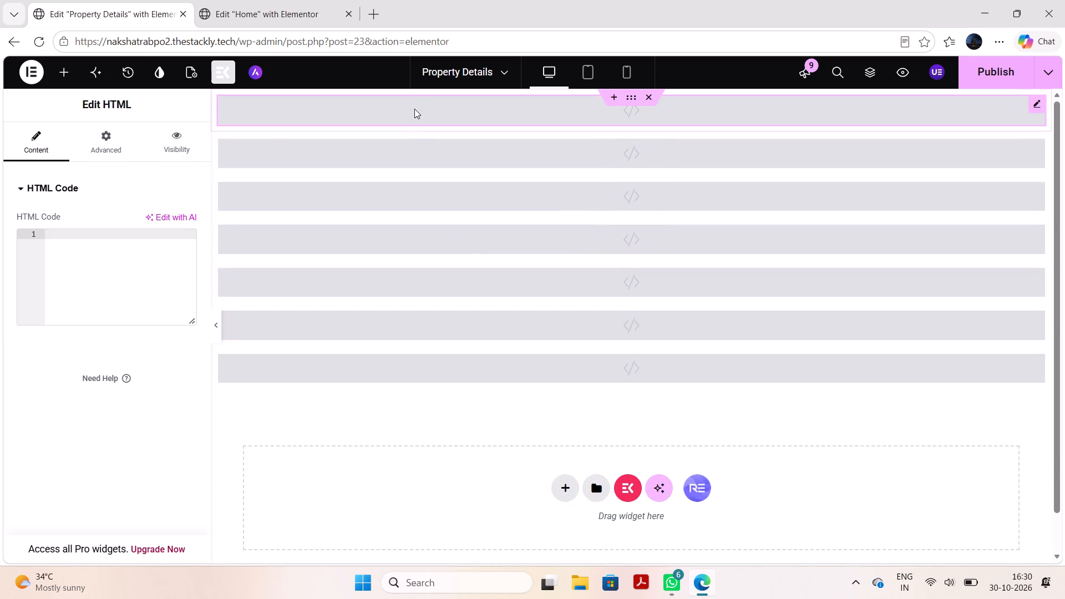
click(414, 109)
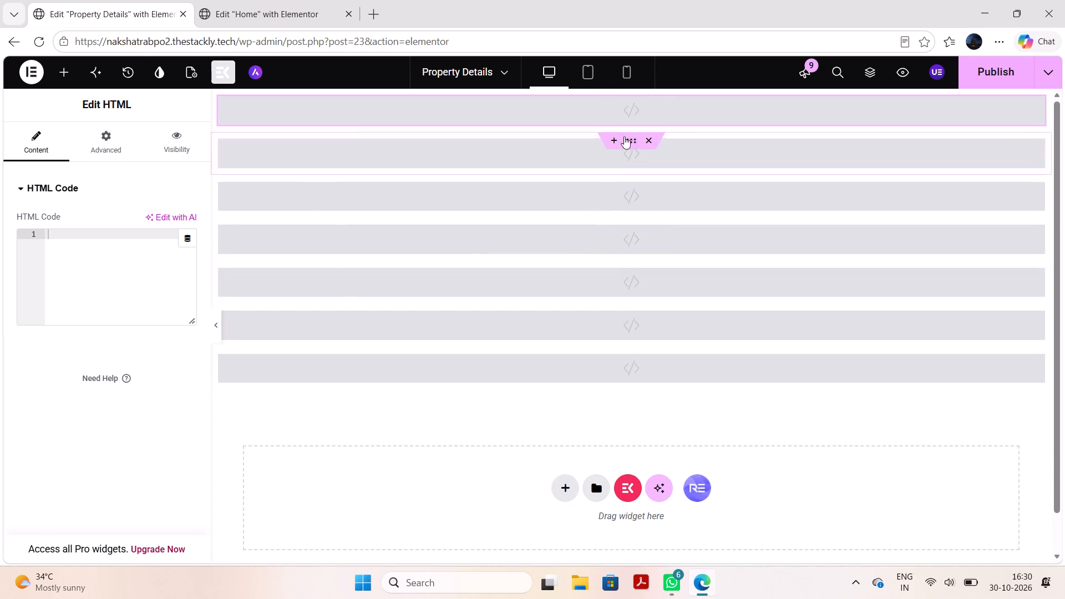
click(627, 94)
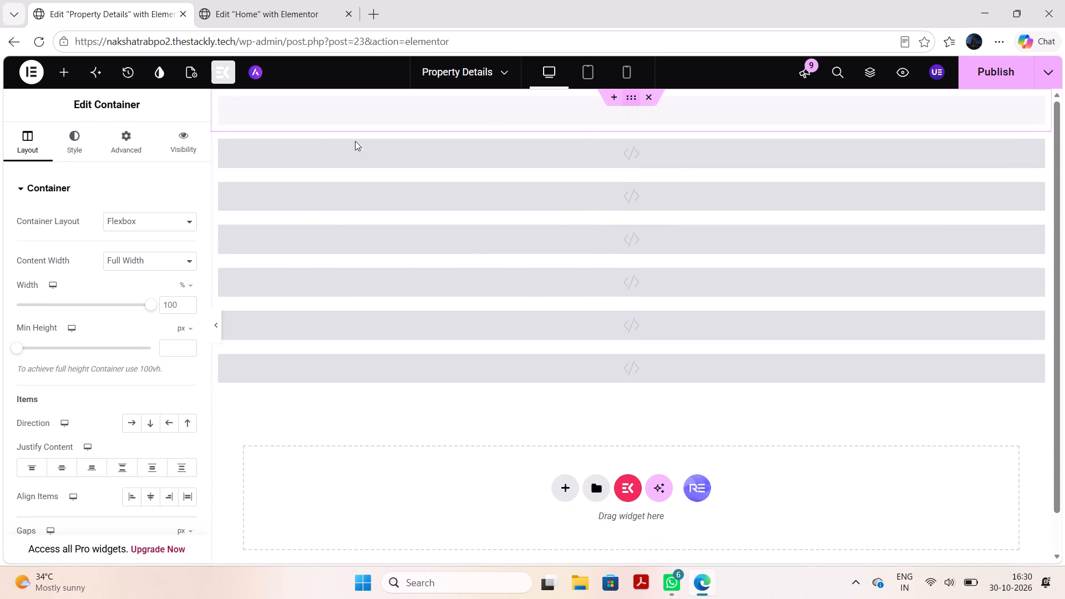
click(111, 148)
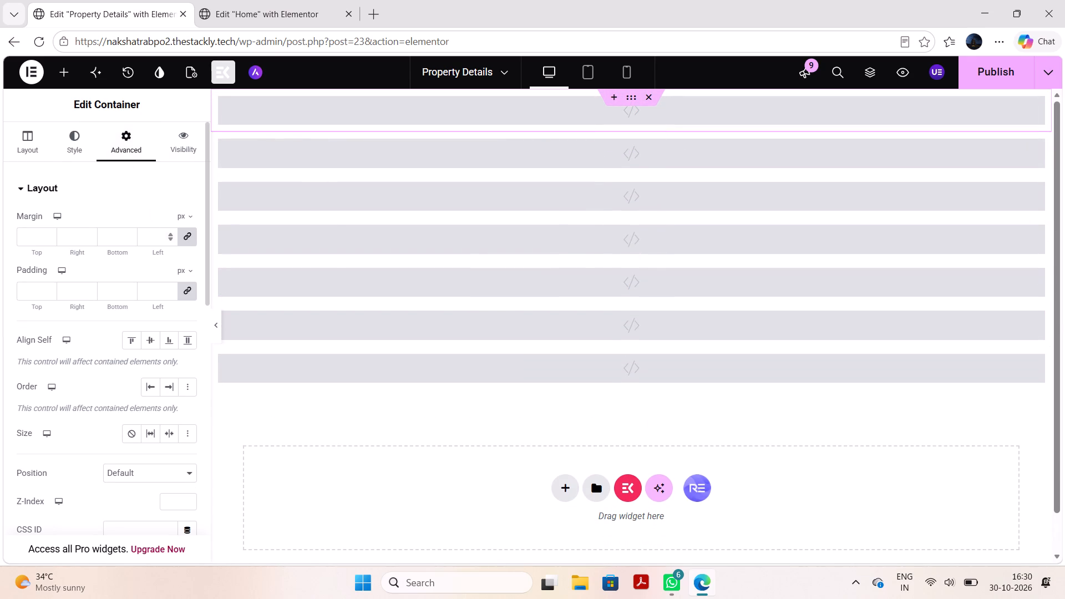
click(150, 235)
key(0)
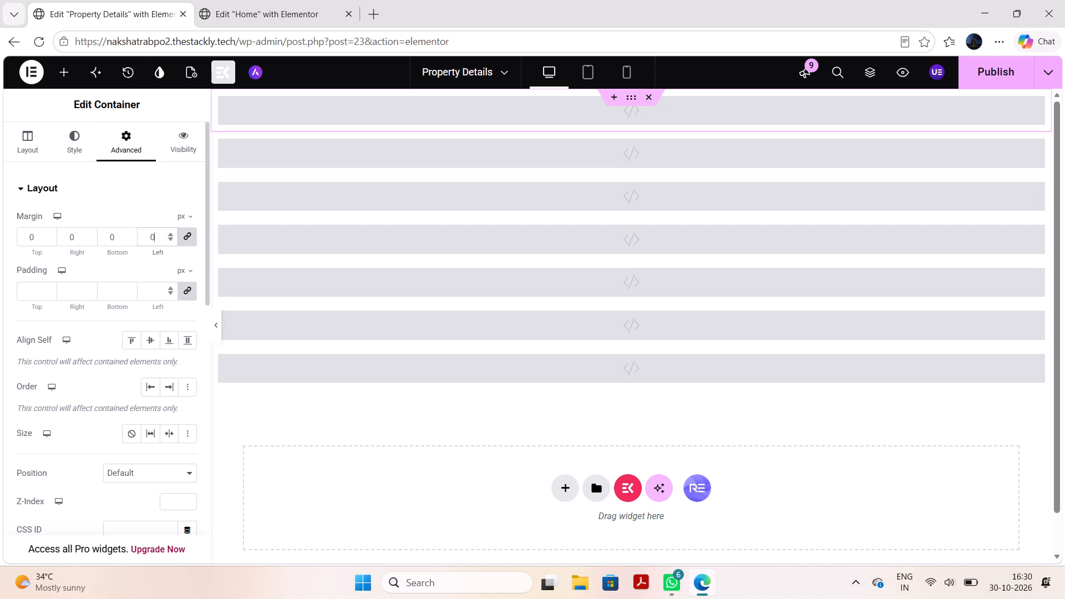
click(158, 286)
key(0)
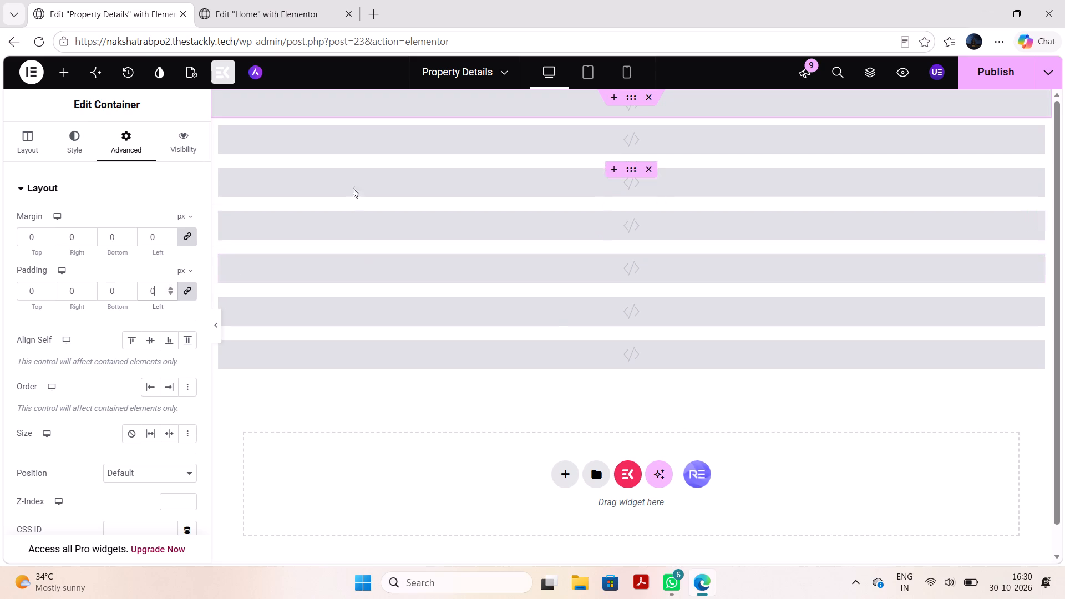
Save the Property Details page and switch to editing the Contact Us page.
click(970, 83)
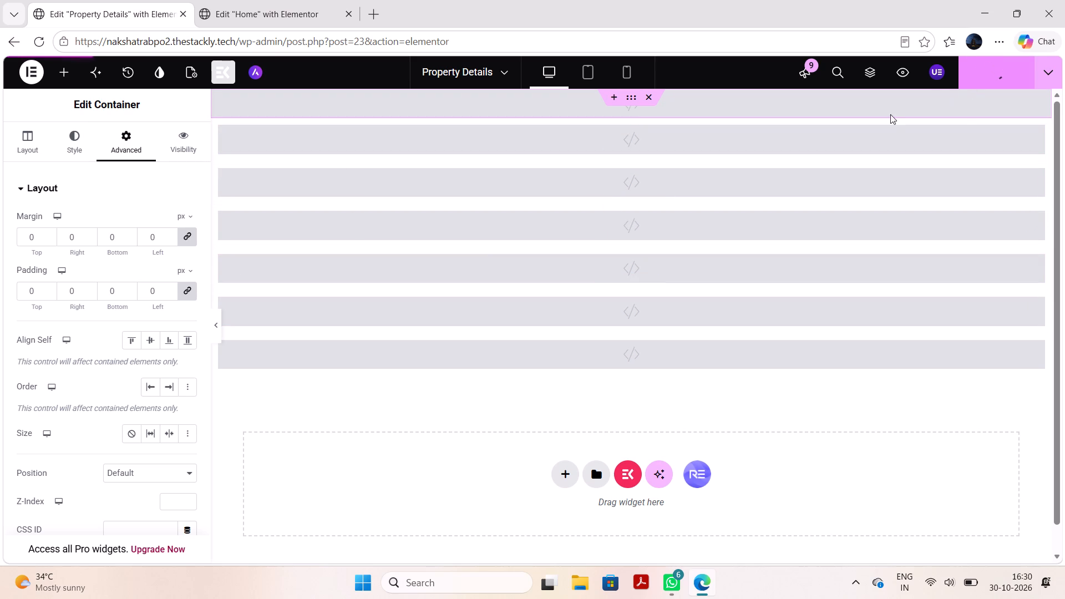
click(474, 80)
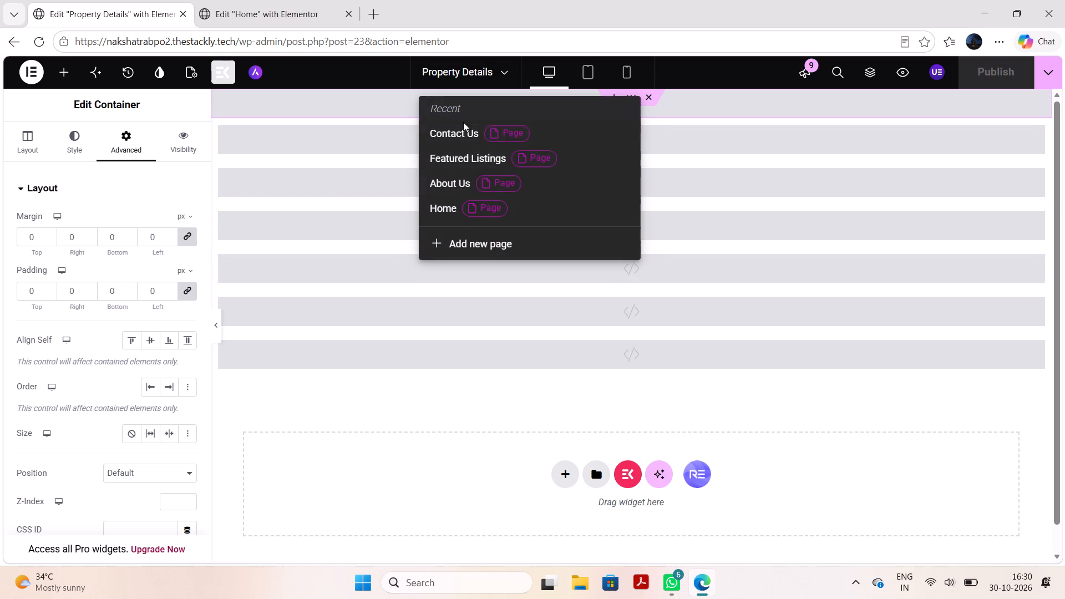
click(449, 123)
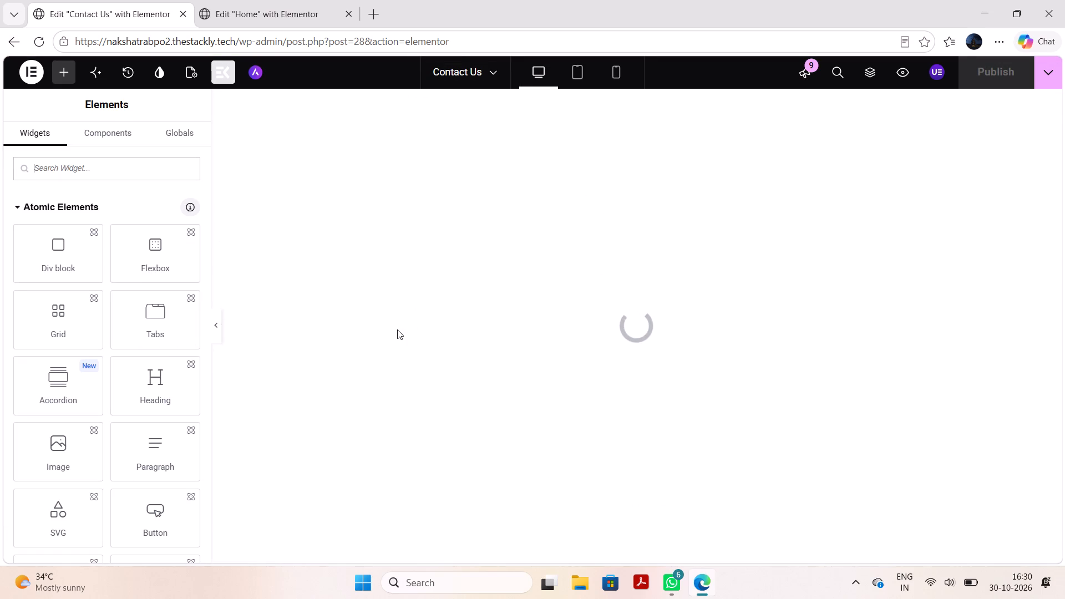
Paste the copied "Buying a Property" container from the other site five times onto the empty Contact Us page.
right_click(379, 254)
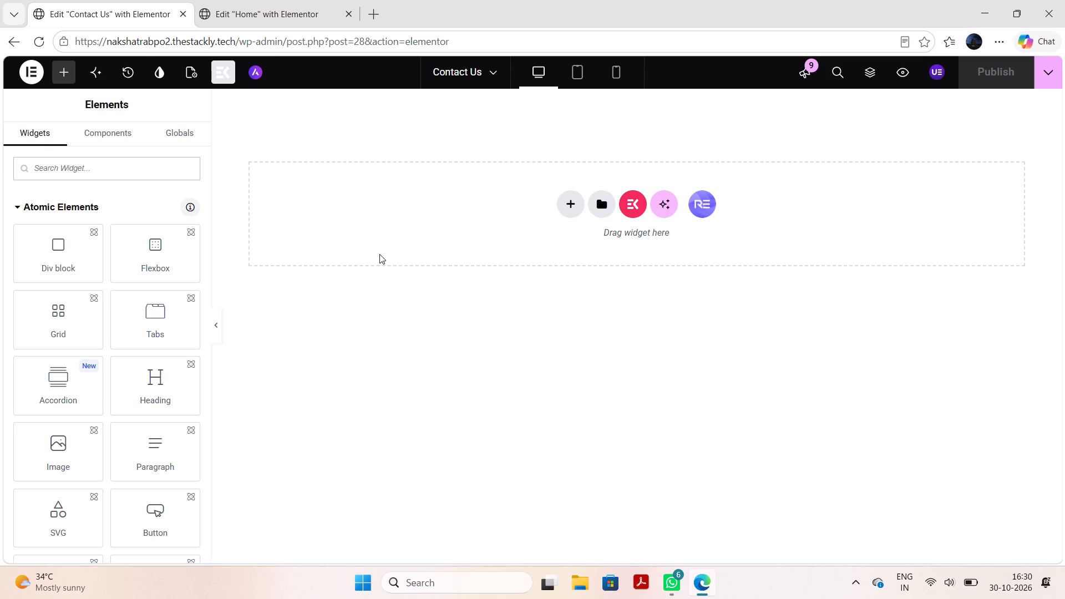
click(402, 288)
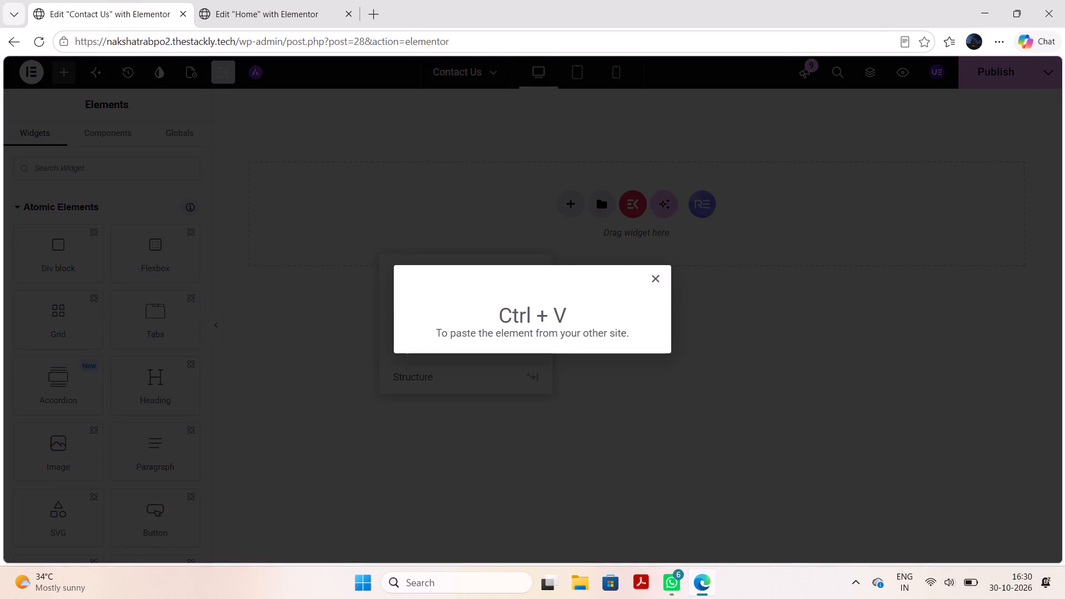
key(ctrl+v)
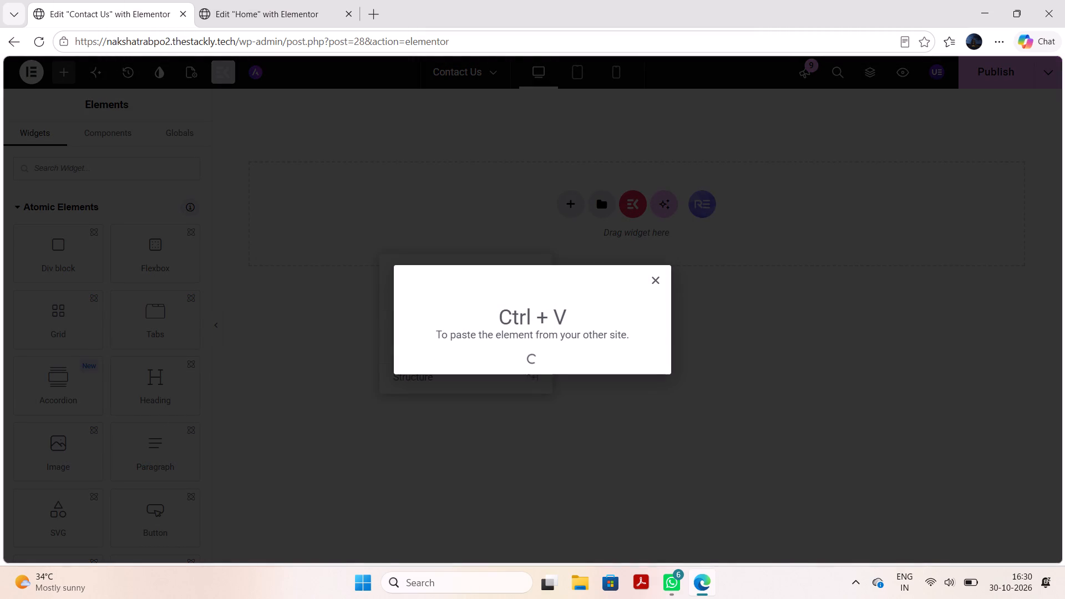
click(458, 298)
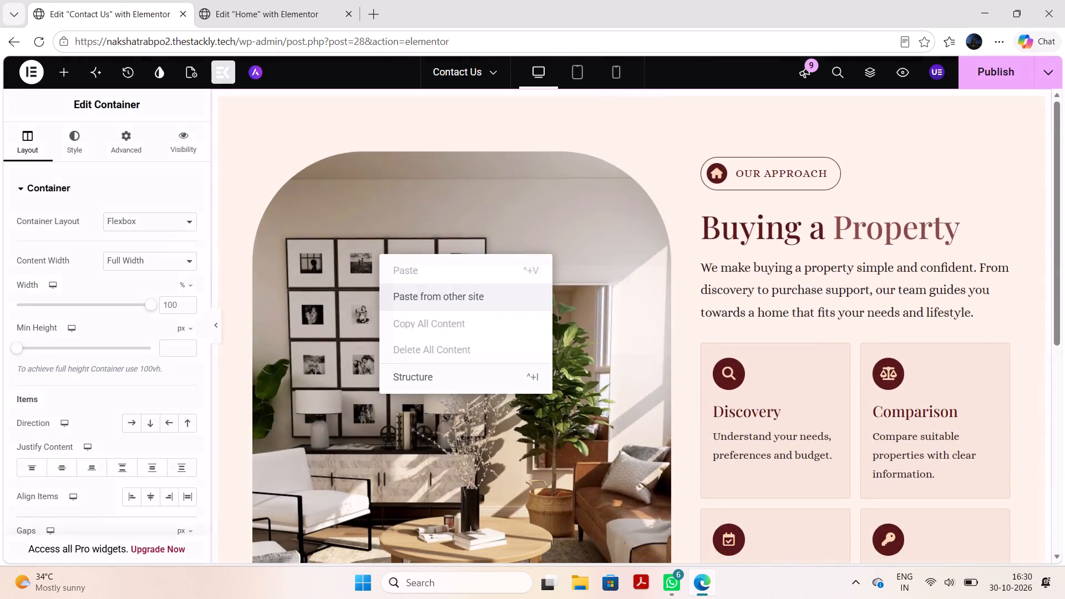
key(ctrl+v)
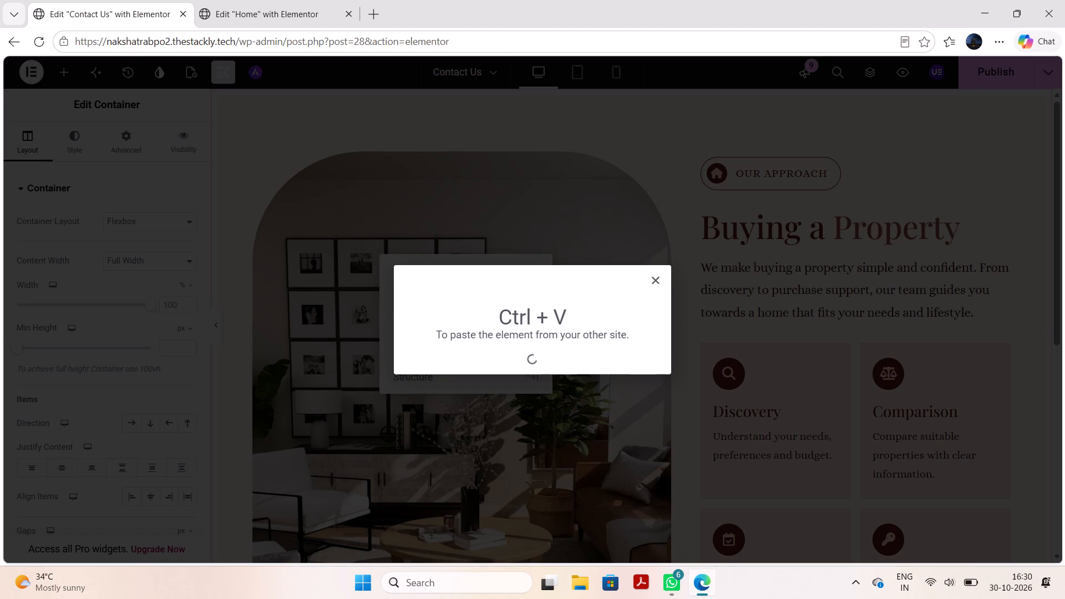
click(458, 298)
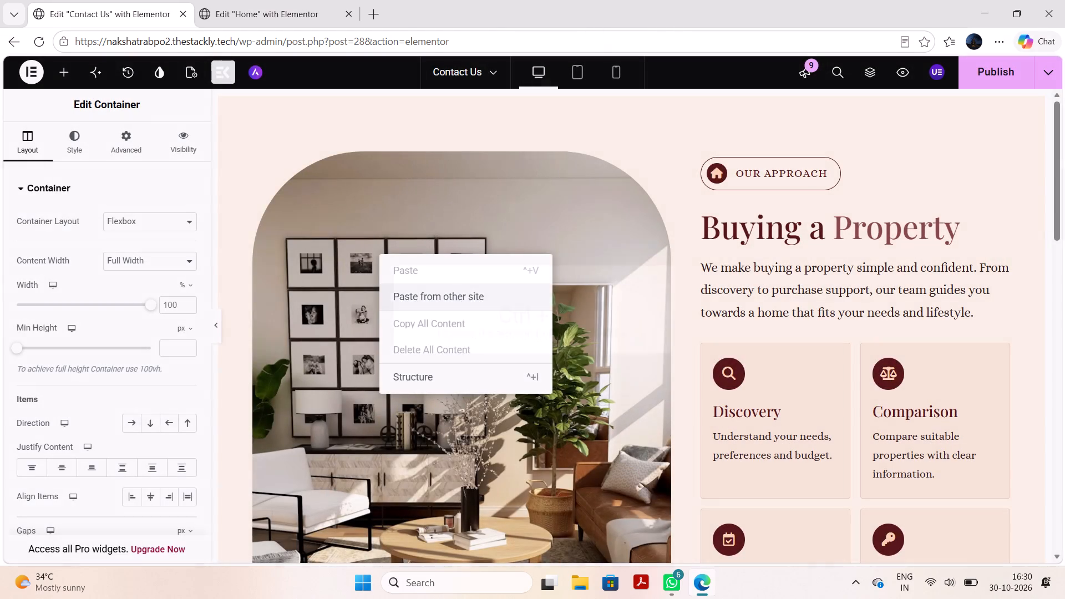
key(ctrl+v)
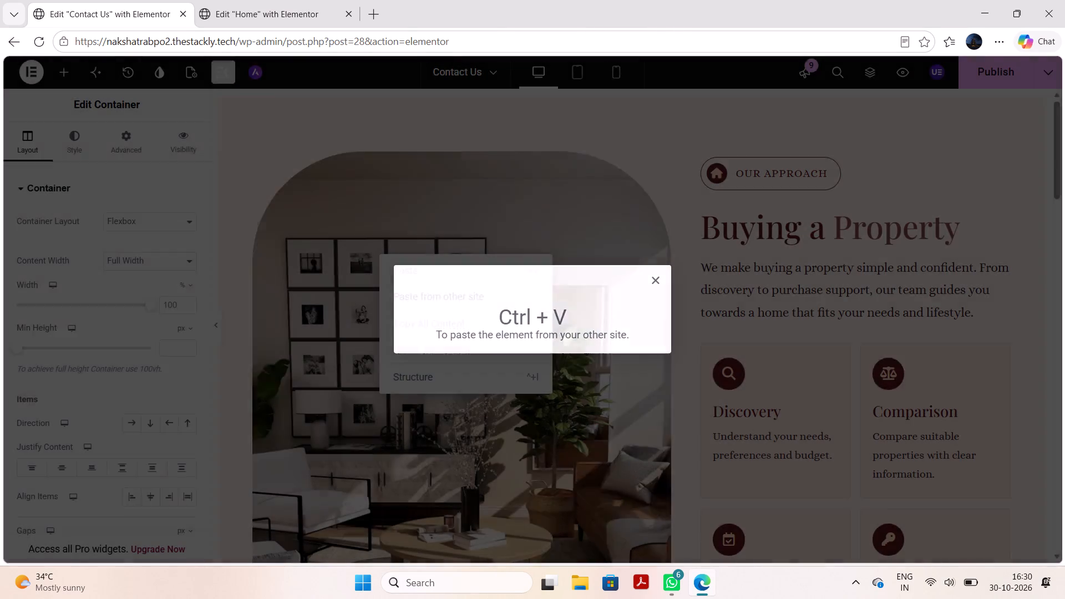
click(458, 298)
key(ctrl+v)
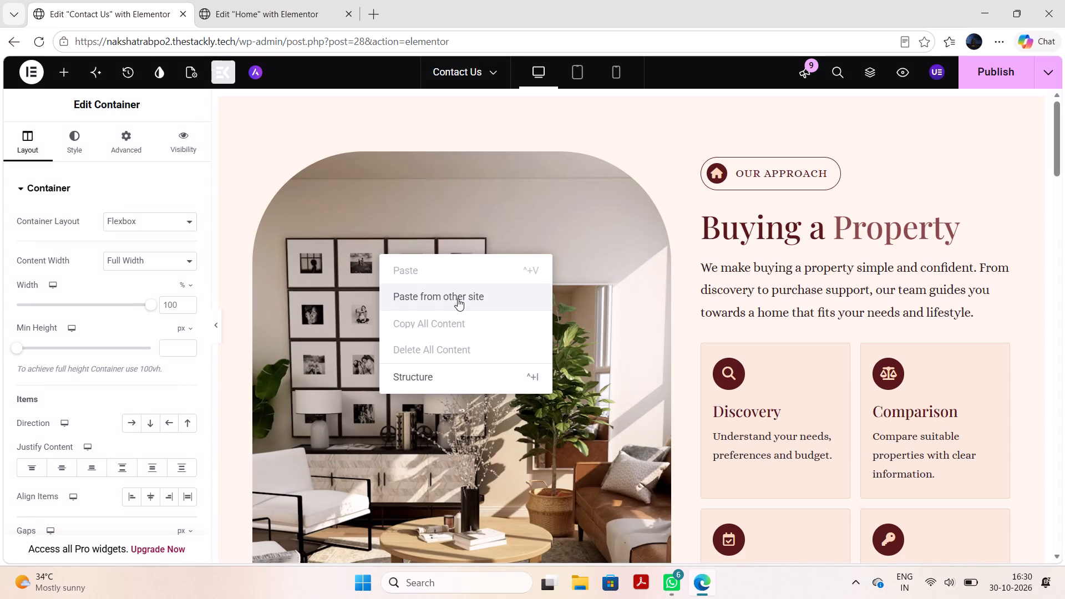
click(458, 298)
key(ctrl+v)
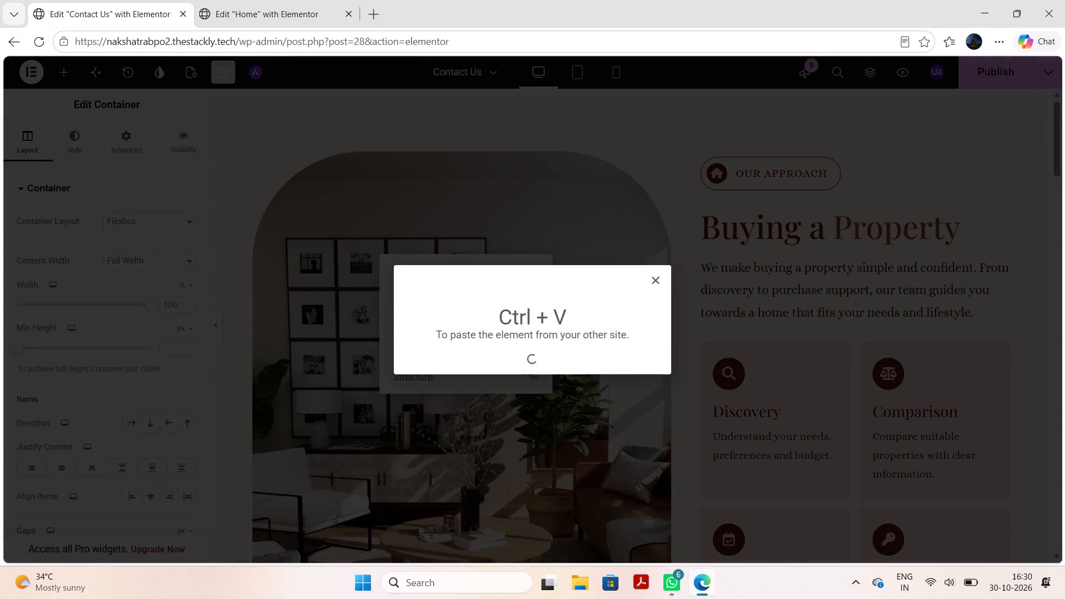
Paste five more copies of the "Buying a Property" container from the other site onto the Contact Us page and begin another paste.
click(458, 298)
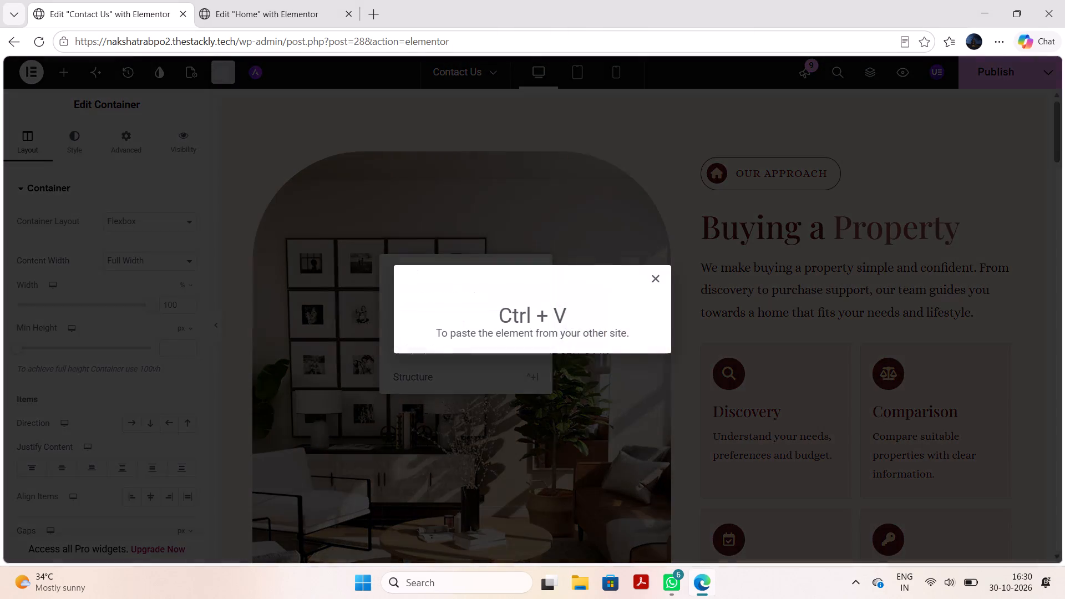
key(ctrl+v)
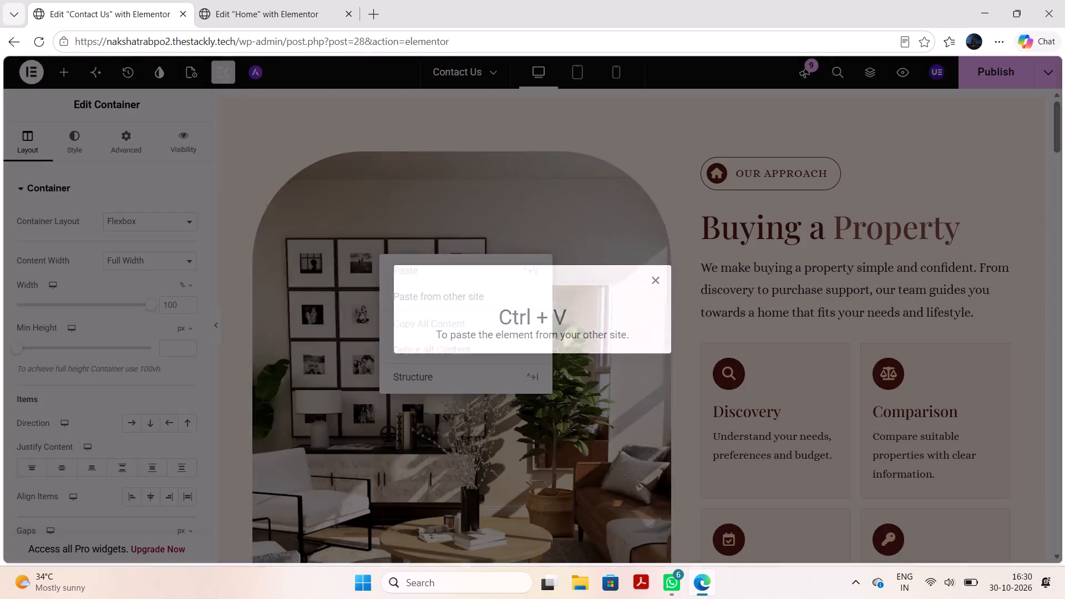
click(458, 298)
key(ctrl+v)
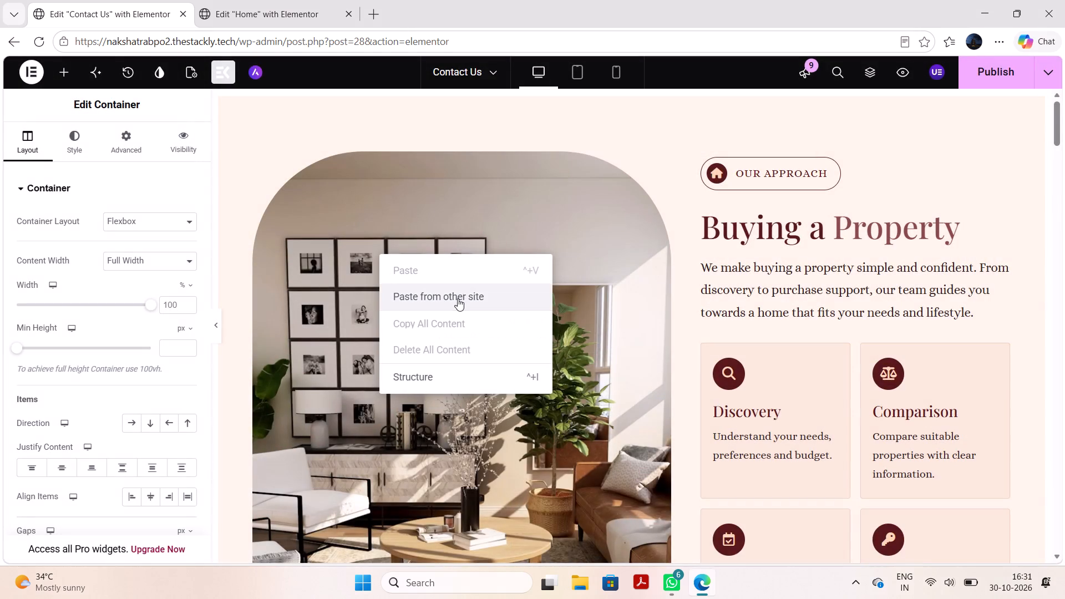
click(458, 298)
key(ctrl+v)
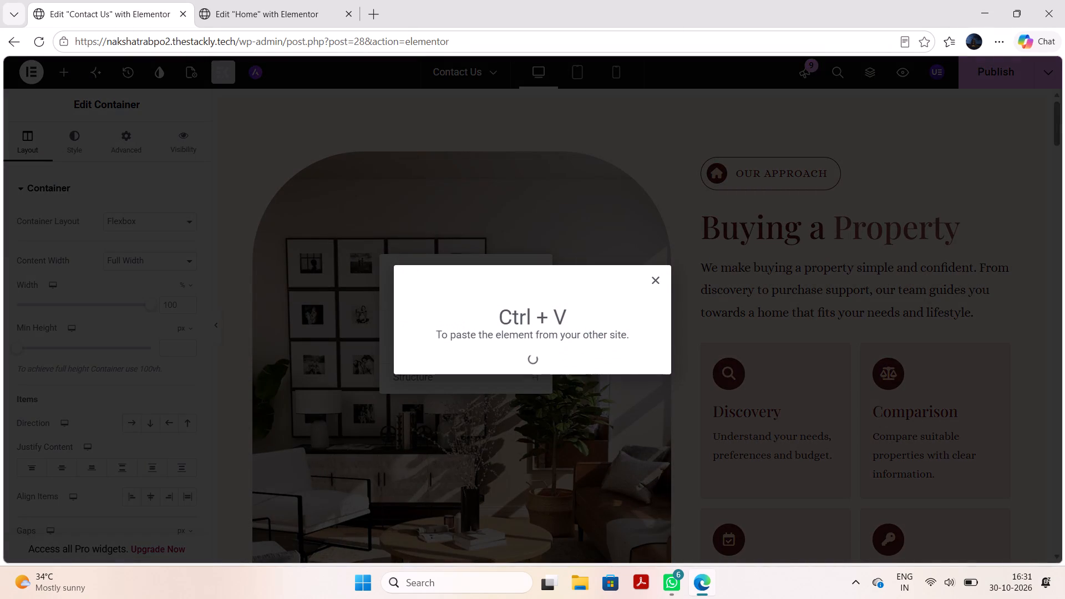
click(458, 298)
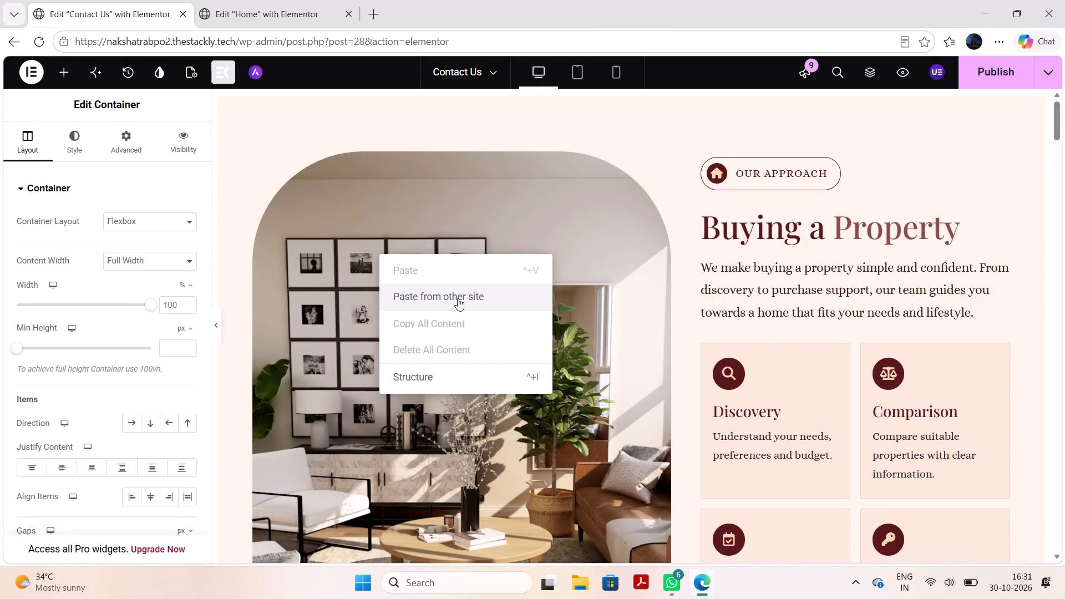
key(ctrl+v)
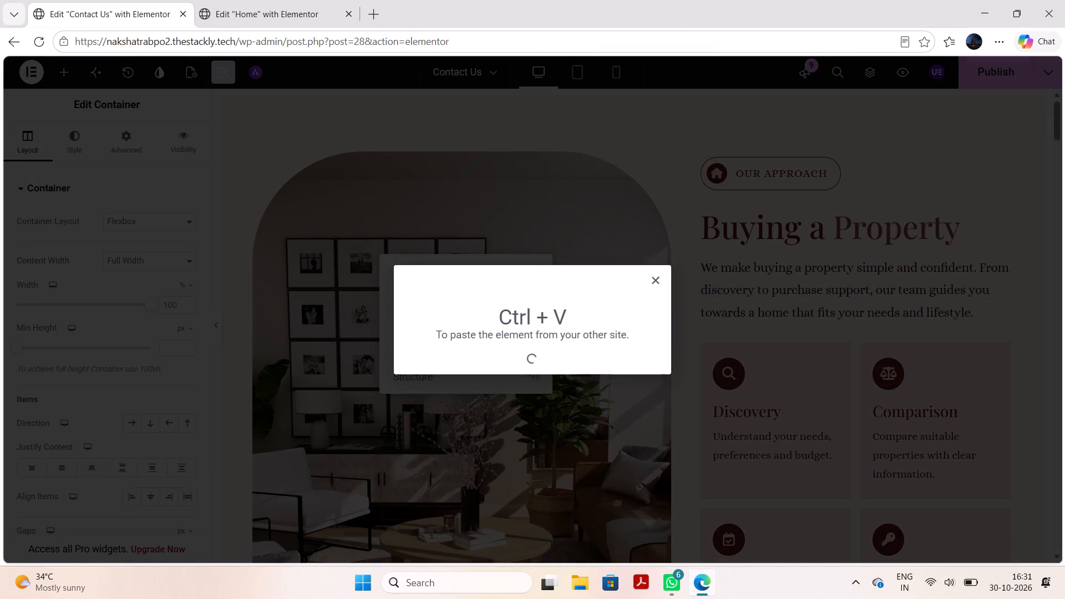
click(458, 293)
key(ctrl+v)
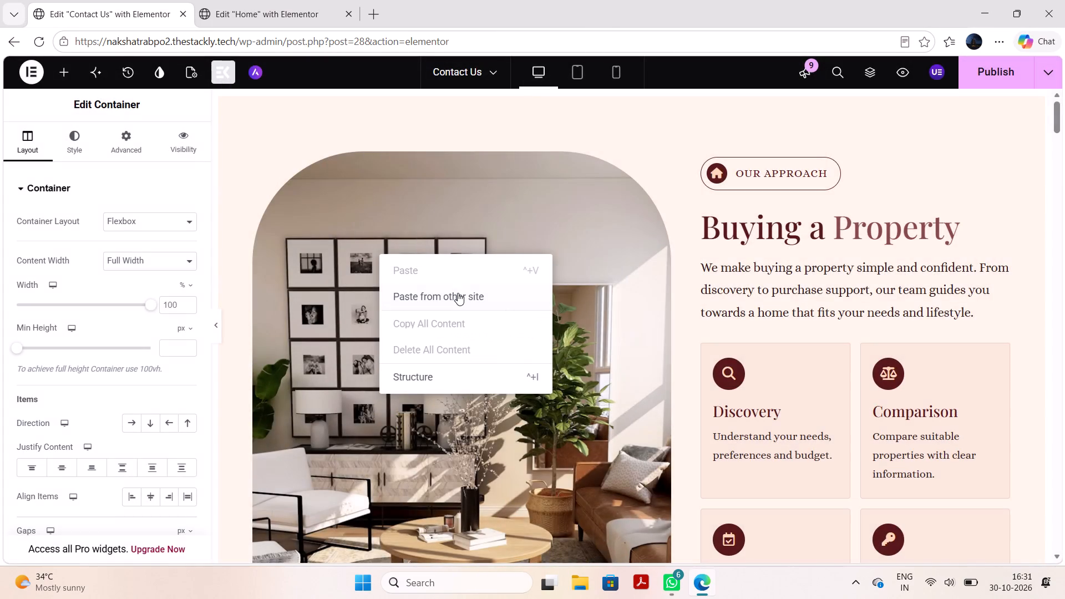
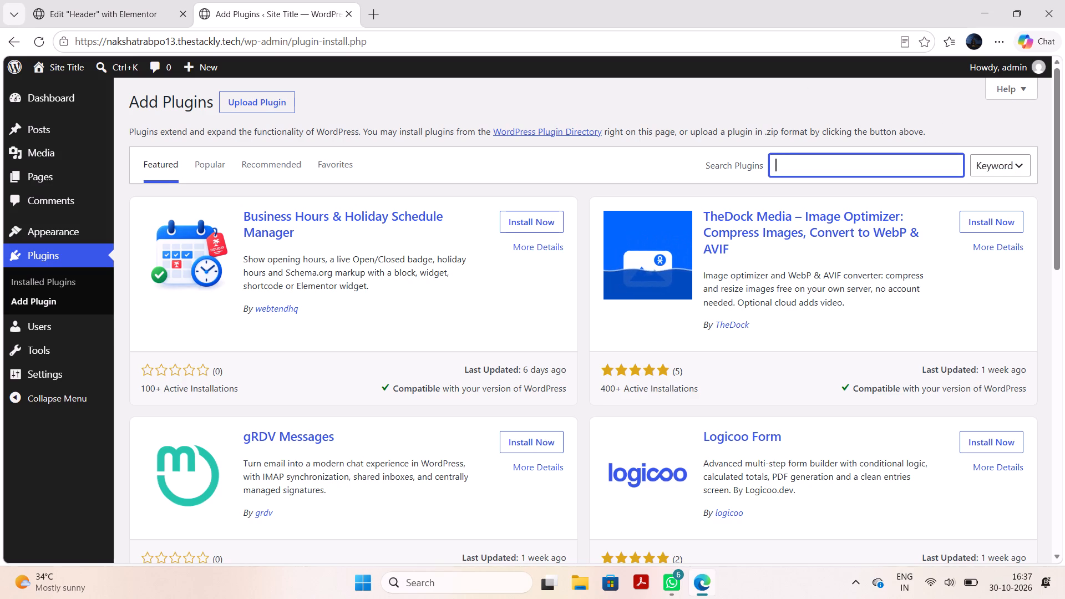
Search the plugin directory of nakshatrabpo13.thestackly.tech for elementor and install the Elementor Website Builder plugin.
text(ele)
text(mentor)
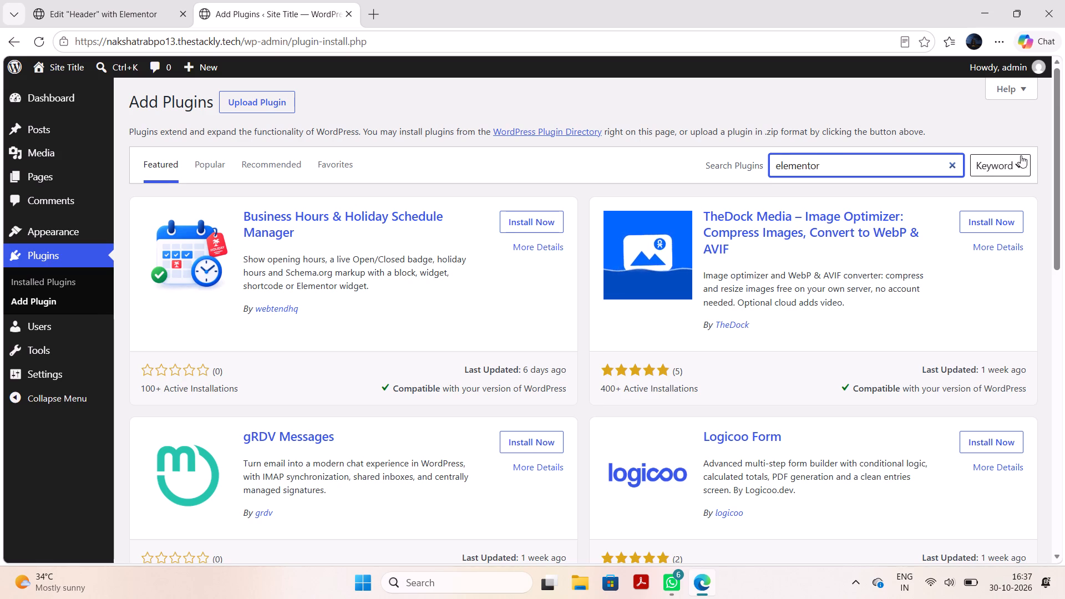
key(Return)
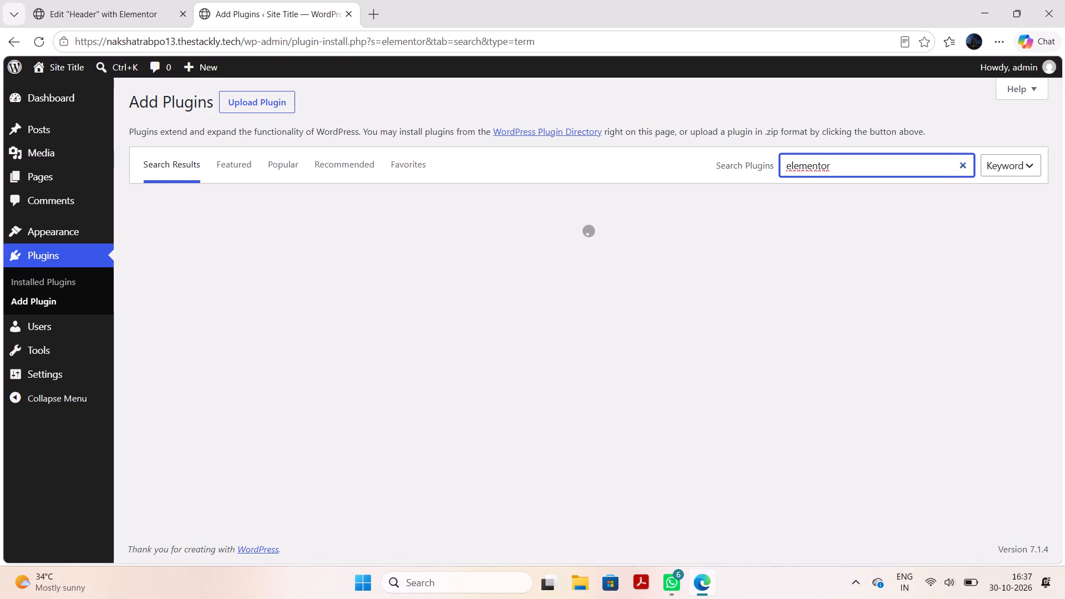
click(840, 164)
key(Return)
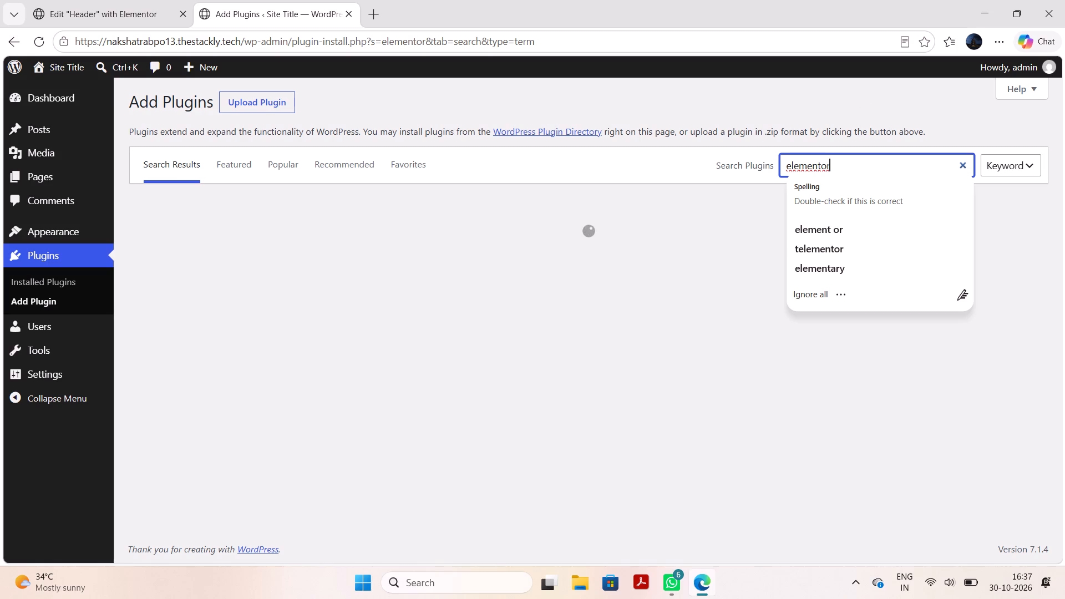
key(Return)
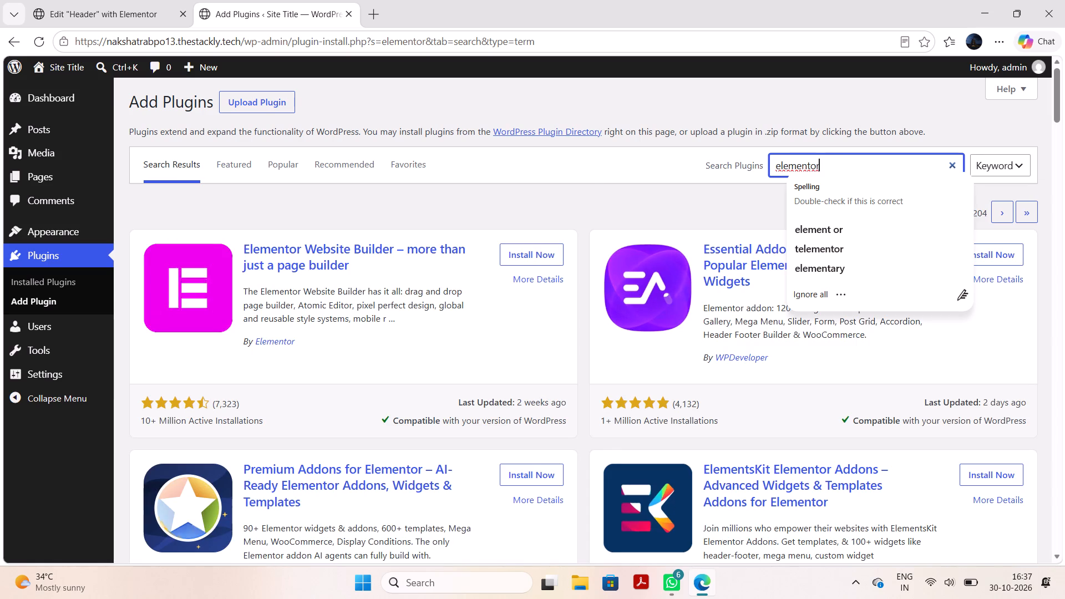
click(528, 250)
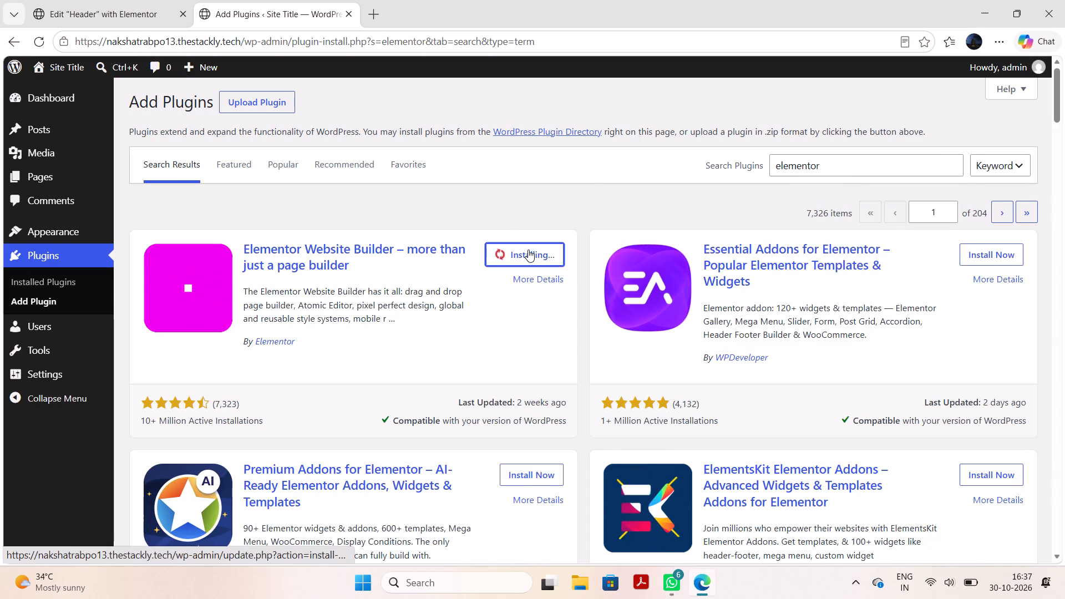
Install the ElementsKit Elementor Addons, Royal Addons for Elementor and Ultimate Addons for Elementor plugins.
scroll(585, 356, down, 2)
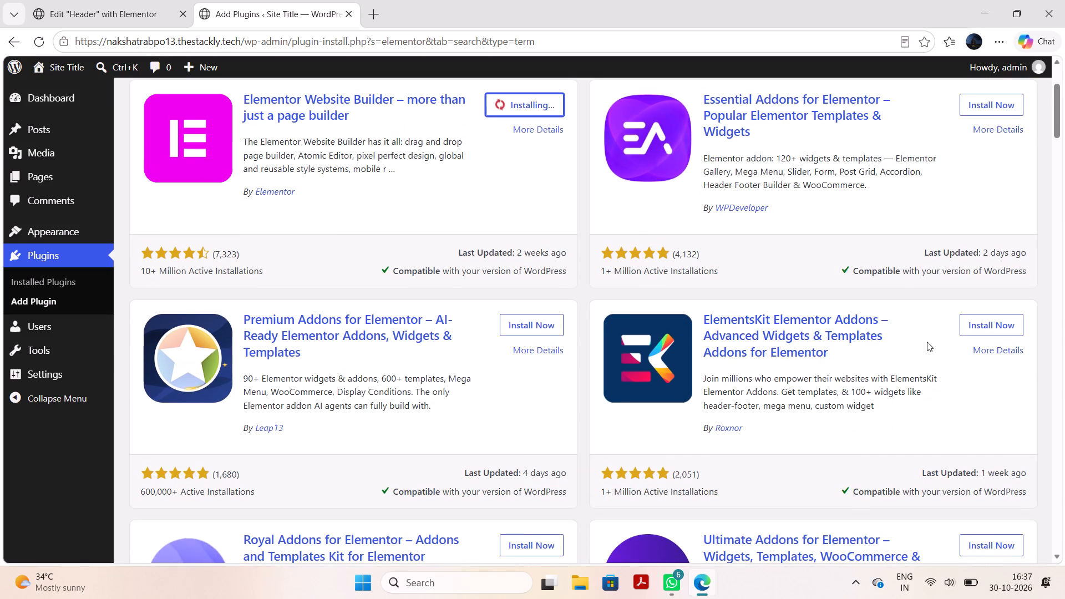
click(972, 330)
scroll(972, 330, down, 2)
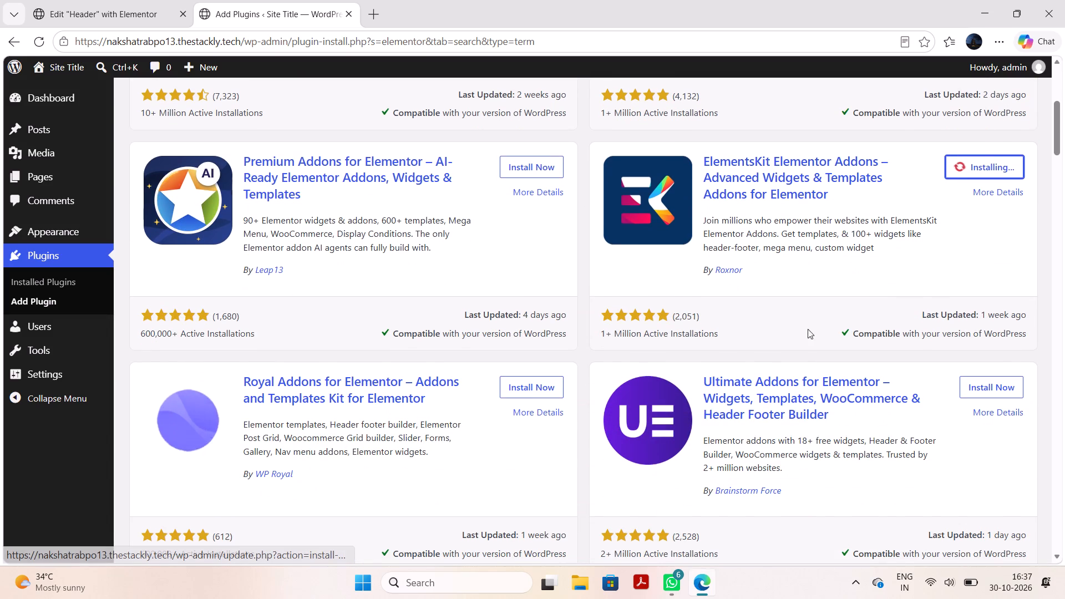
scroll(587, 375, down, 1)
click(515, 338)
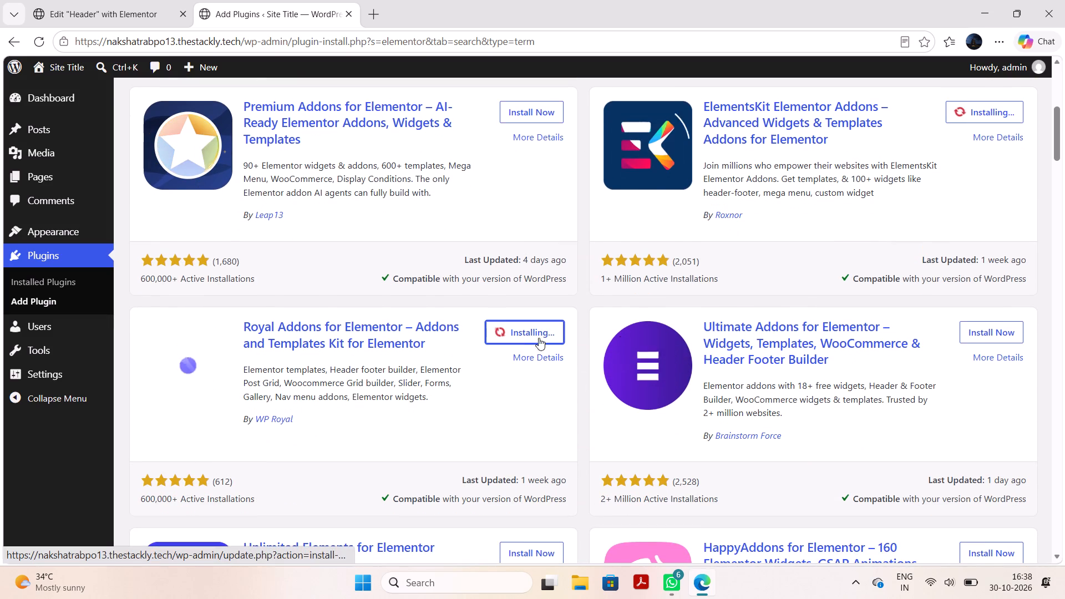
click(977, 333)
Install the Sticky Header Effects for Elementor plugin from the elementor search results.
scroll(977, 333, down, 3)
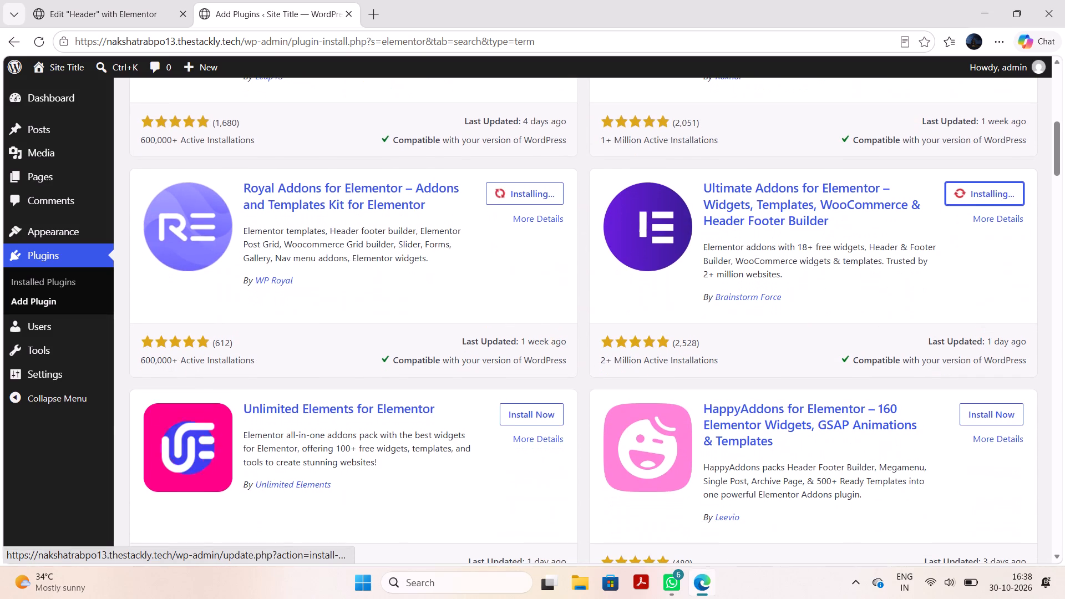
scroll(660, 364, down, 5)
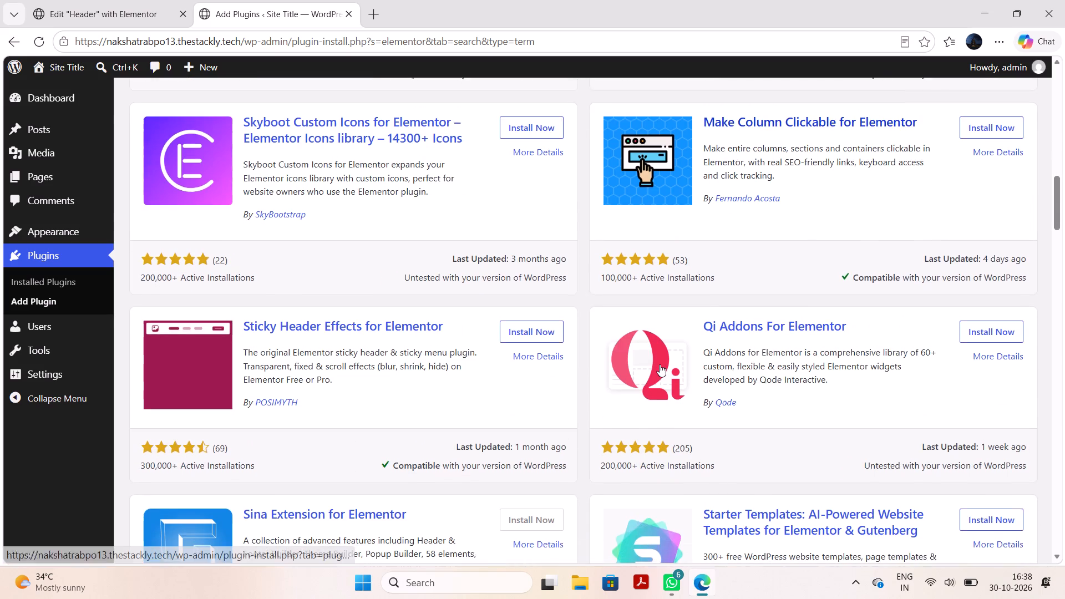
click(542, 326)
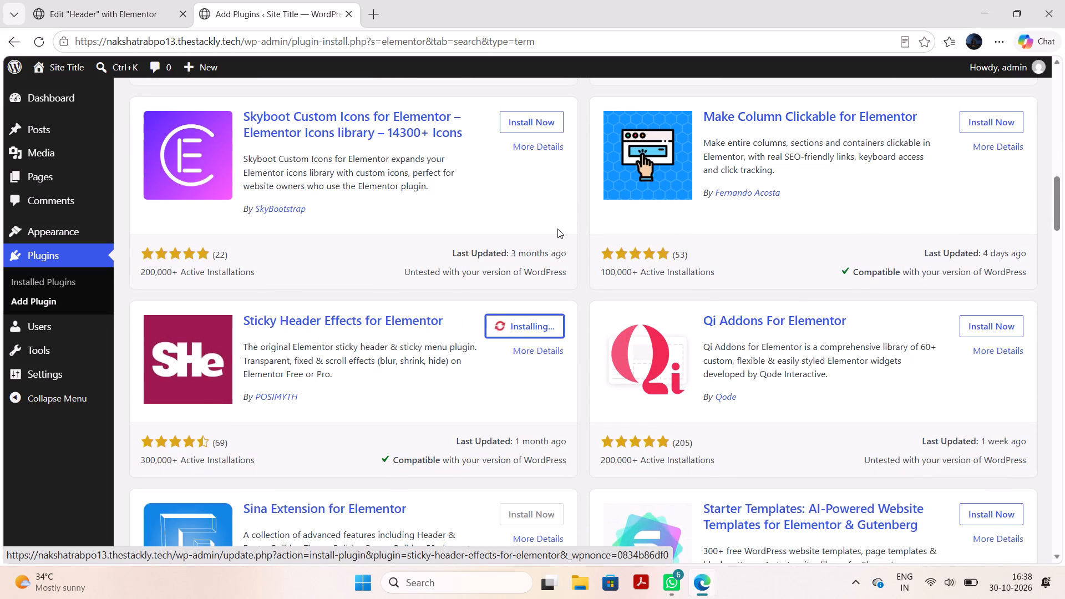
Check the installation progress of Elementor and the chosen add-on plugins in the search results.
scroll(557, 229, up, 5)
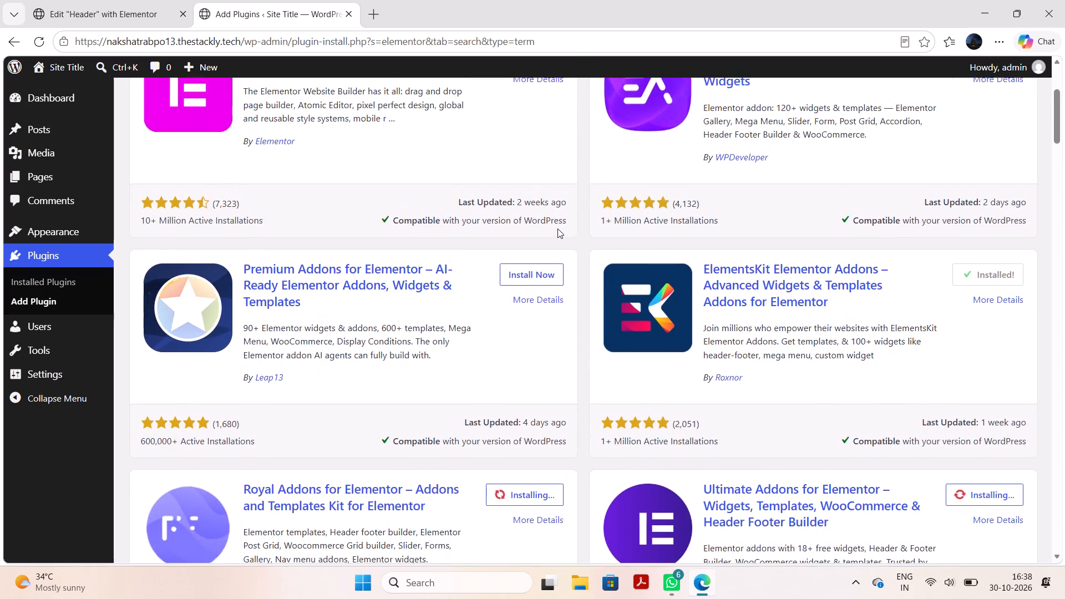
scroll(557, 229, up, 3)
scroll(557, 229, down, 2)
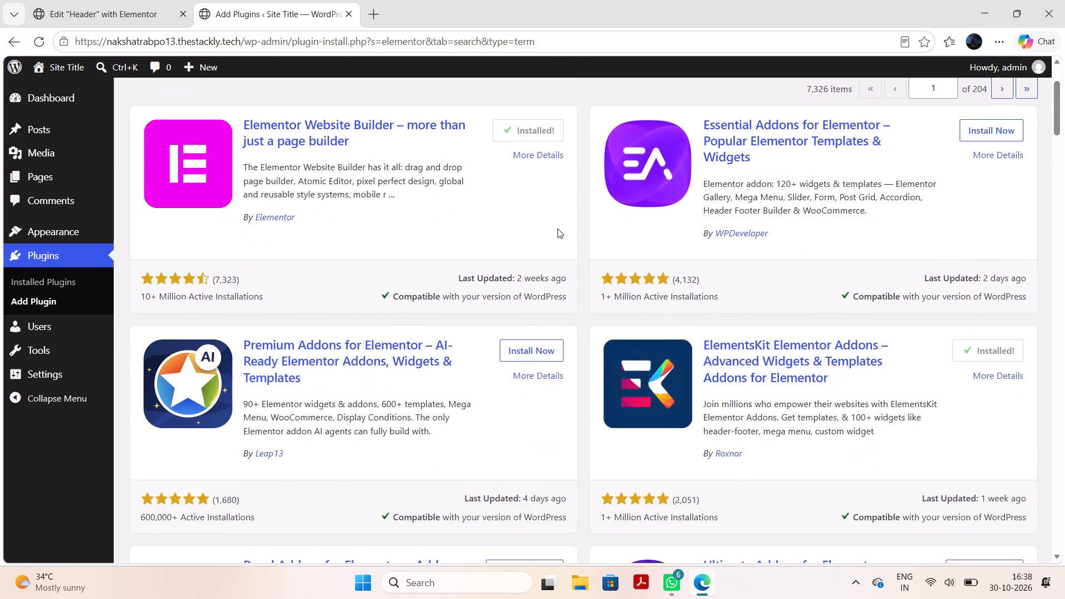
scroll(557, 233, up, 2)
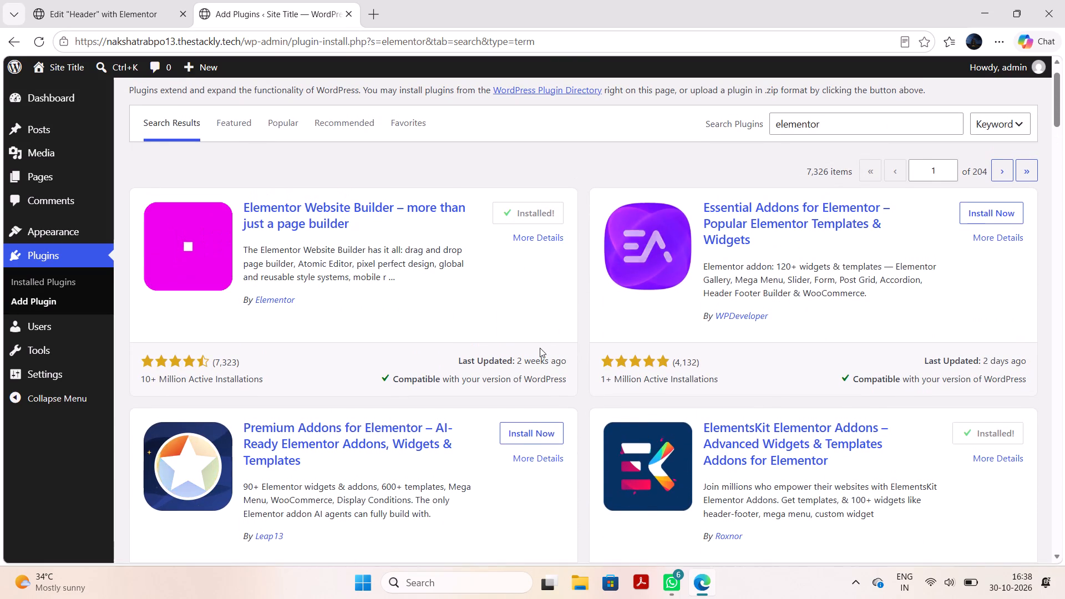
scroll(540, 351, down, 4)
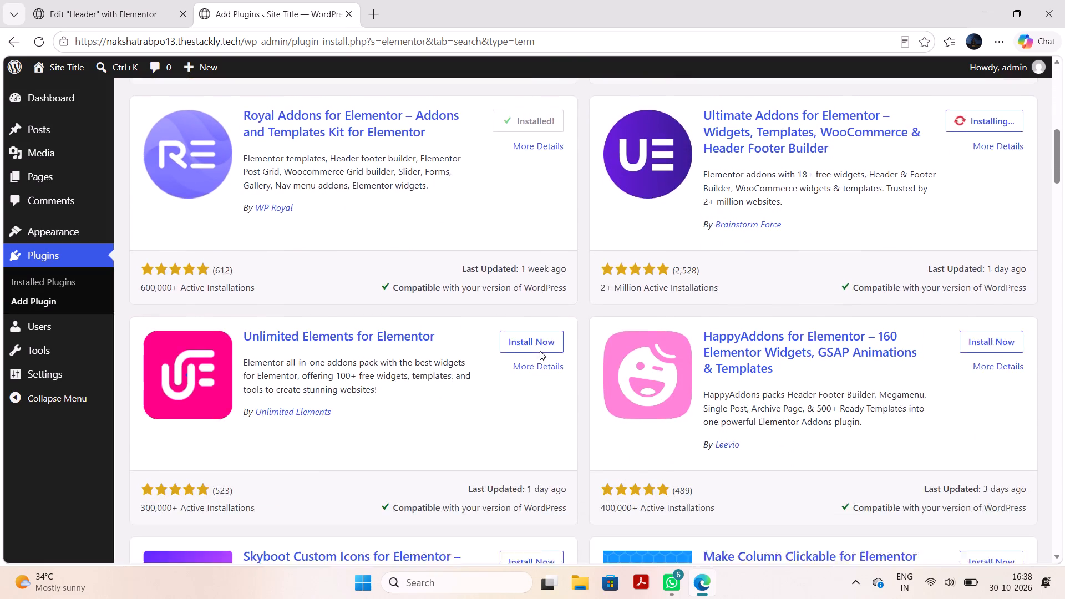
scroll(540, 351, down, 3)
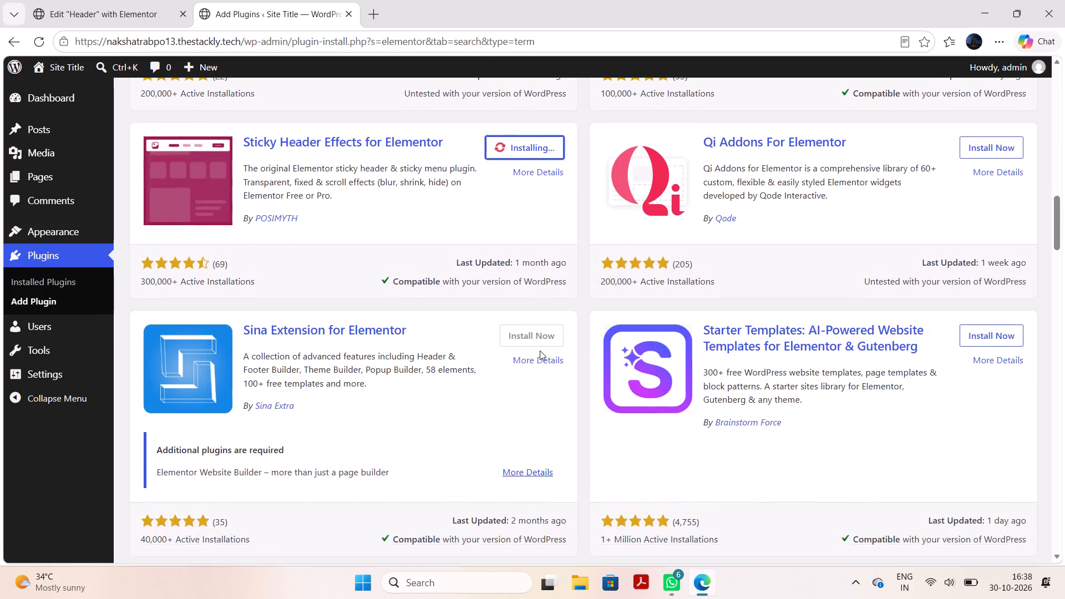
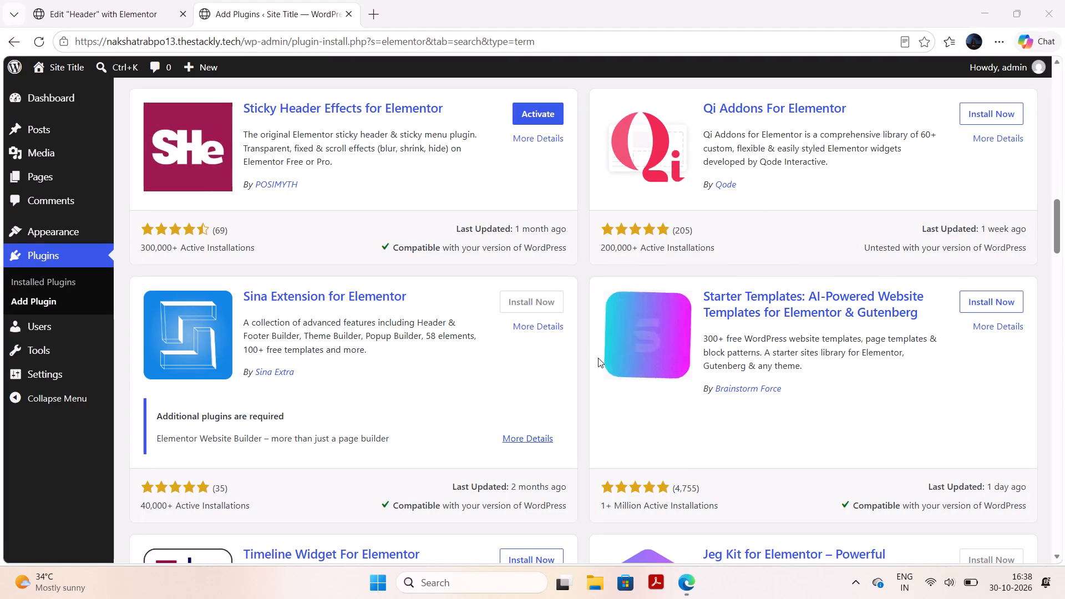
Activate the Sticky Header Effects for Elementor and Ultimate Addons for Elementor (UAE) plugins.
click(530, 114)
scroll(562, 176, up, 8)
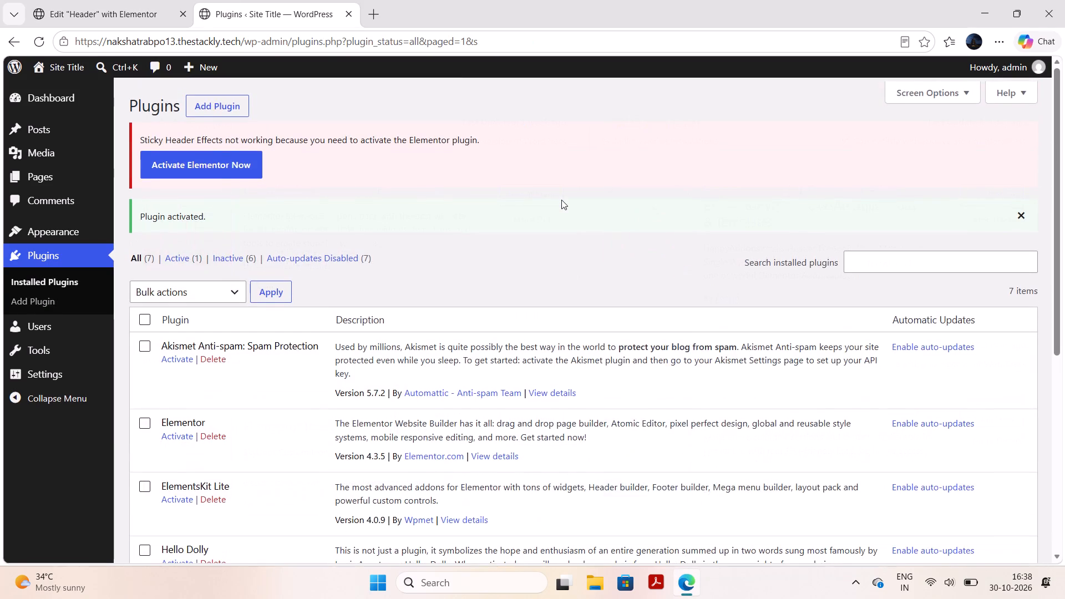
scroll(561, 200, down, 3)
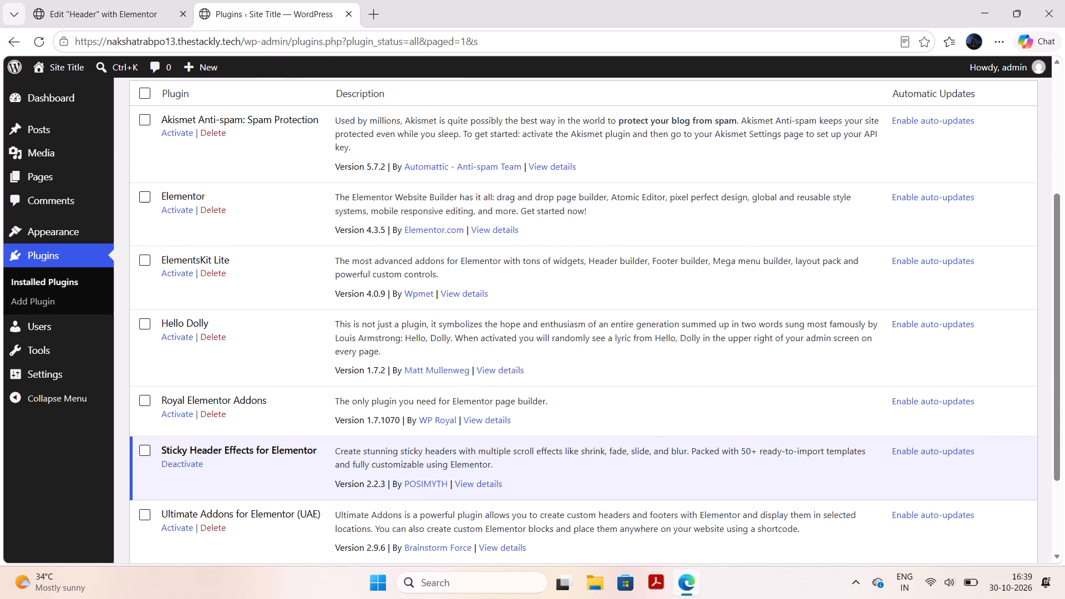
click(174, 524)
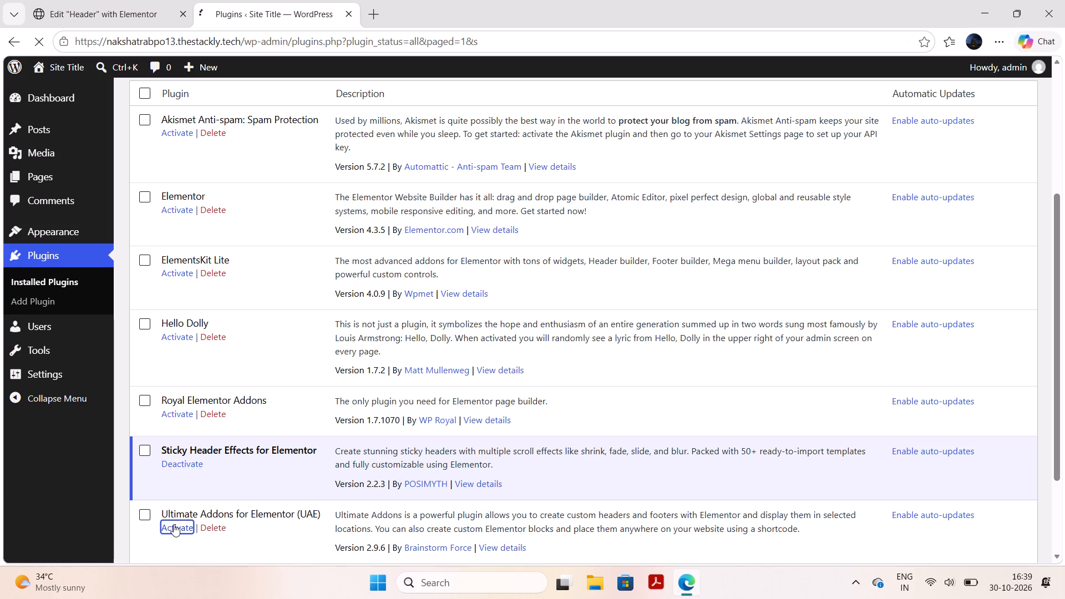
Activate the Royal Elementor Addons plugin and the Elementor plugin it depends on.
scroll(275, 481, down, 1)
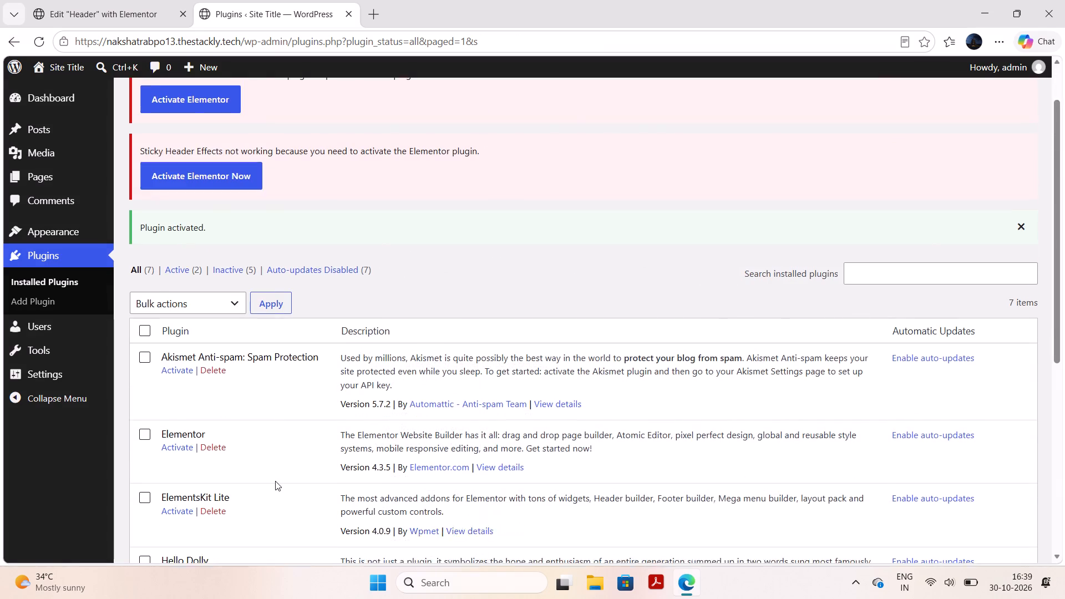
scroll(275, 481, down, 2)
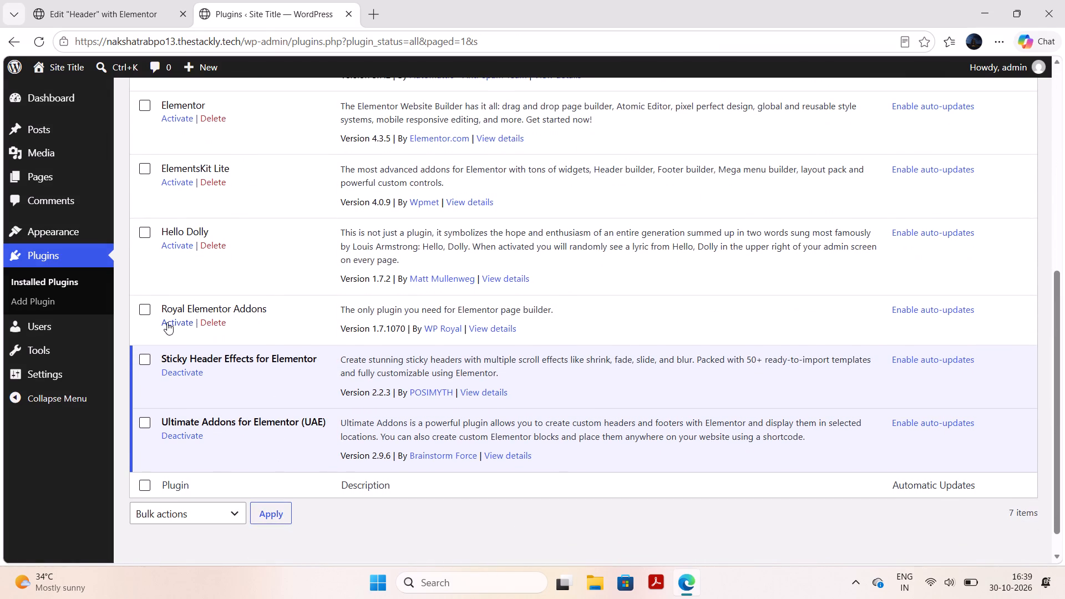
click(167, 322)
scroll(222, 243, up, 1)
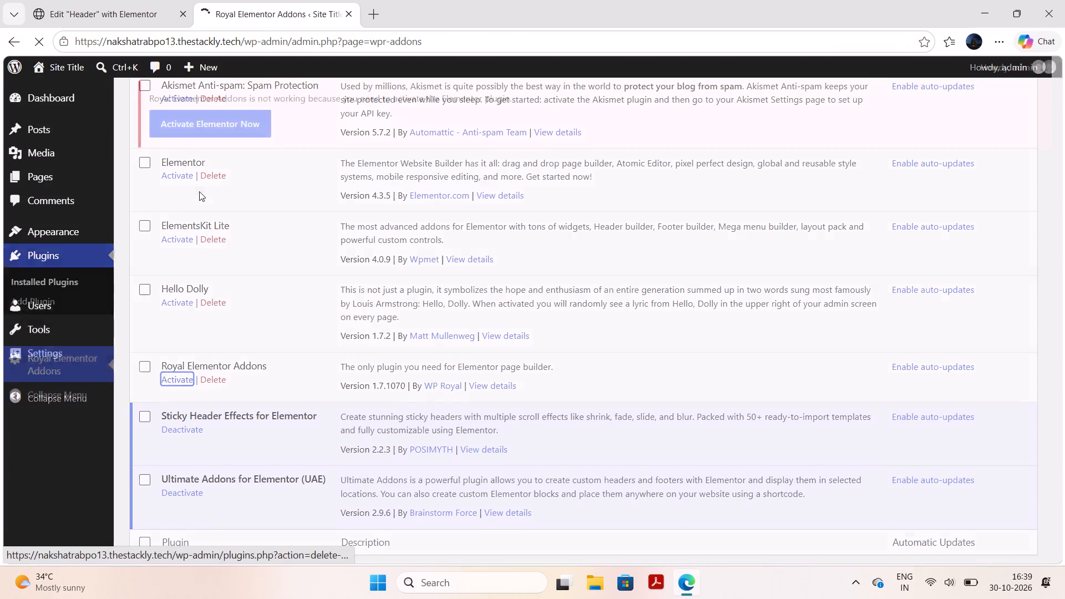
click(214, 133)
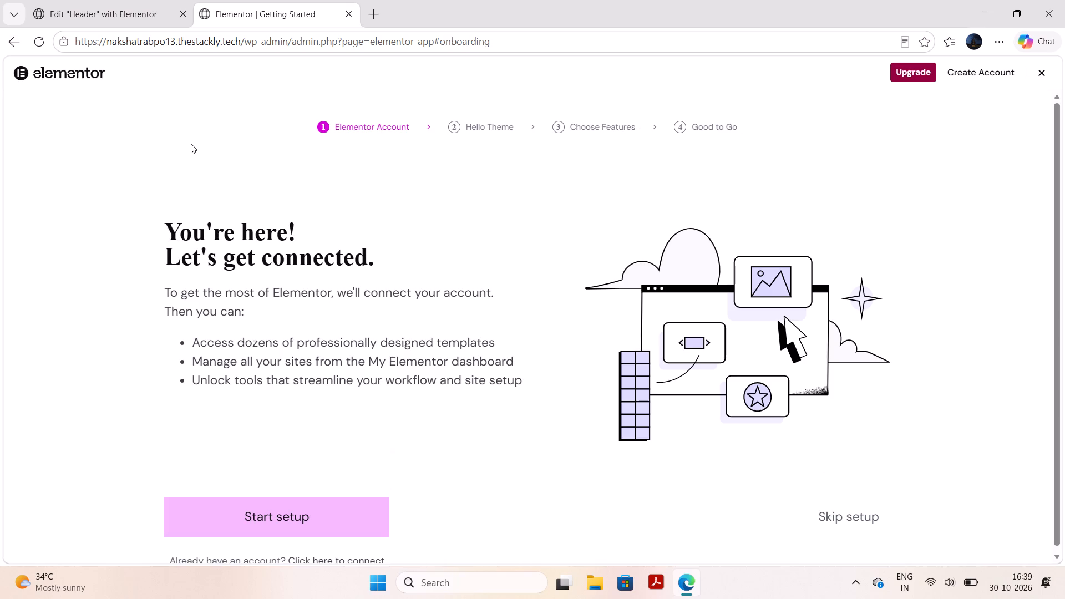
Leave the Elementor onboarding without connecting an account and allow the Royal Elementor Addons update opt-in.
click(6, 38)
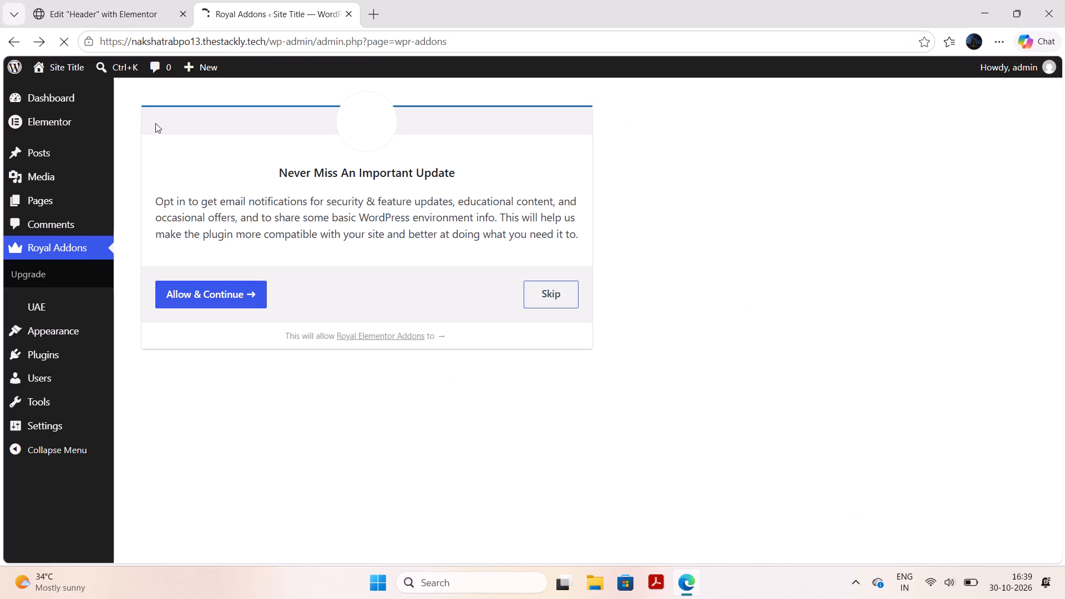
click(205, 289)
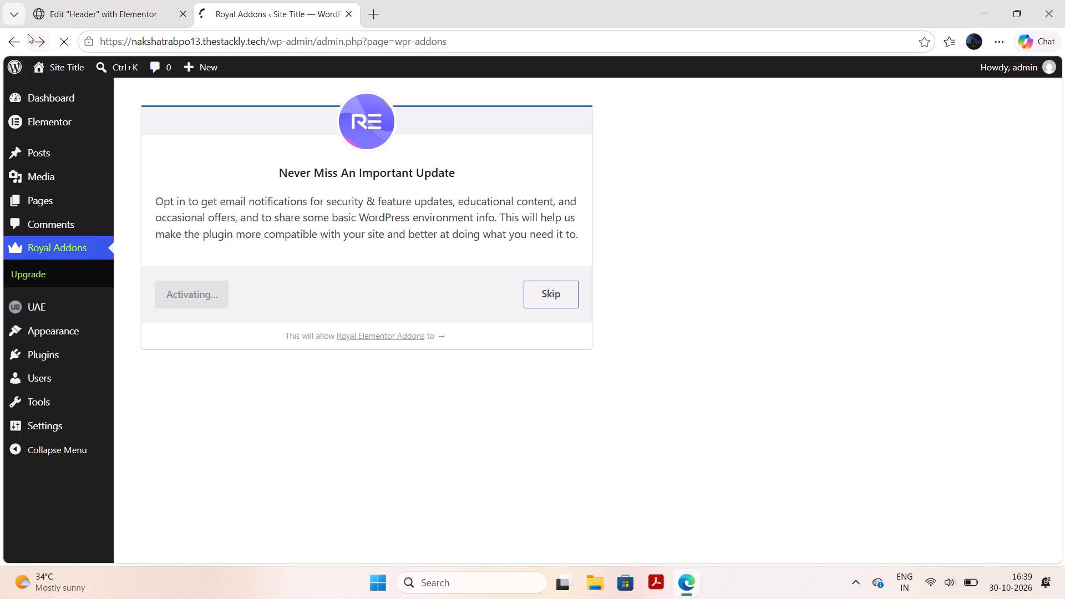
Return to the installed plugins, activate ElementsKit Lite and review the plugin list.
click(16, 40)
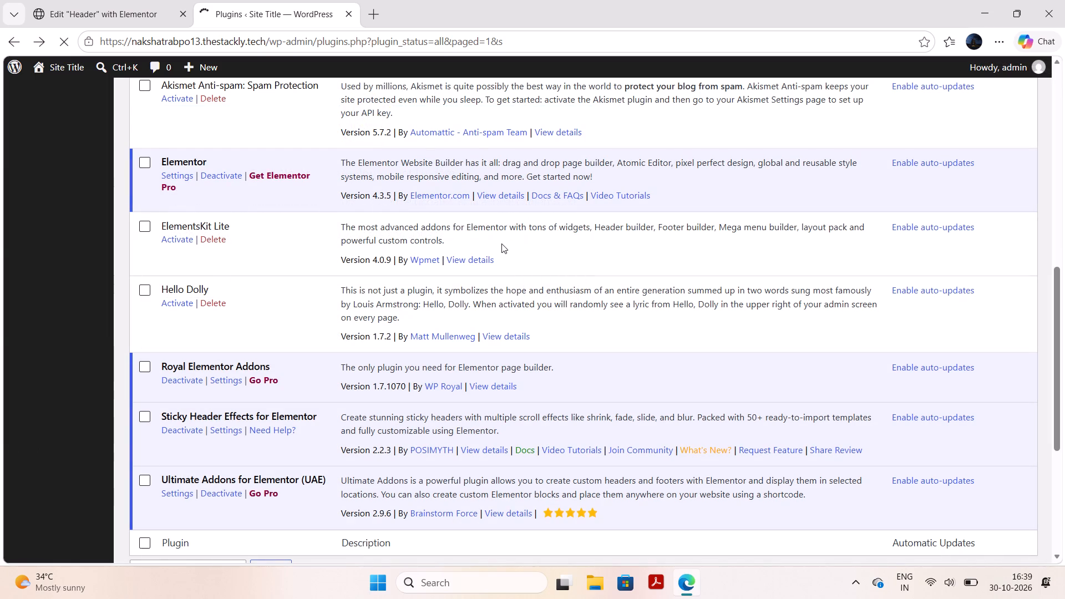
scroll(574, 352, up, 2)
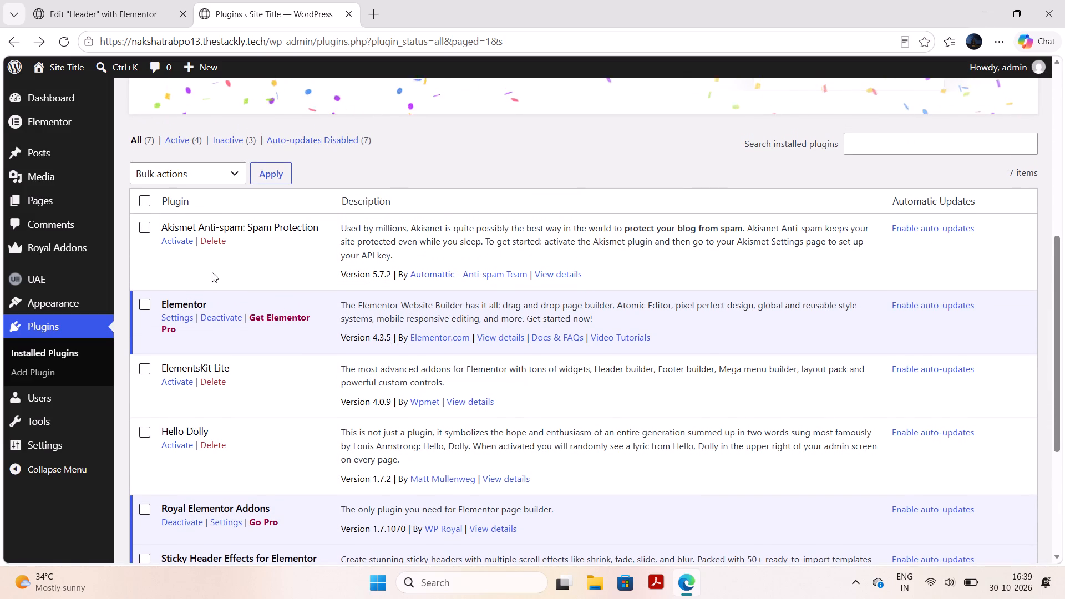
click(171, 382)
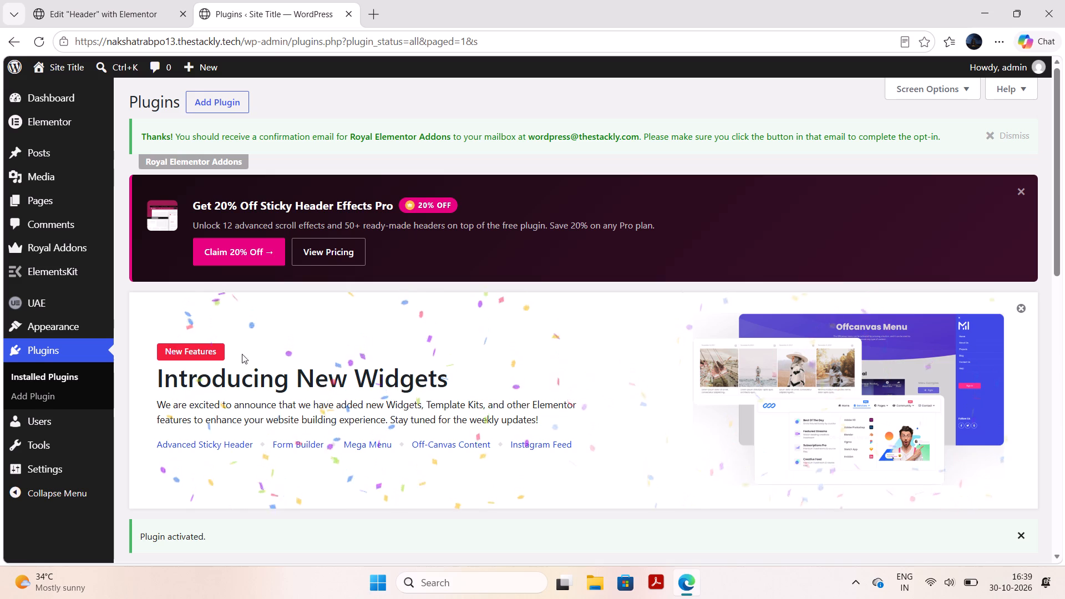
scroll(343, 371, down, 3)
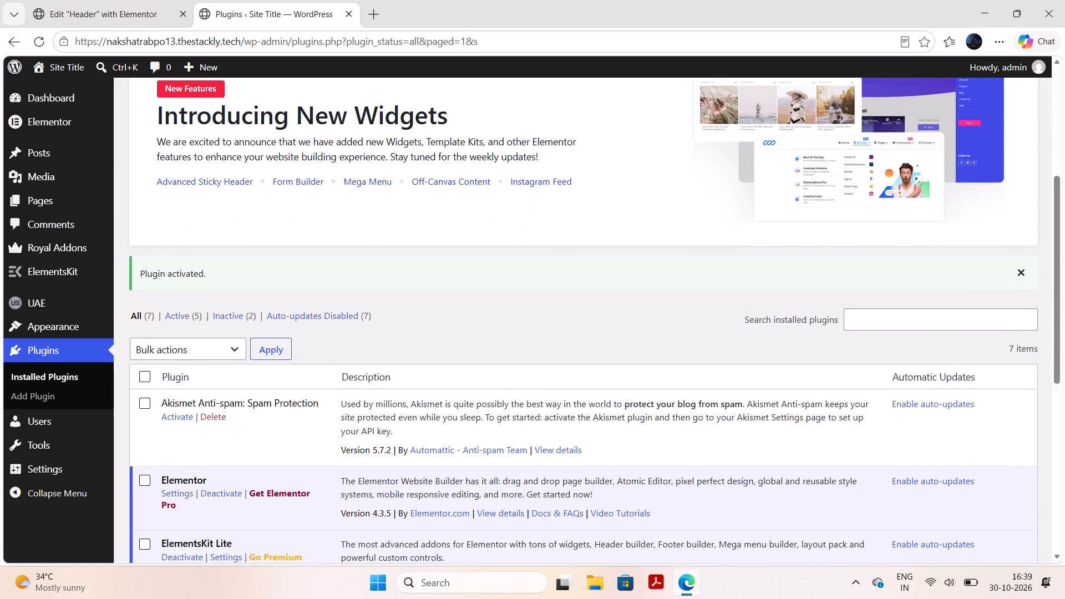
scroll(343, 371, down, 2)
scroll(343, 371, up, 1)
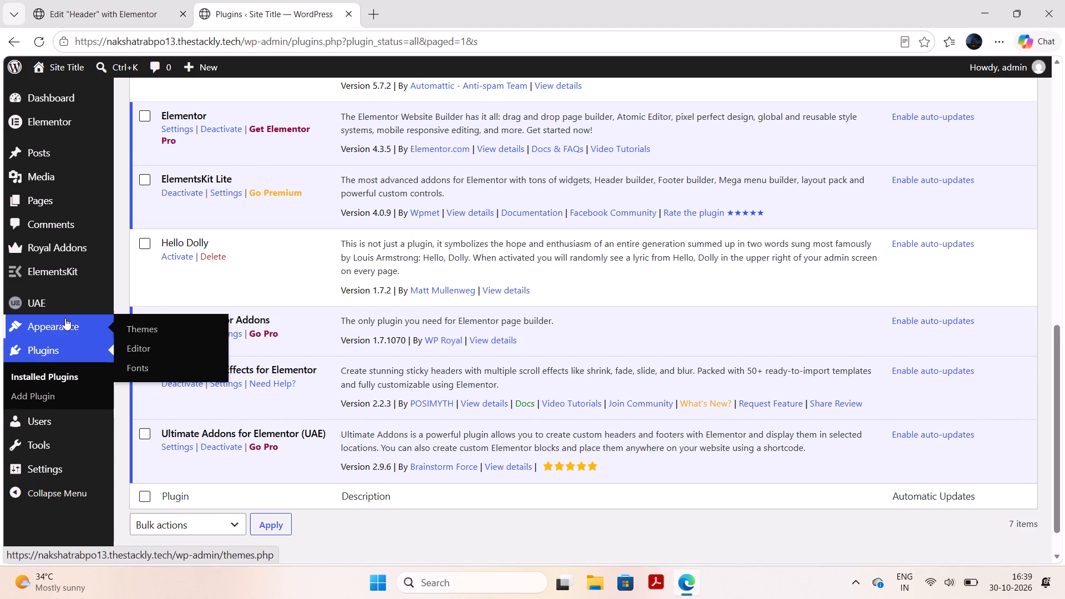
Install and activate the Astra theme from the popular themes.
click(140, 323)
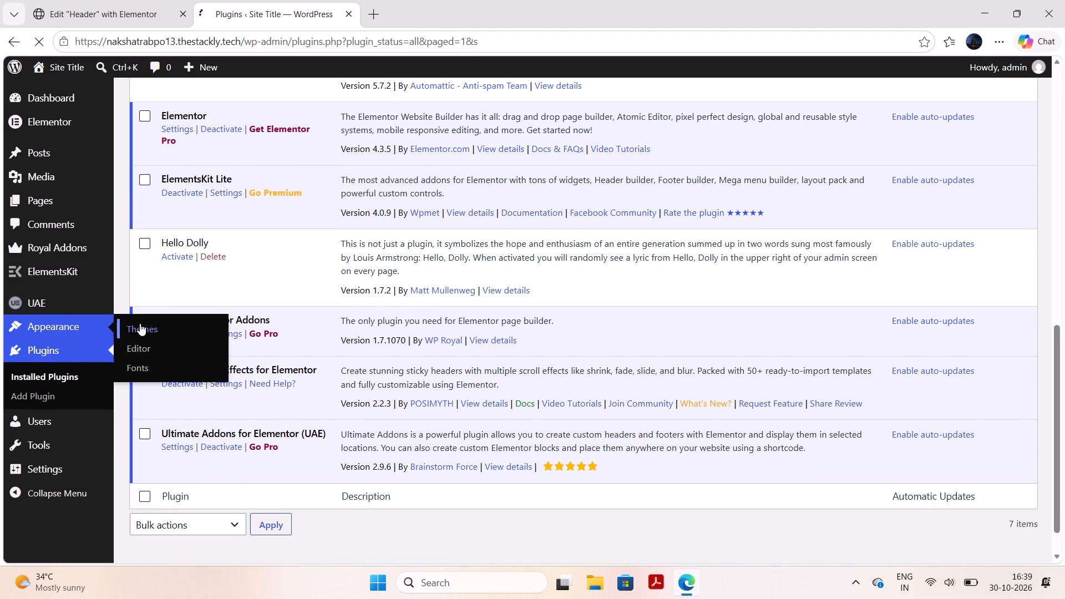
scroll(210, 201, up, 3)
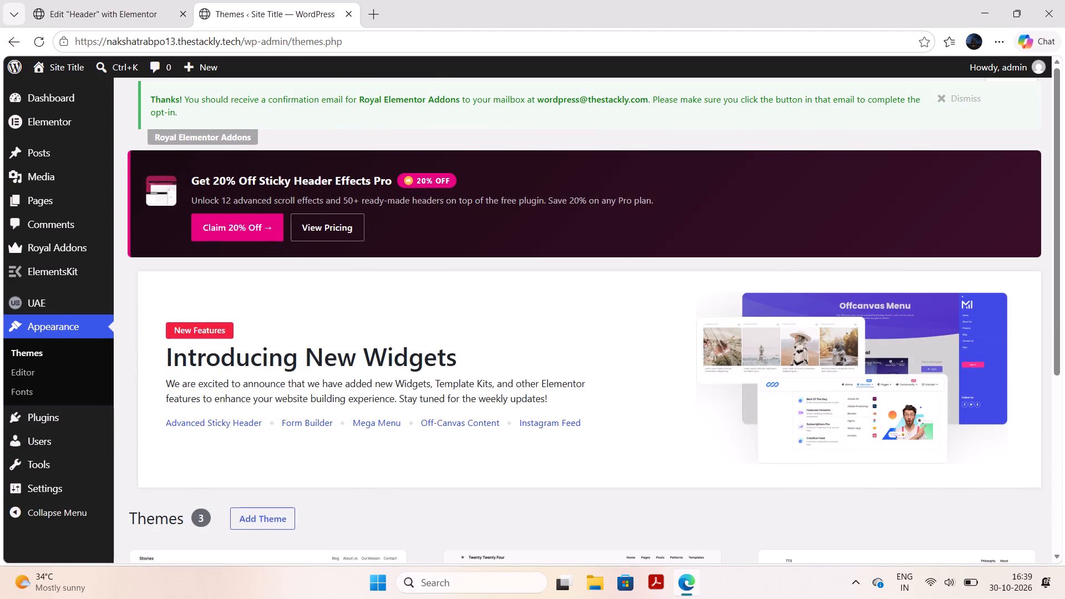
click(244, 95)
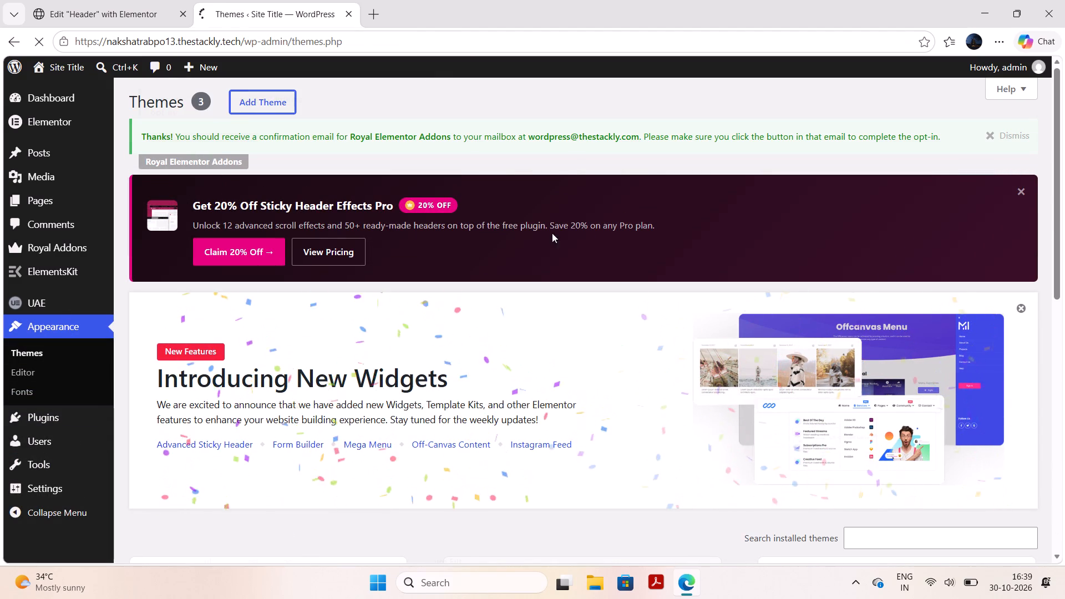
scroll(656, 317, down, 3)
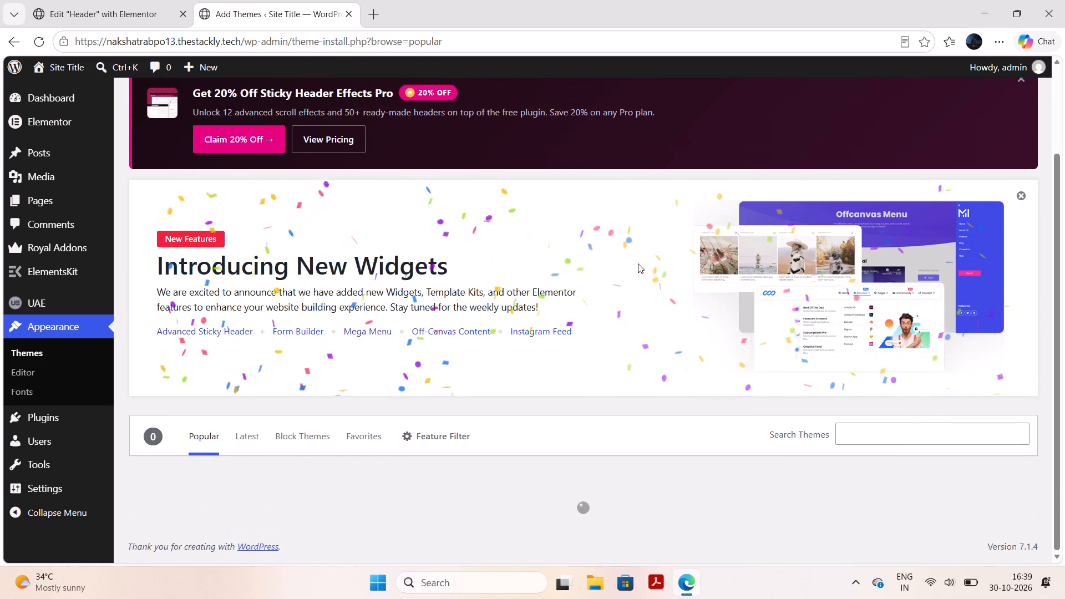
scroll(396, 171, up, 2)
scroll(396, 171, down, 2)
scroll(647, 339, down, 1)
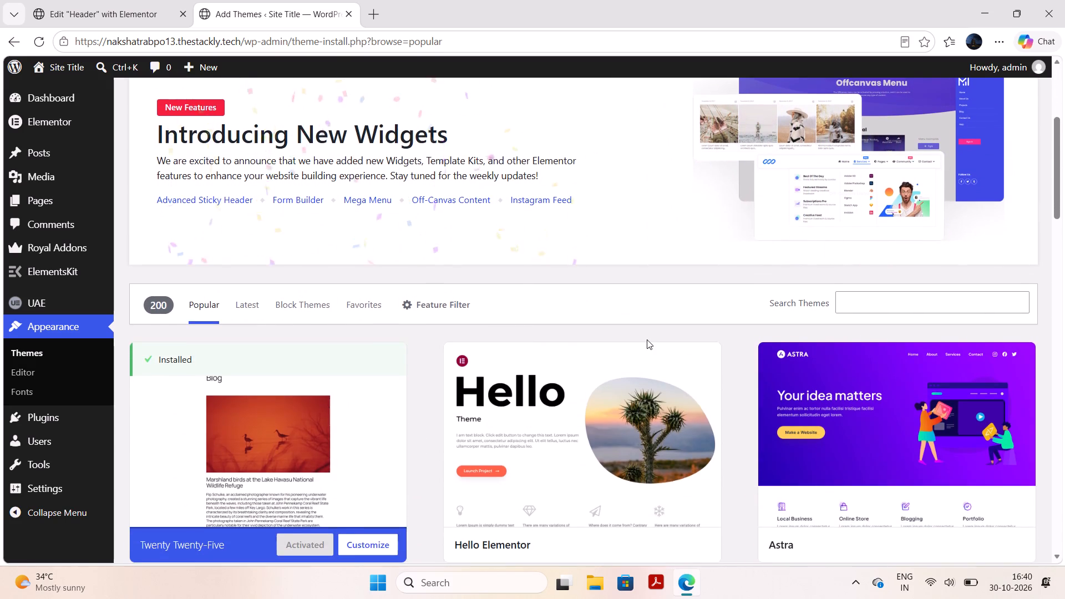
scroll(647, 339, down, 1)
scroll(829, 444, down, 1)
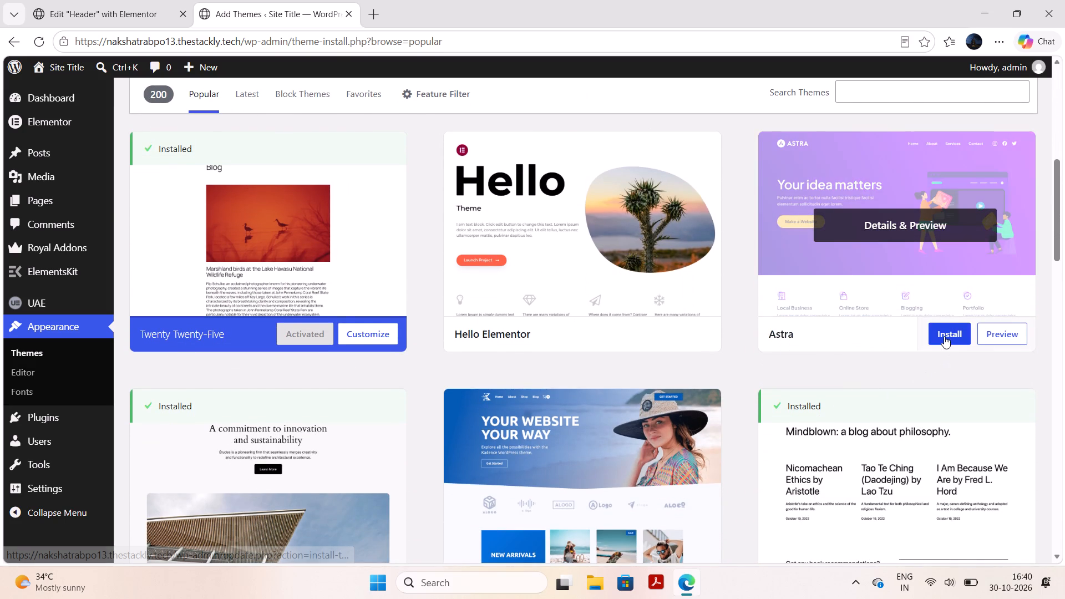
click(944, 336)
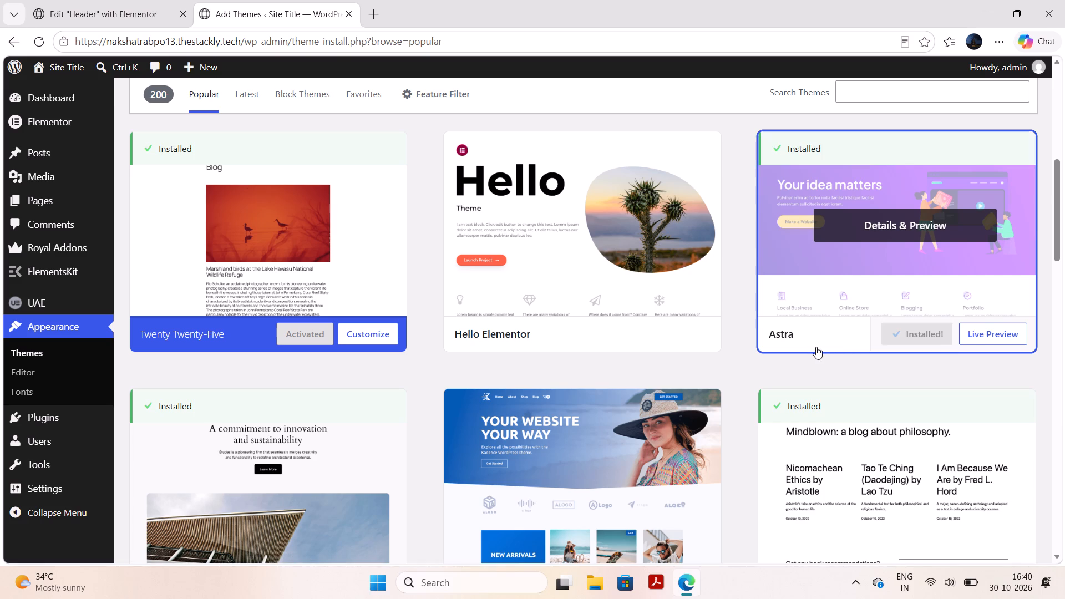
click(923, 326)
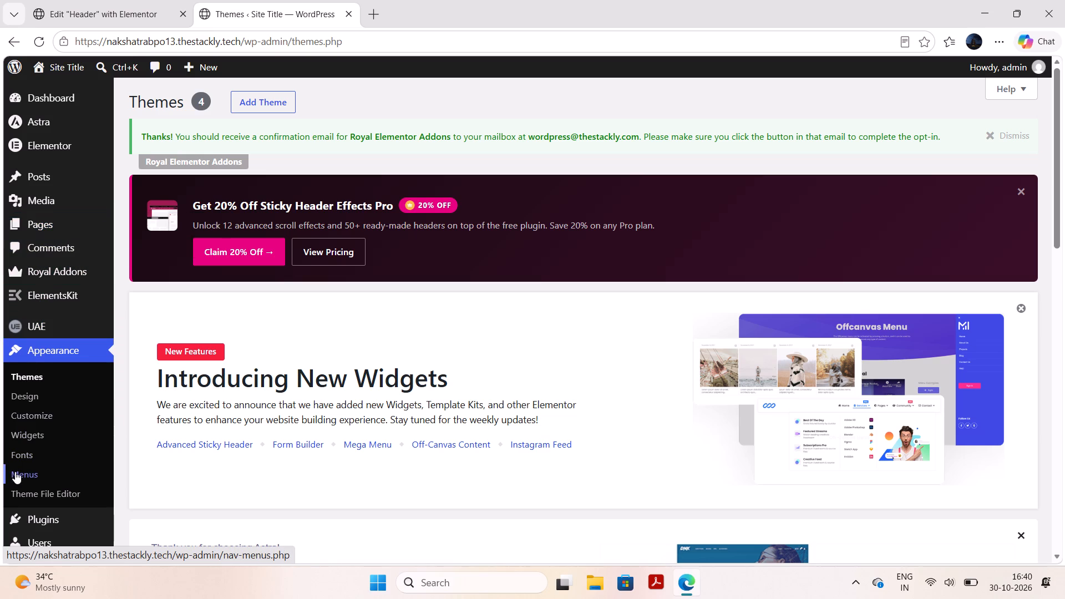
Add a new page to the site and dismiss the editor's welcome guide.
click(134, 219)
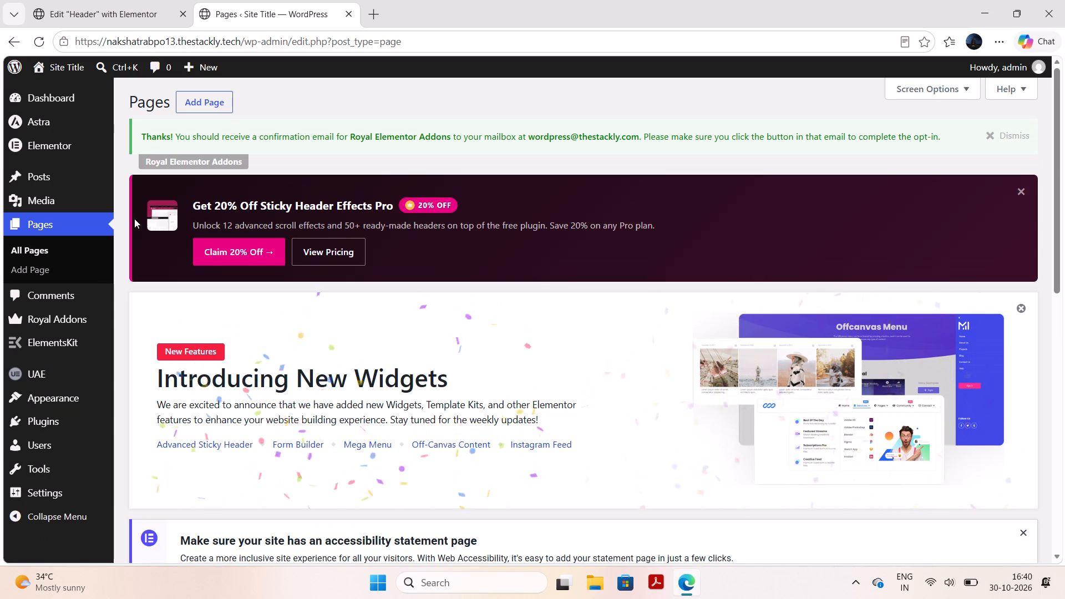
scroll(240, 251, down, 6)
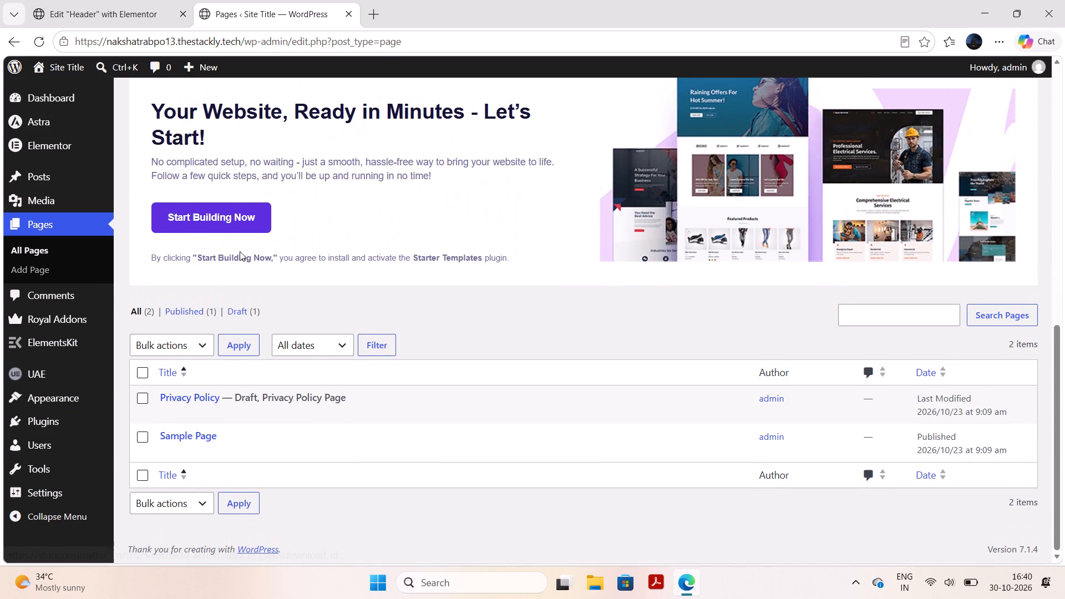
scroll(236, 189, up, 6)
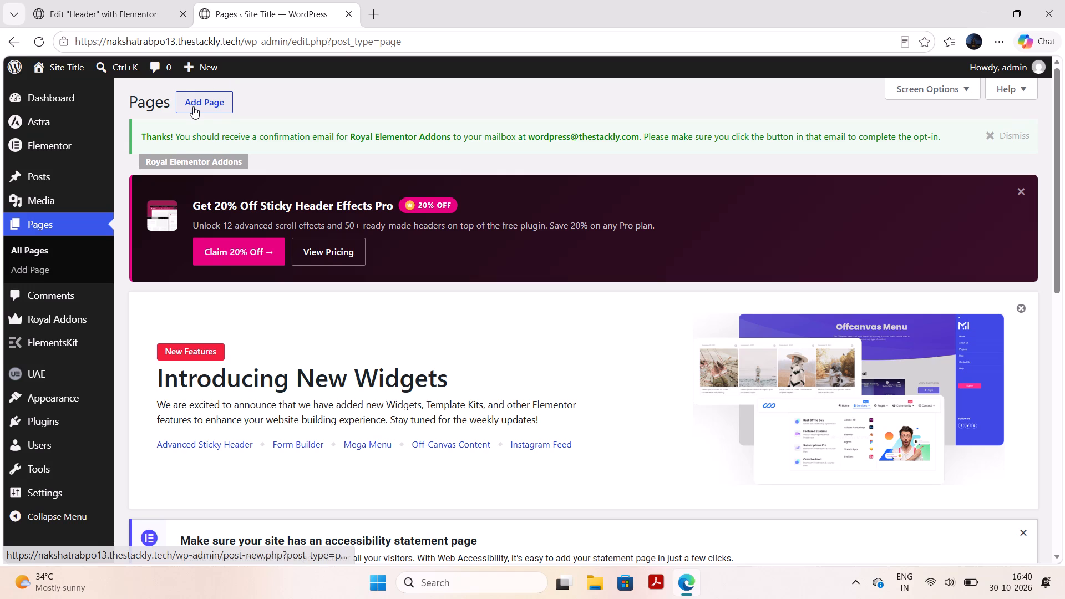
click(193, 106)
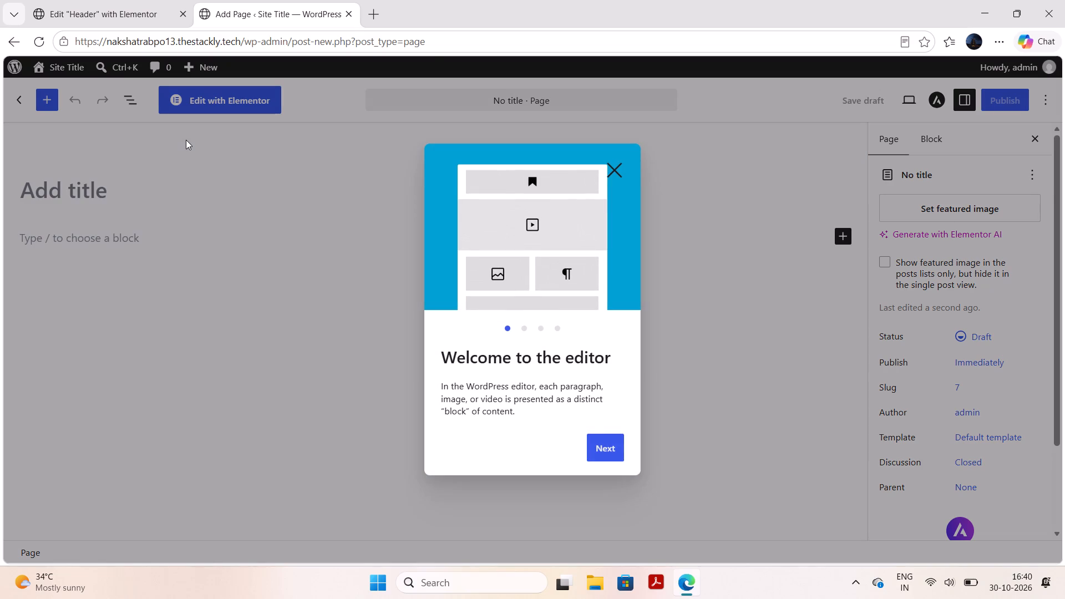
click(616, 171)
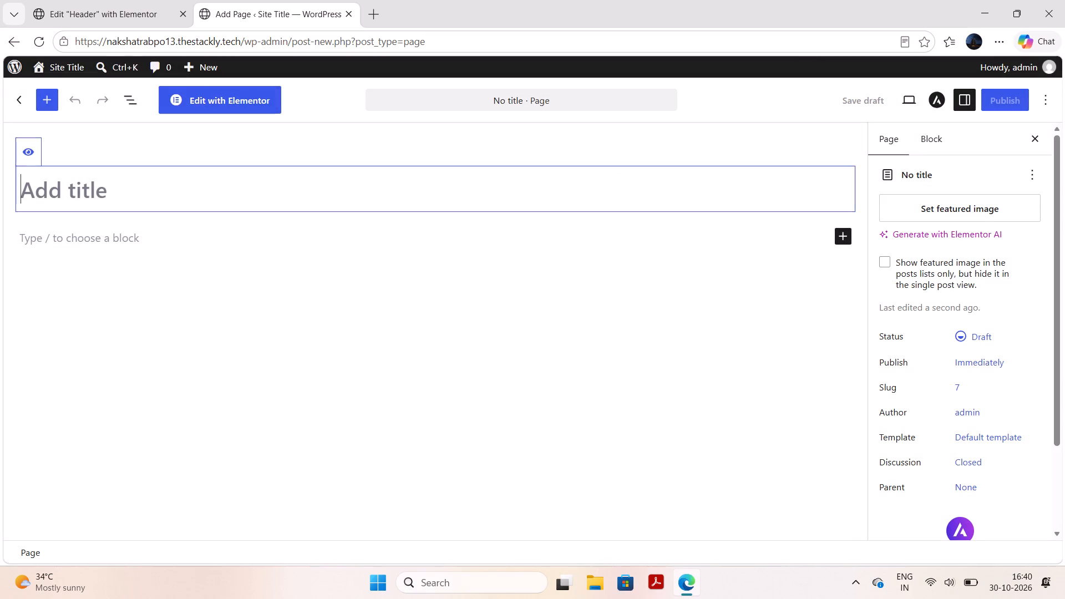
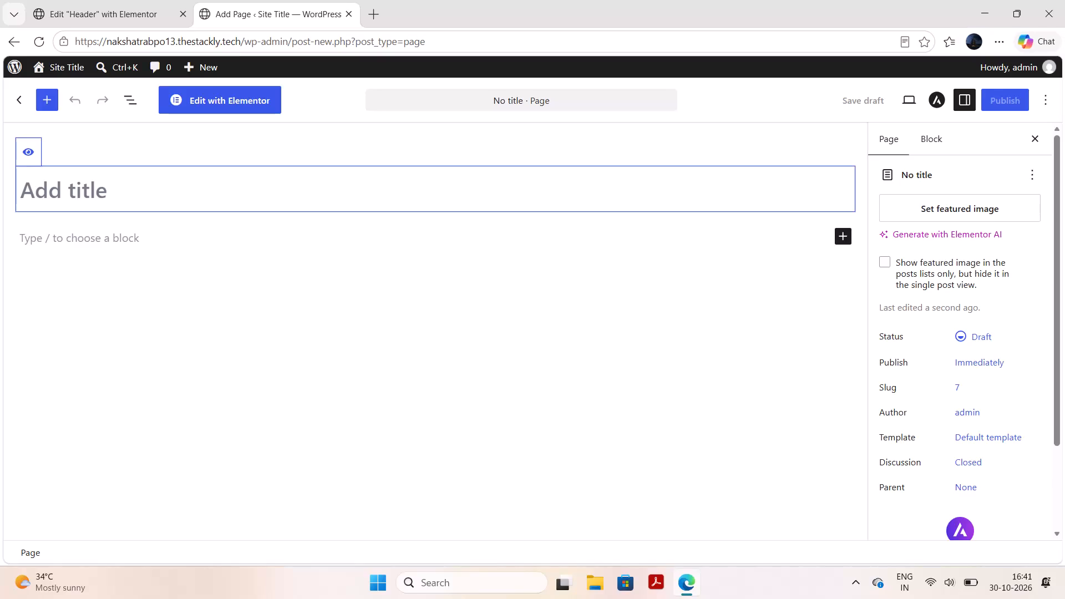
Title the new page Home and open it for editing in Elementor.
key(BackSpace)
text(ome)
click(227, 105)
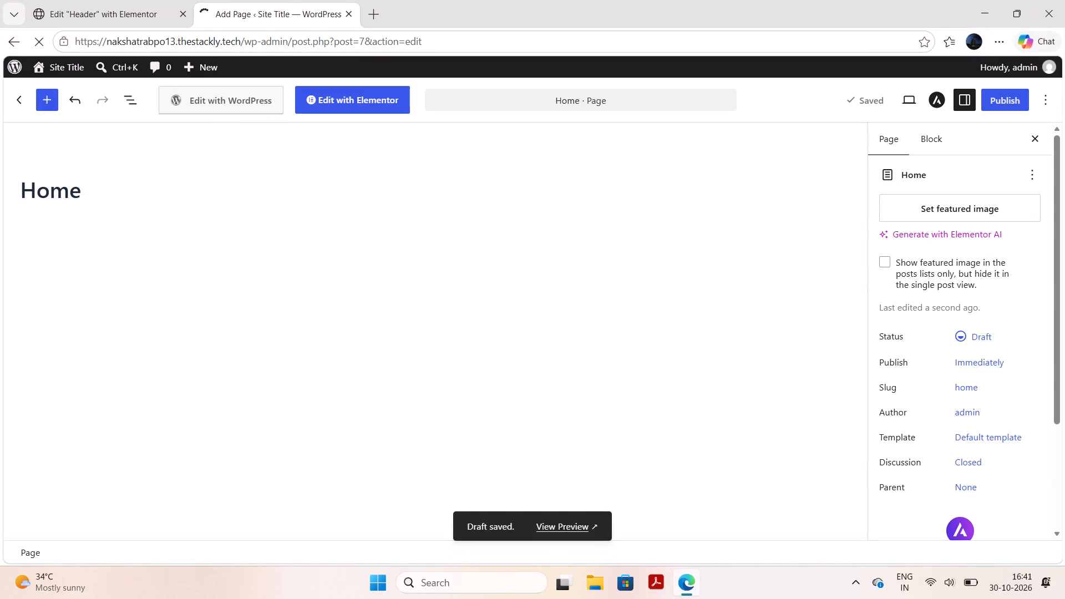
click(337, 97)
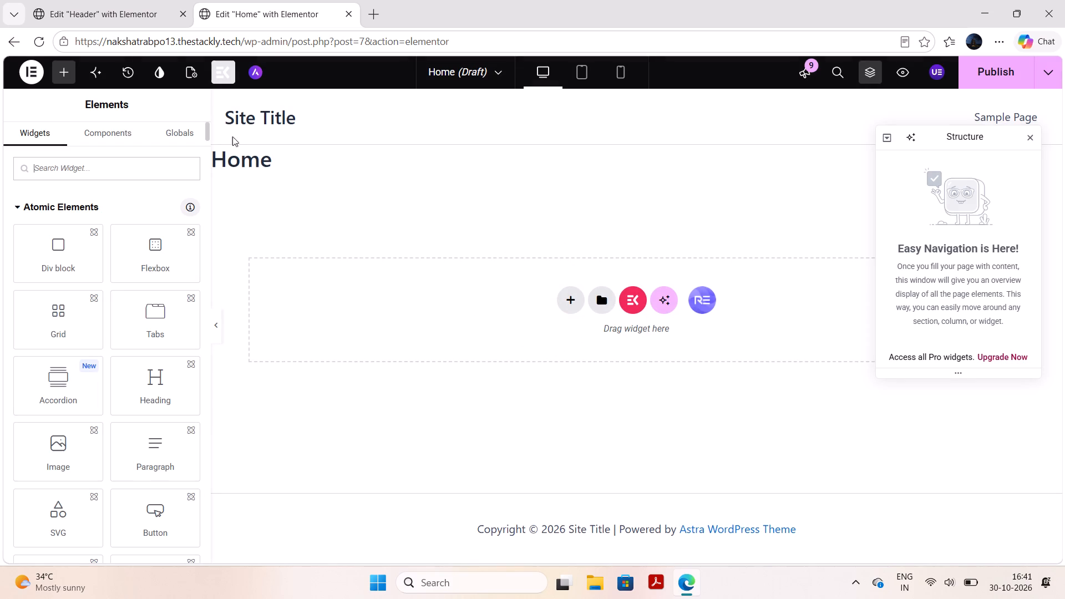
Hide the Home page's title, set its page layout to Elementor Full Width and publish the page.
click(197, 73)
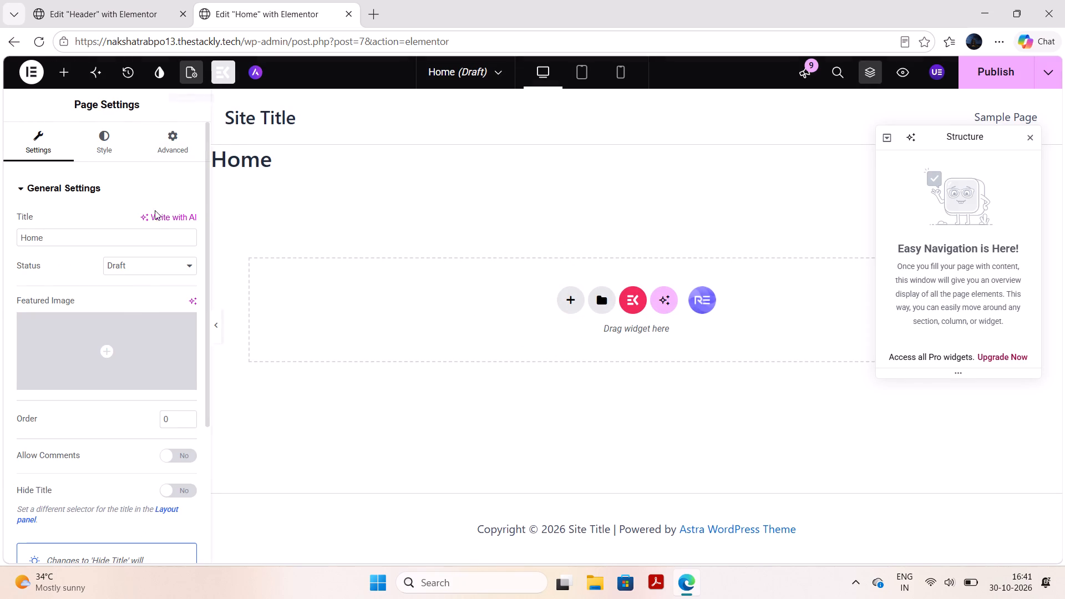
scroll(136, 301, down, 2)
click(165, 385)
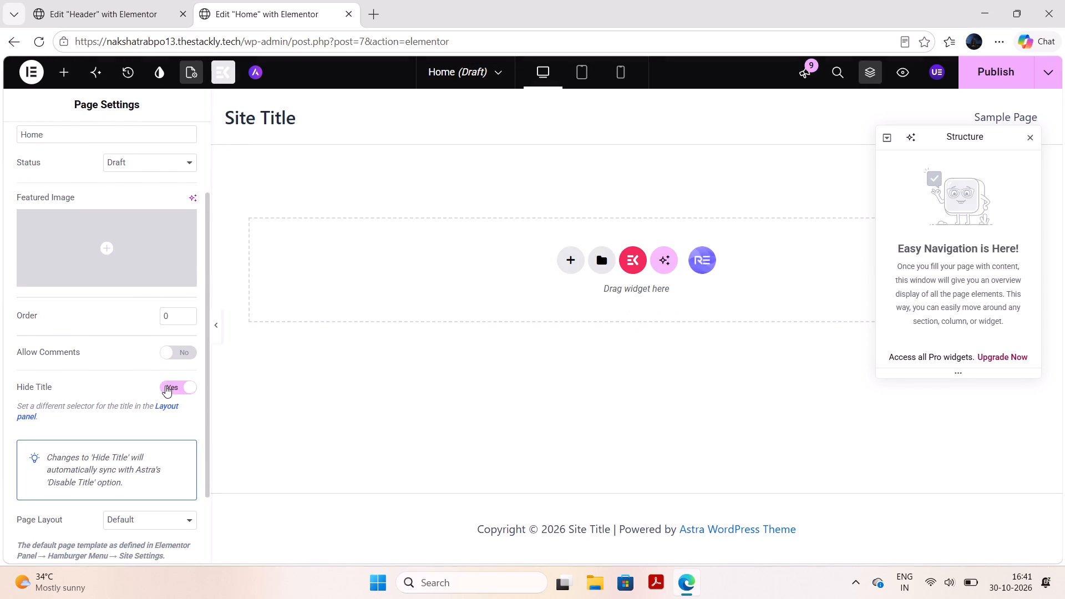
scroll(165, 385, down, 2)
drag(143, 446, 155, 433)
click(155, 433)
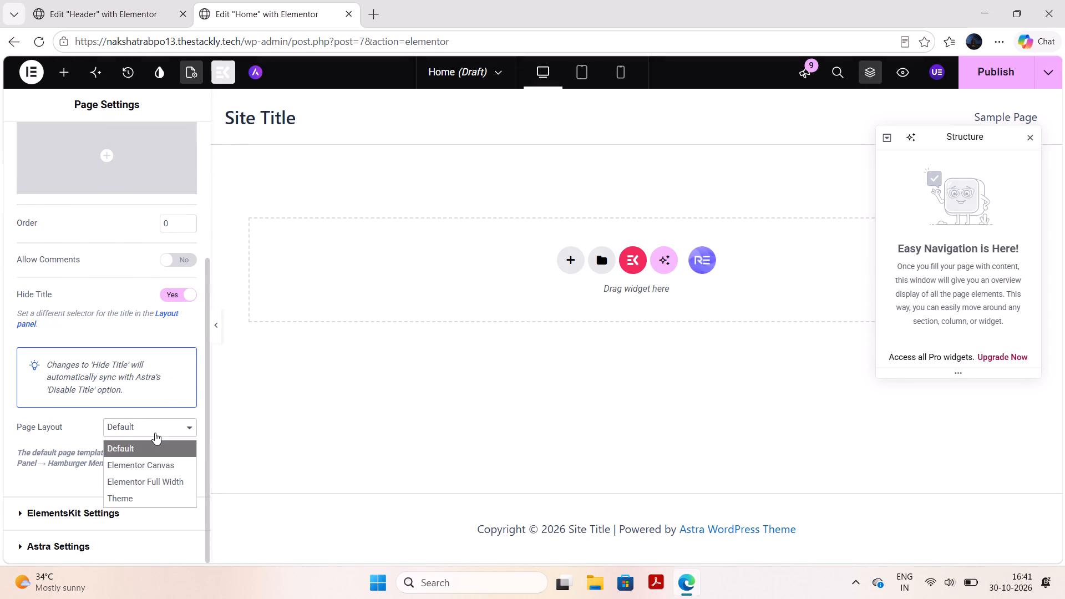
click(150, 480)
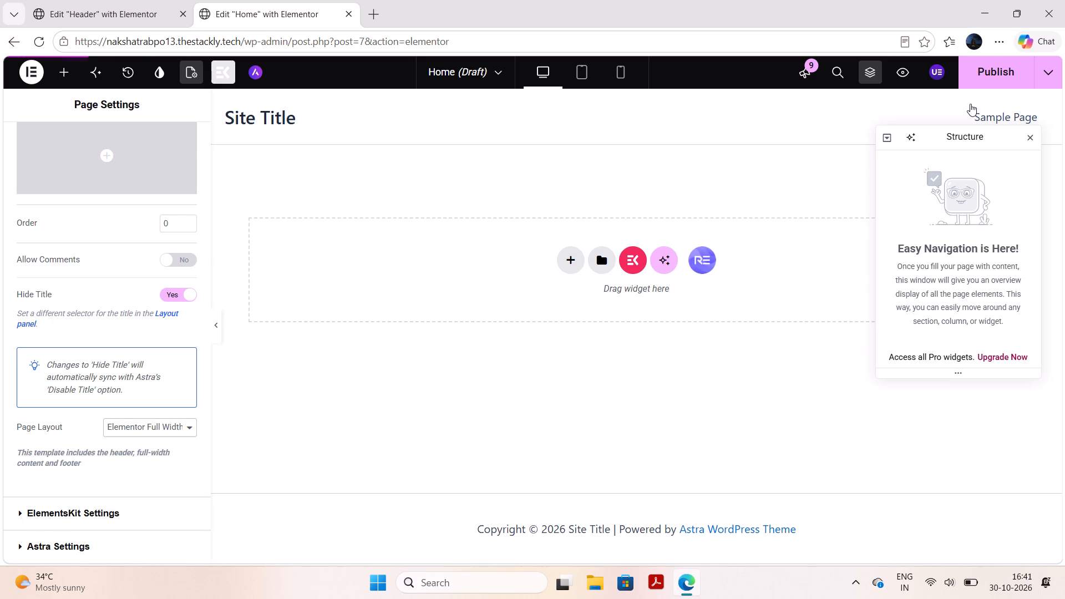
click(998, 79)
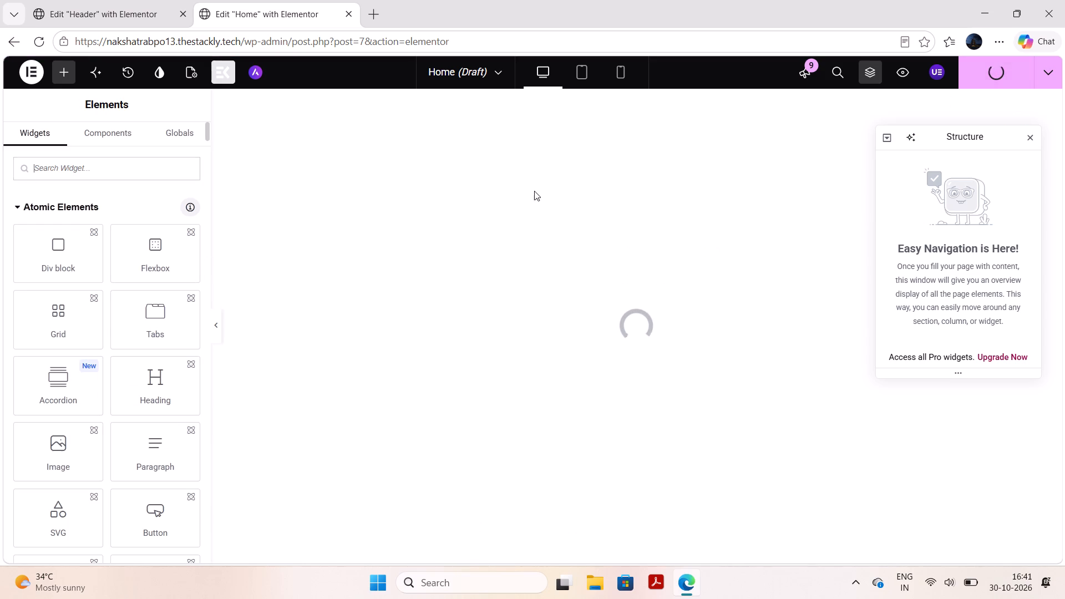
Add another new page from the Elementor editor and title it About Us.
click(478, 72)
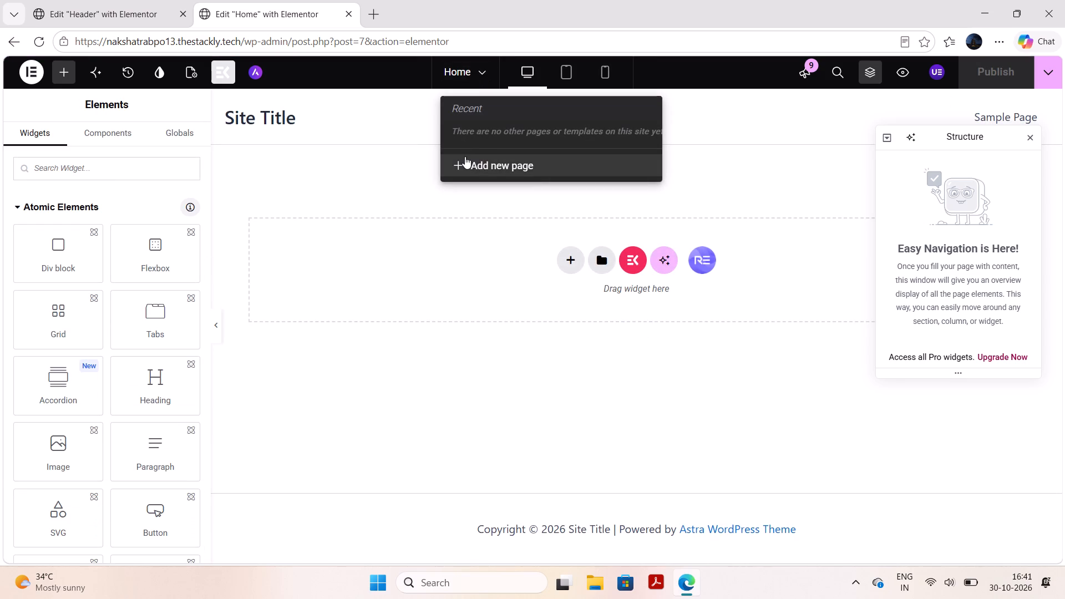
click(465, 156)
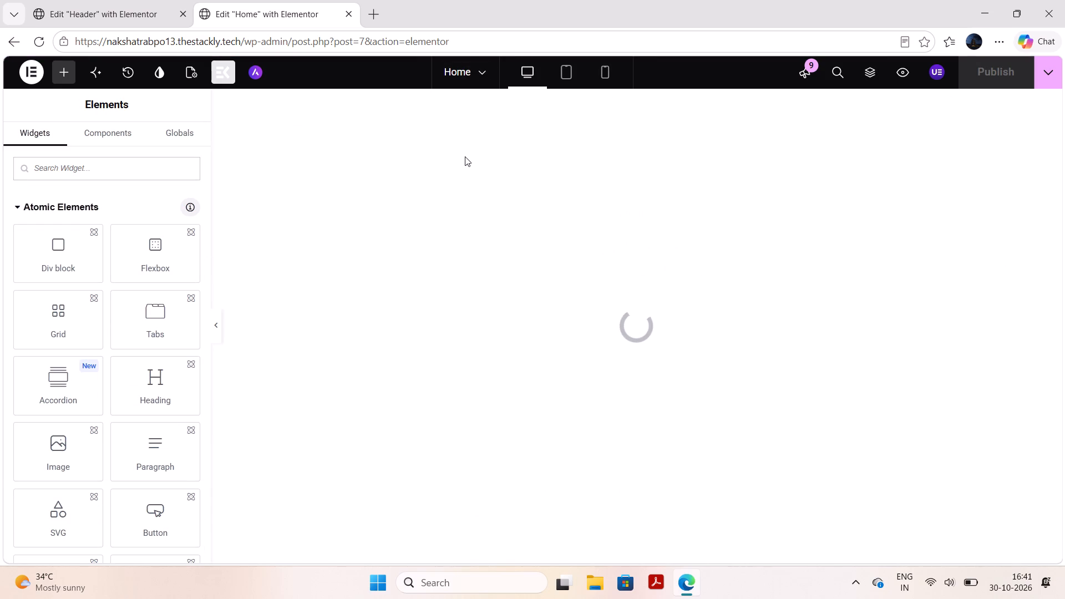
click(186, 74)
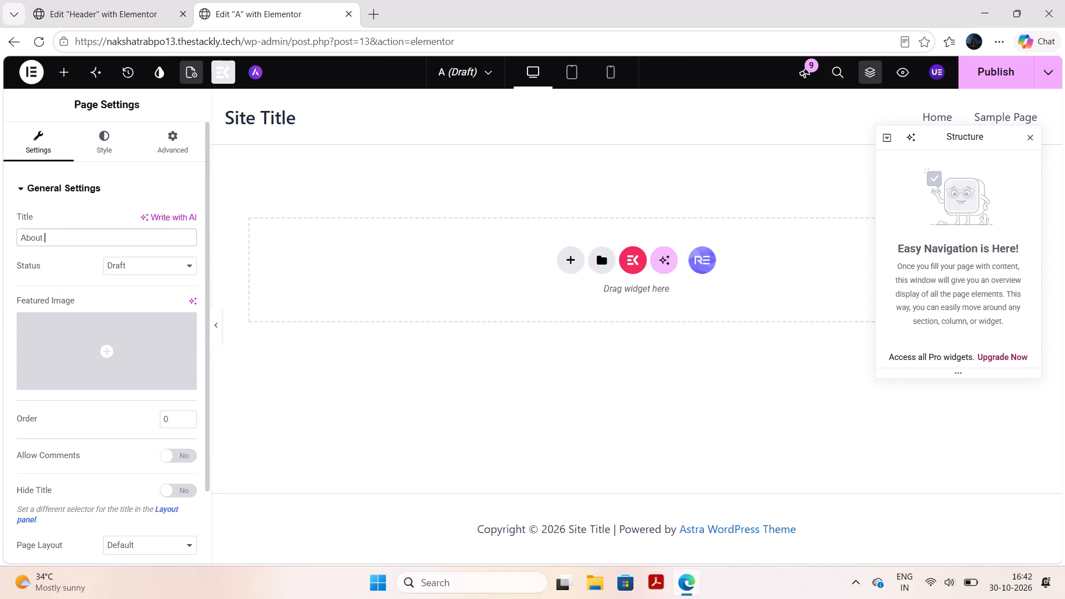
key(s)
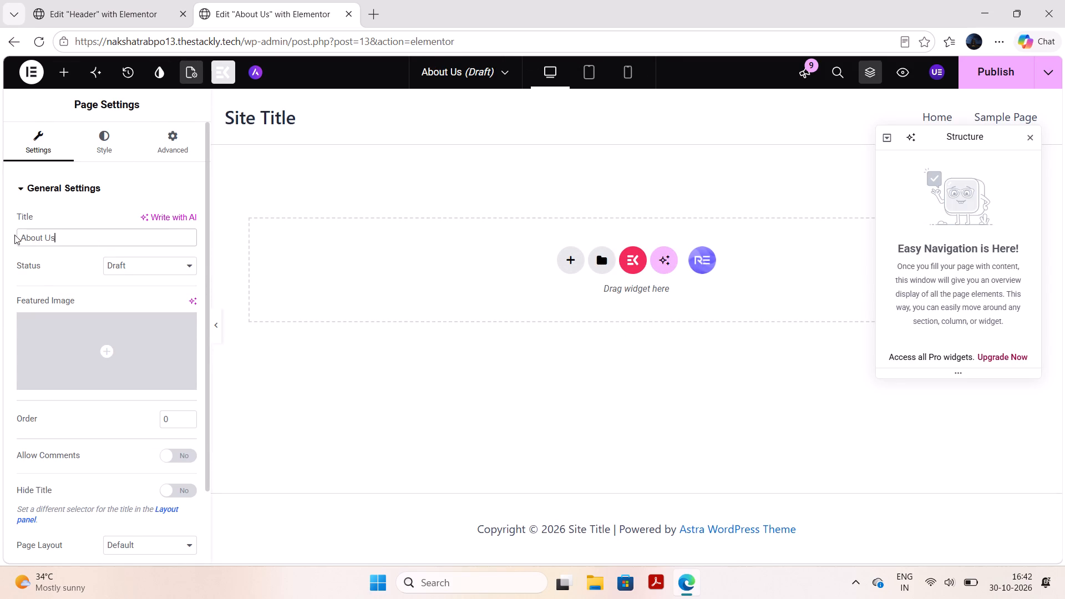
Hide the About Us page's title and set its page layout to Elementor Full Width.
click(169, 493)
scroll(169, 493, down, 3)
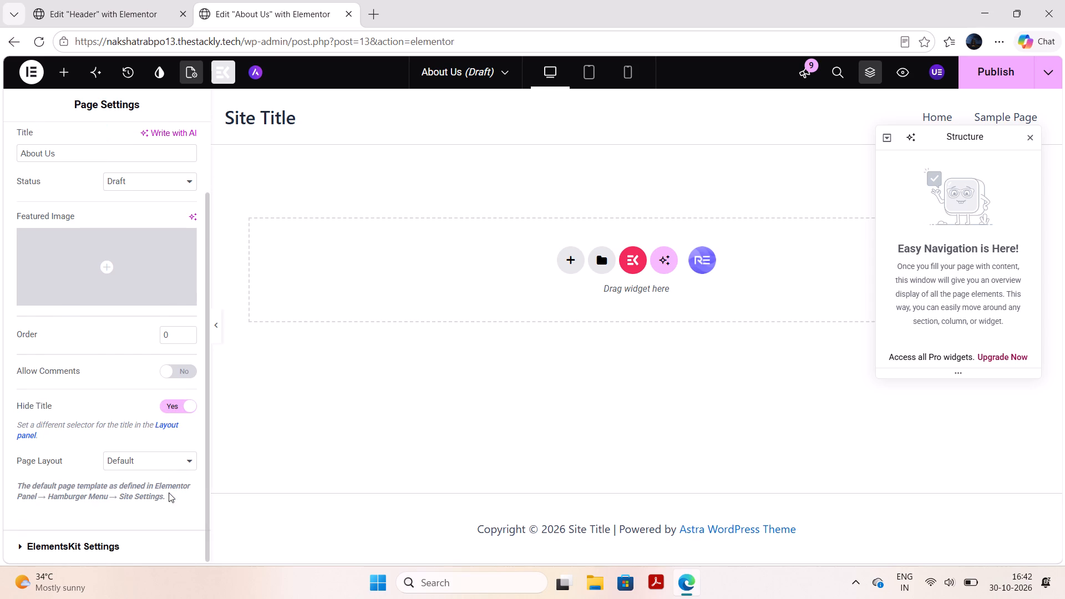
scroll(169, 493, down, 1)
click(172, 466)
click(158, 524)
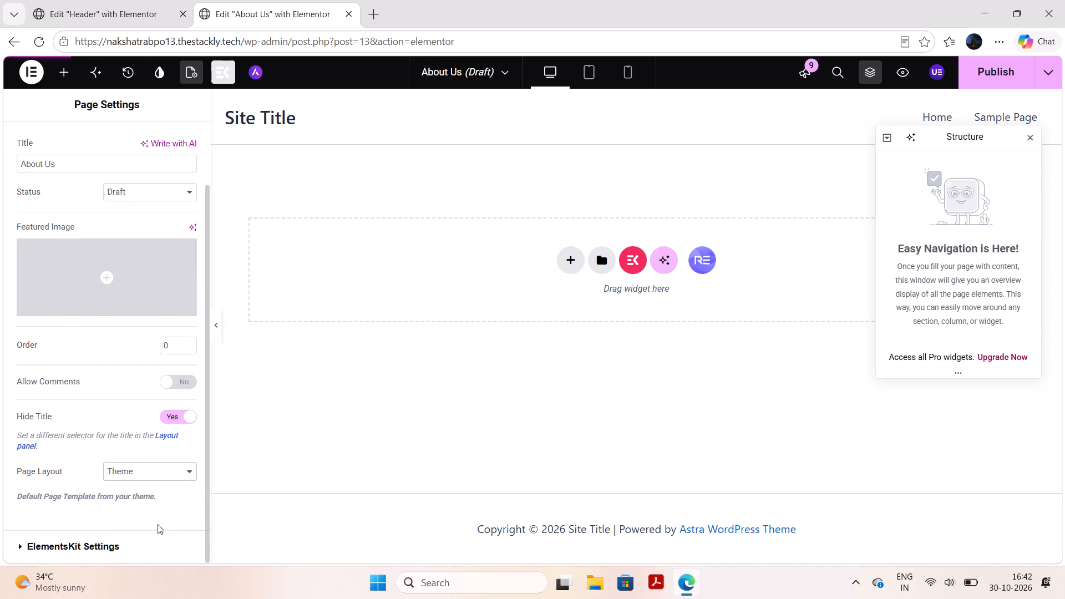
click(169, 469)
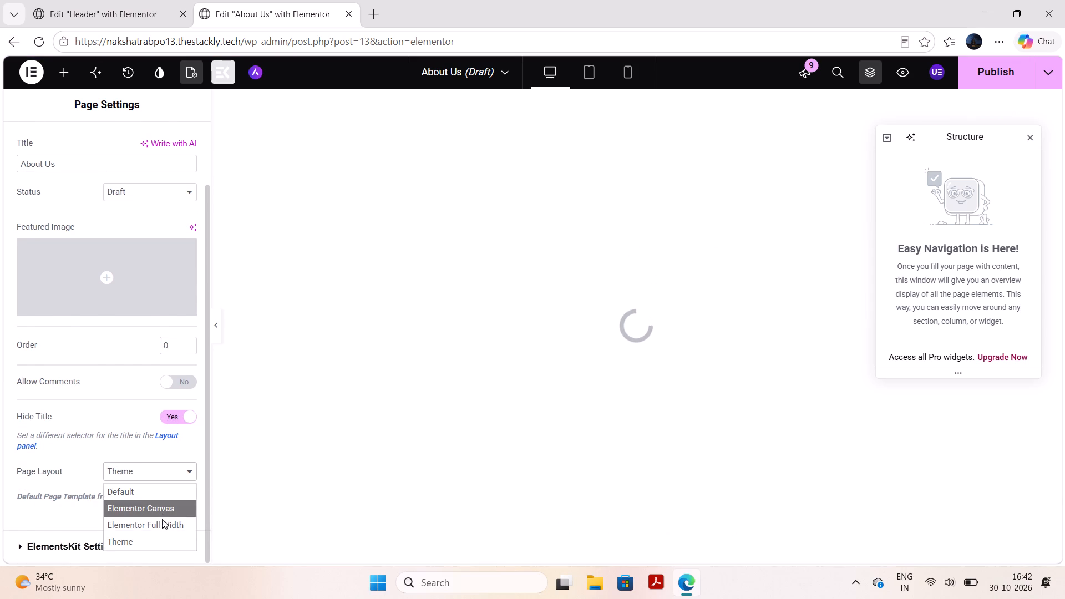
click(162, 520)
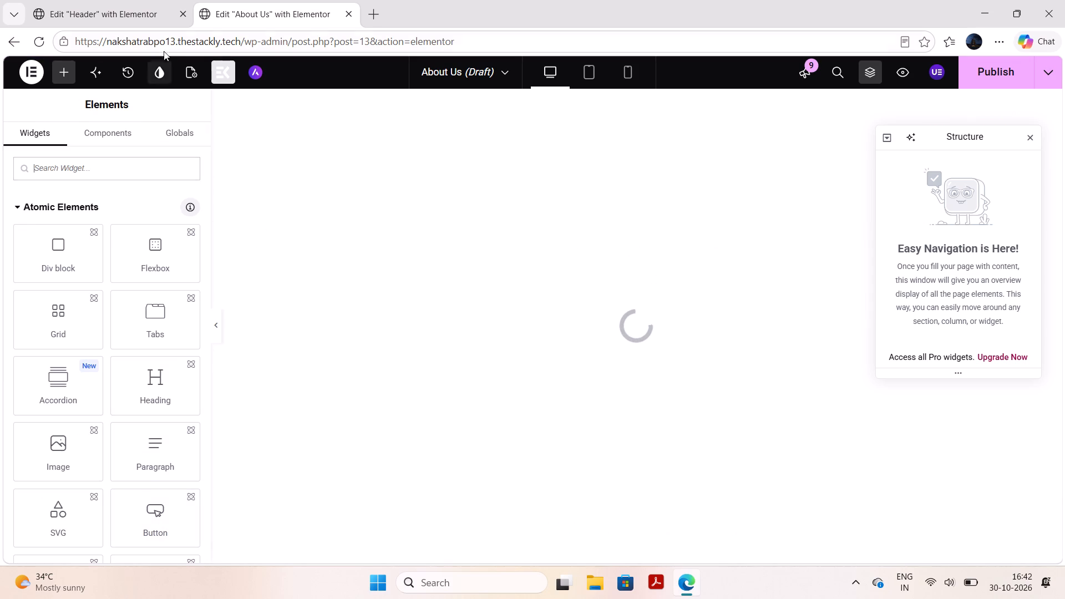
click(190, 73)
scroll(146, 269, down, 1)
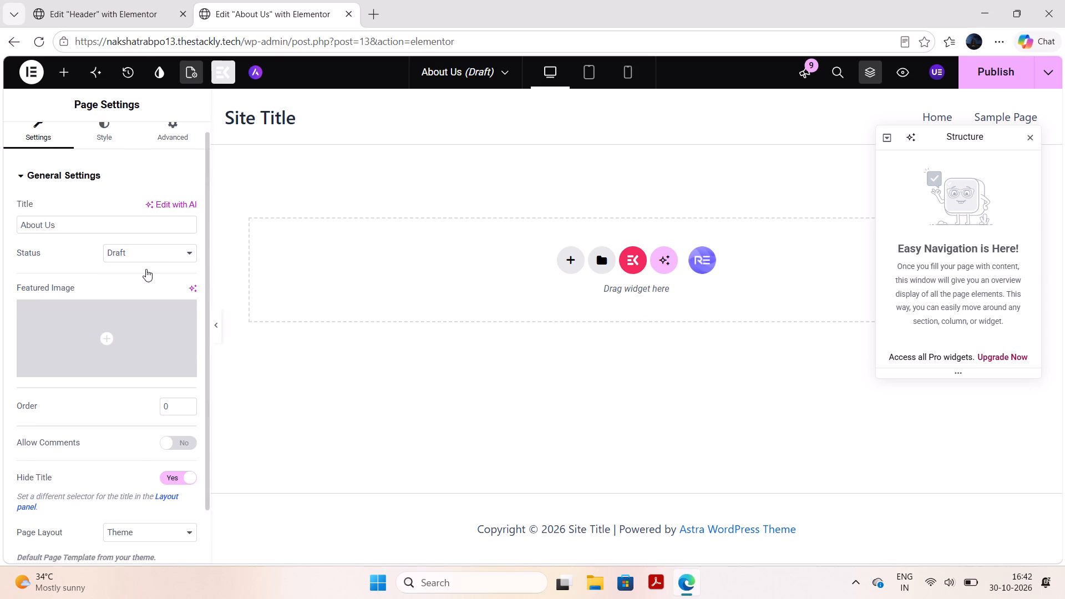
scroll(146, 269, down, 2)
scroll(122, 355, down, 1)
click(124, 471)
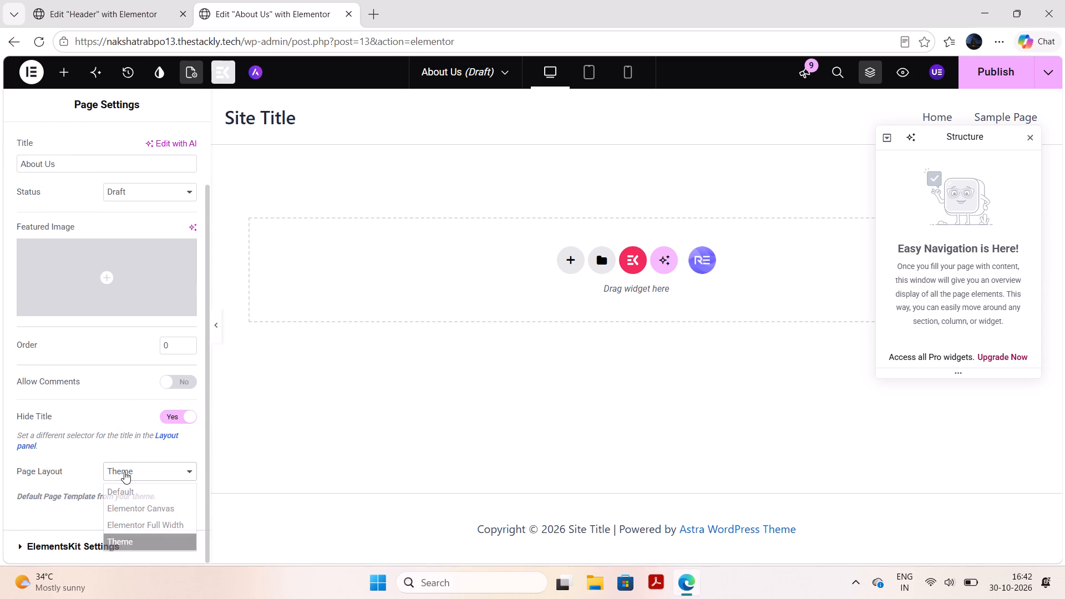
click(129, 517)
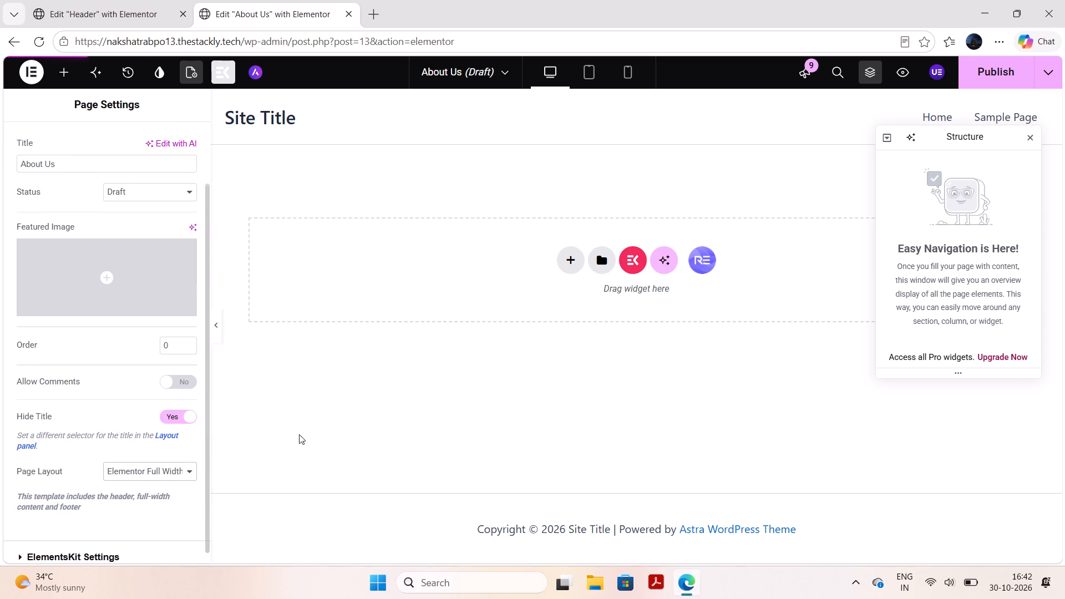
Publish the About Us page.
scroll(129, 237, up, 2)
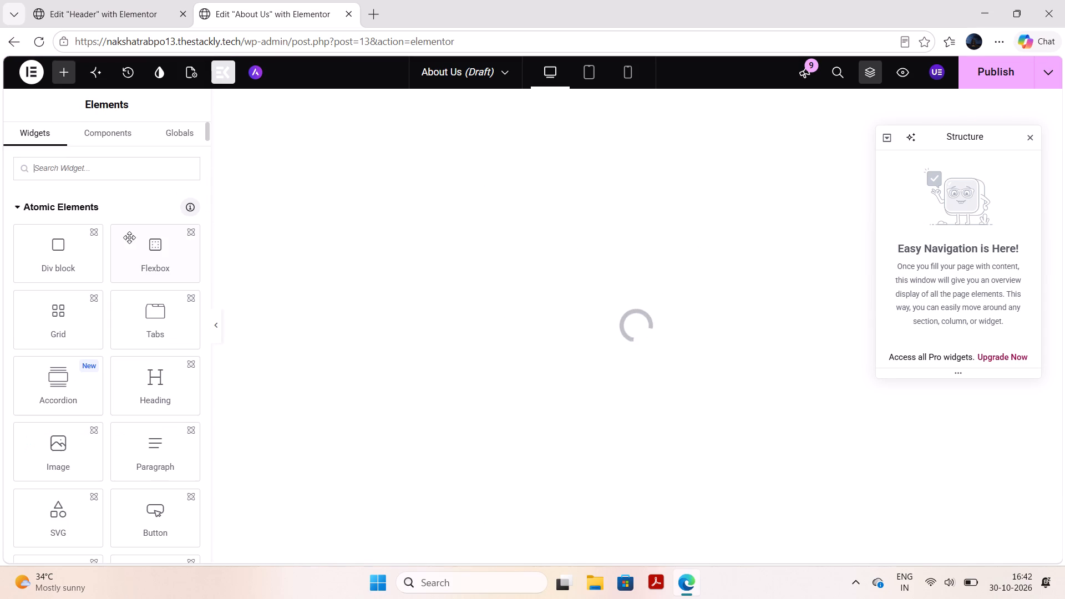
scroll(129, 237, down, 4)
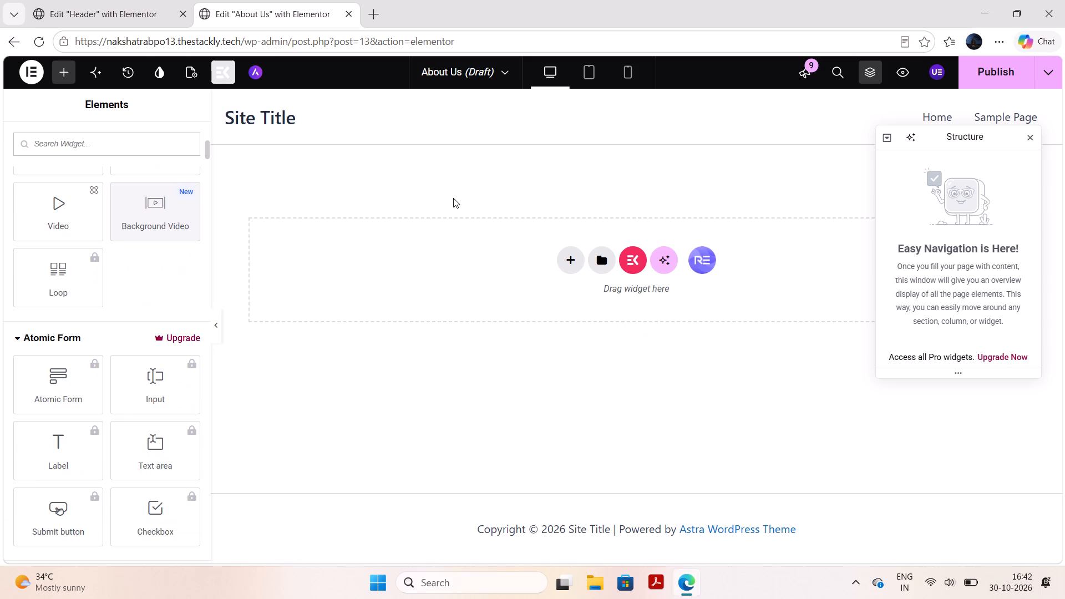
click(998, 78)
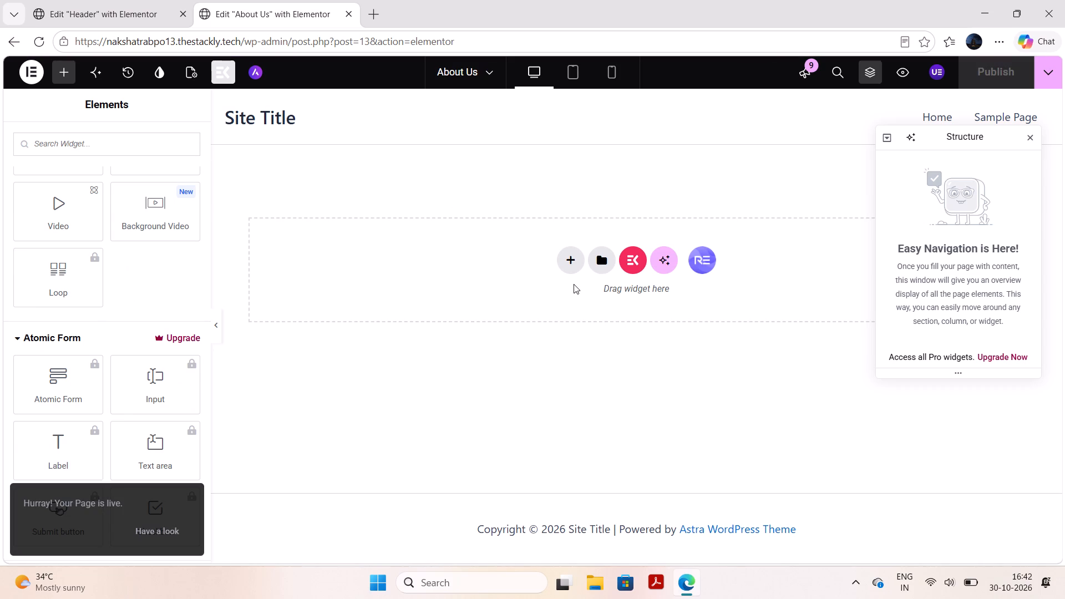
Add another new page from the Elementor editor and title it Featured Listings.
click(478, 79)
click(457, 163)
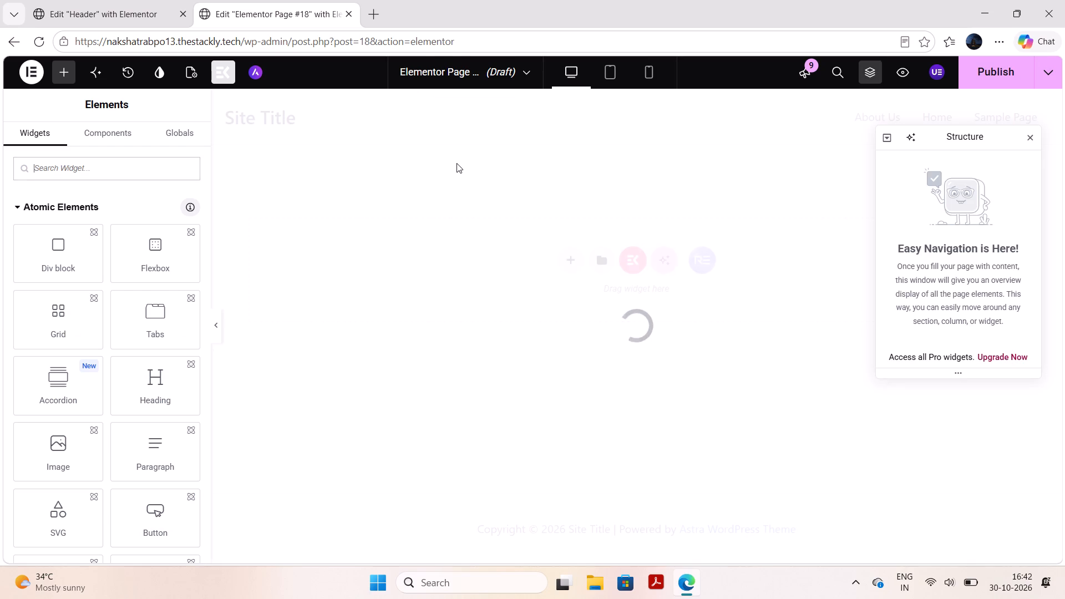
click(192, 64)
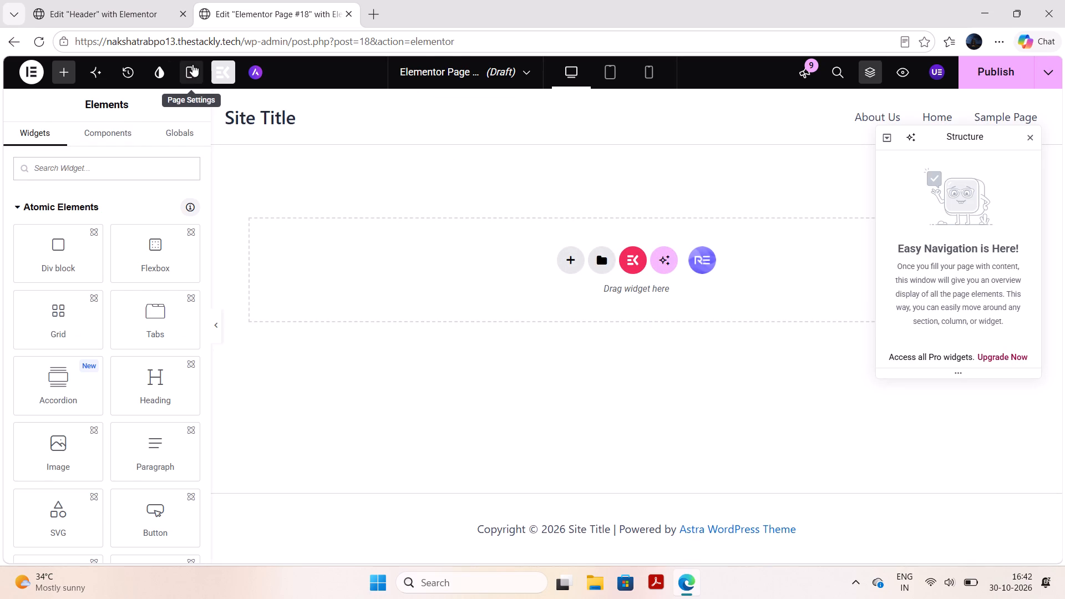
drag(113, 232, 0, 239)
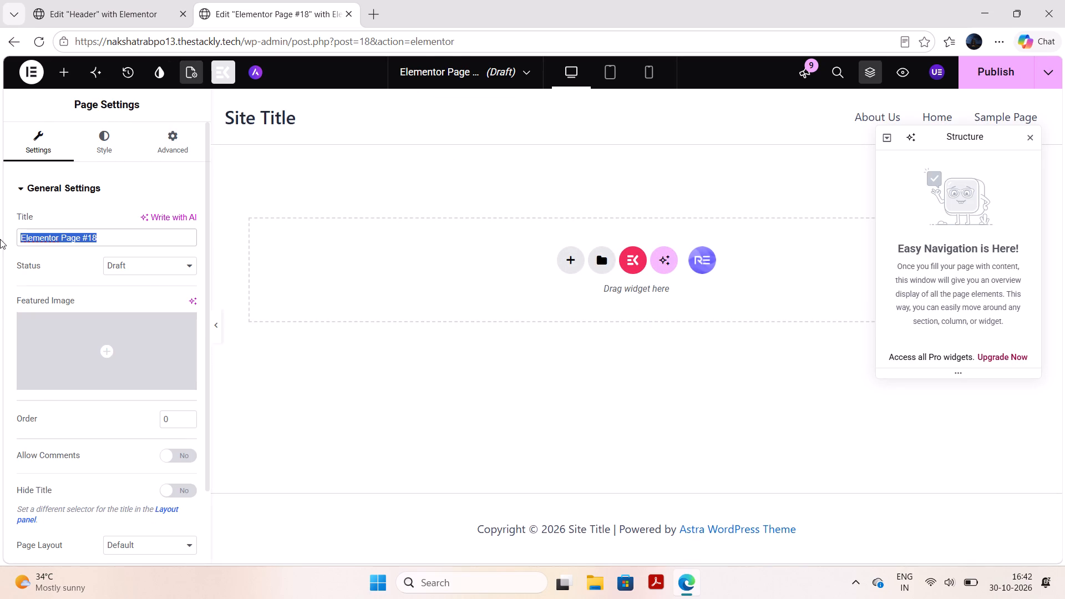
key(BackSpace)
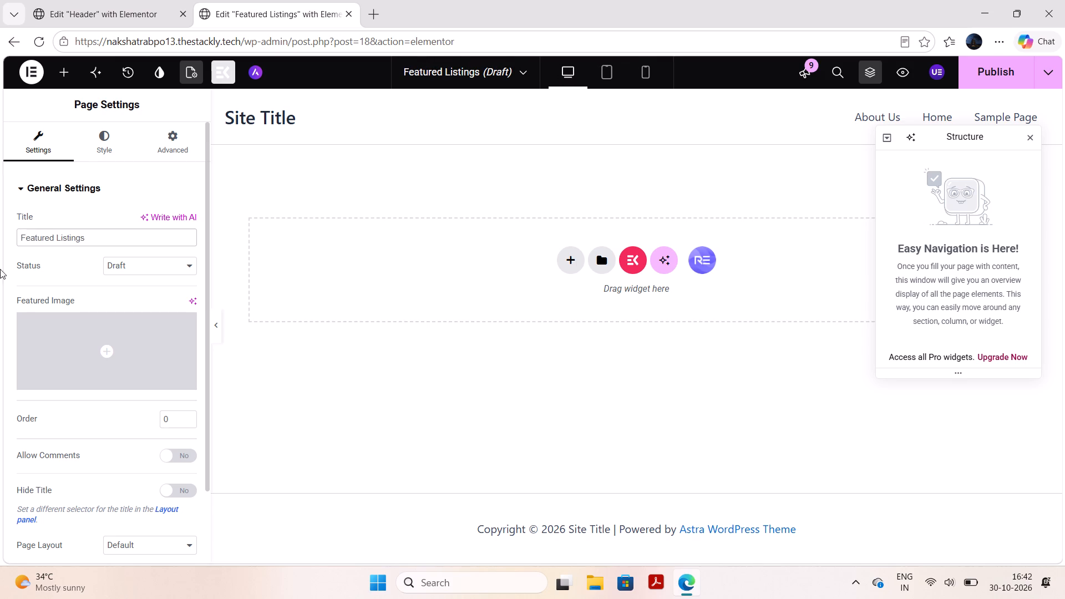
Hide the Featured Listings page's title, set its page layout to Elementor Full Width and publish the page.
click(176, 495)
scroll(176, 495, down, 2)
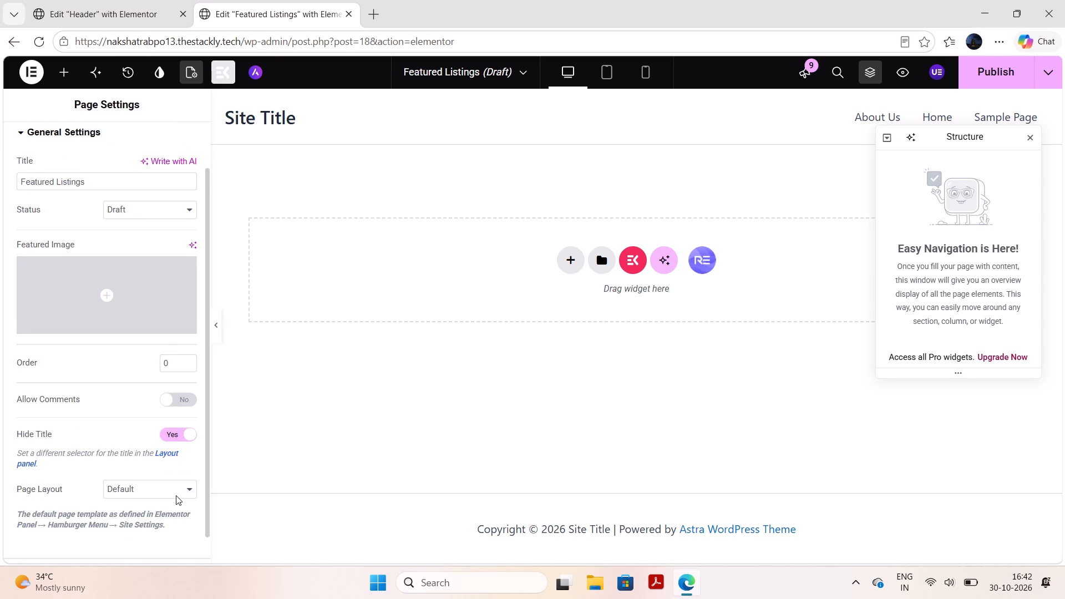
scroll(176, 495, down, 1)
click(162, 460)
click(154, 516)
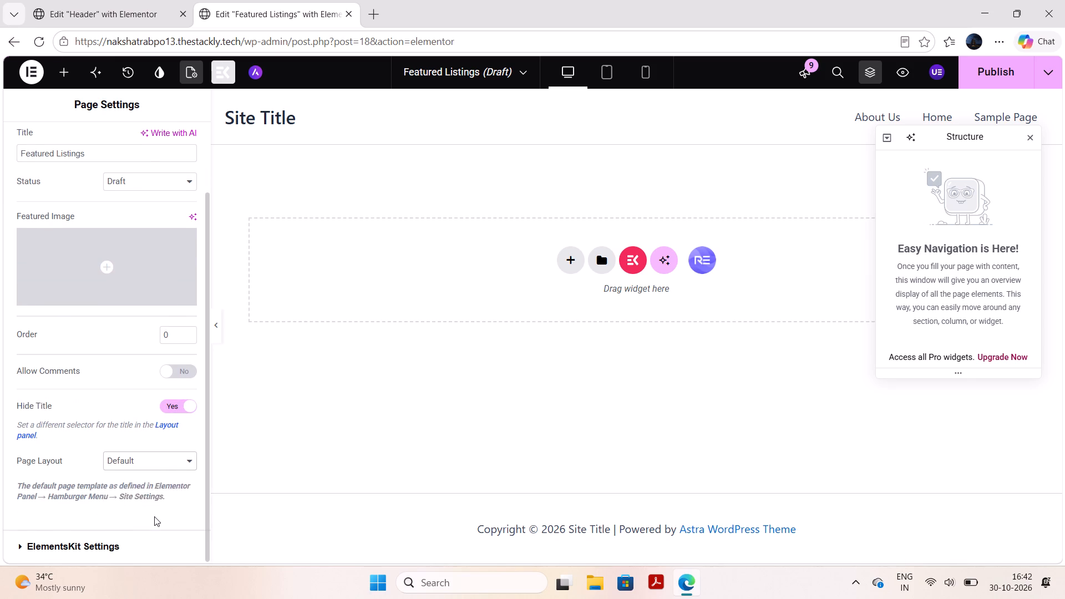
scroll(154, 516, down, 2)
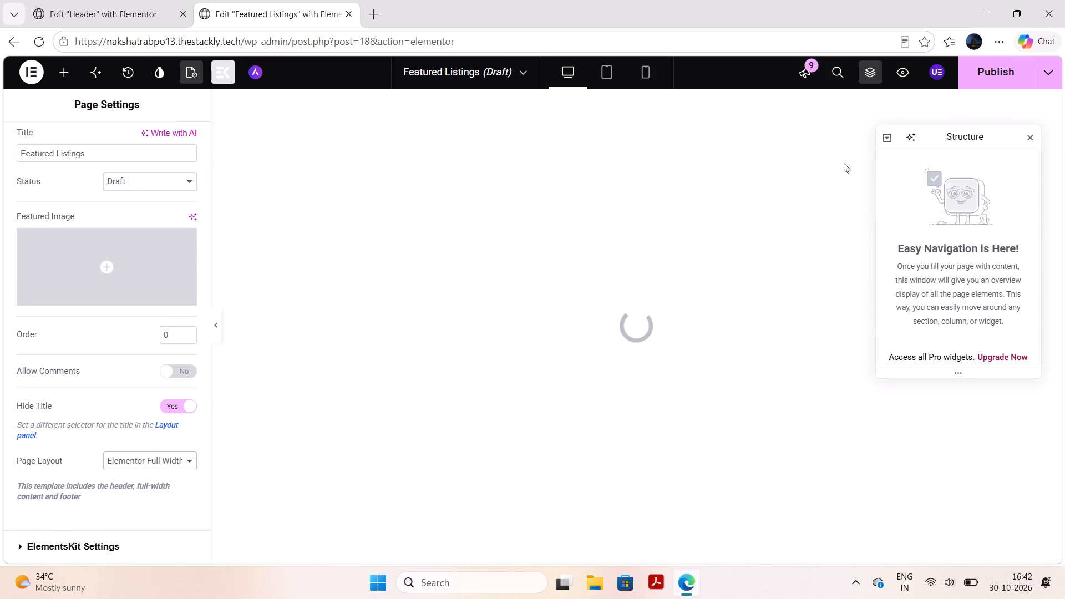
click(990, 82)
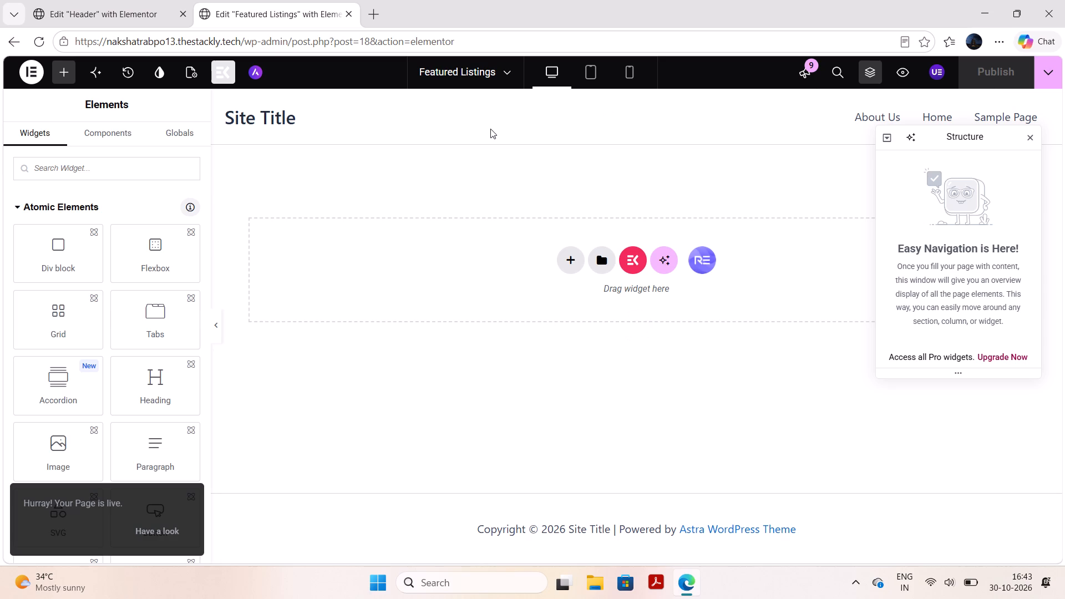
Add another new page from the Elementor editor and title it Property Details.
click(467, 74)
click(448, 170)
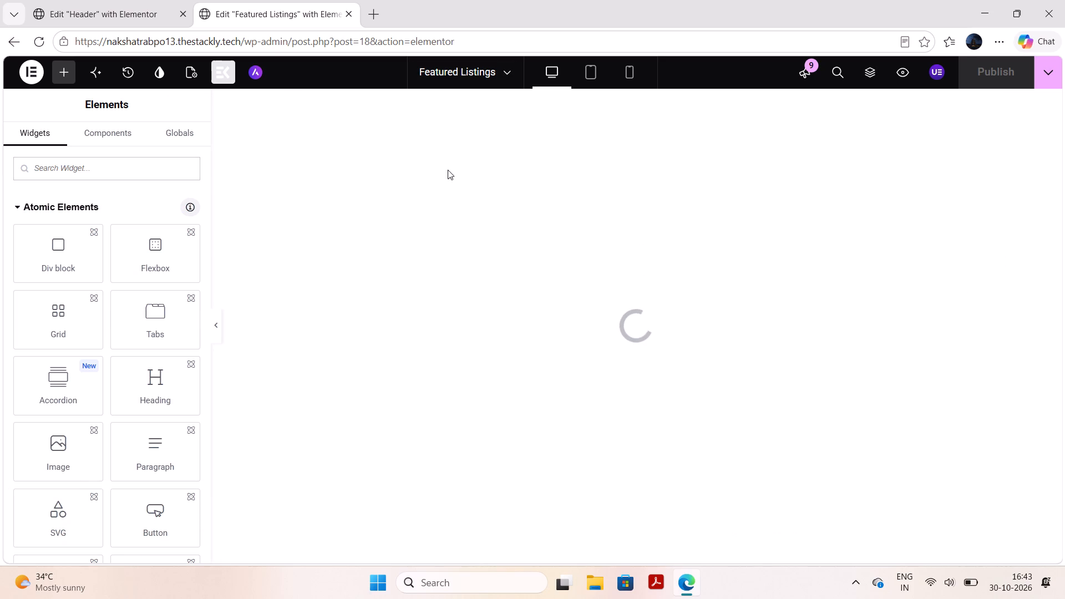
click(484, 78)
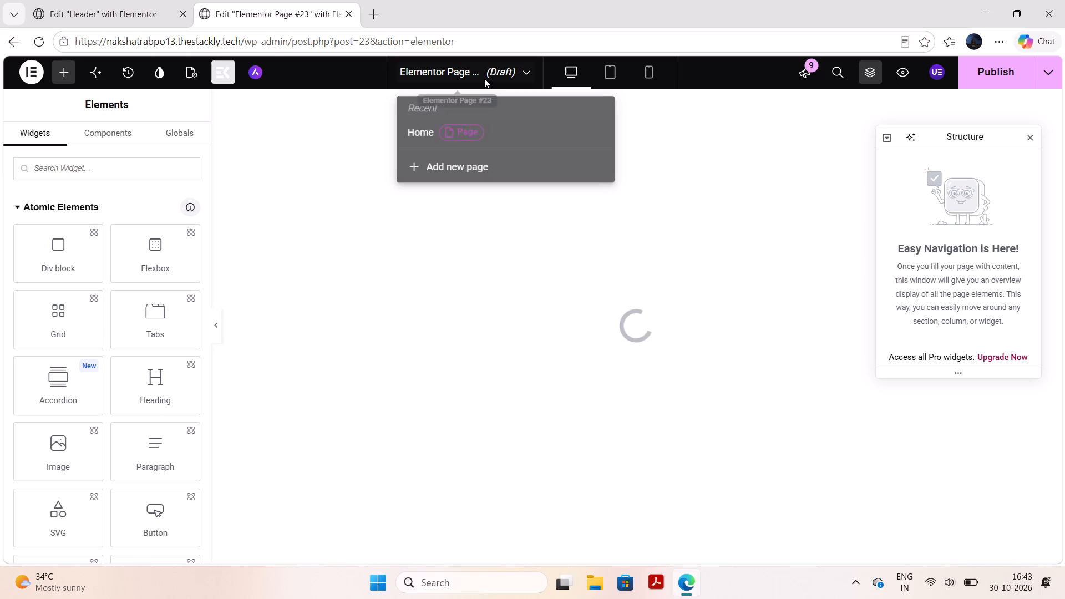
click(192, 74)
click(187, 69)
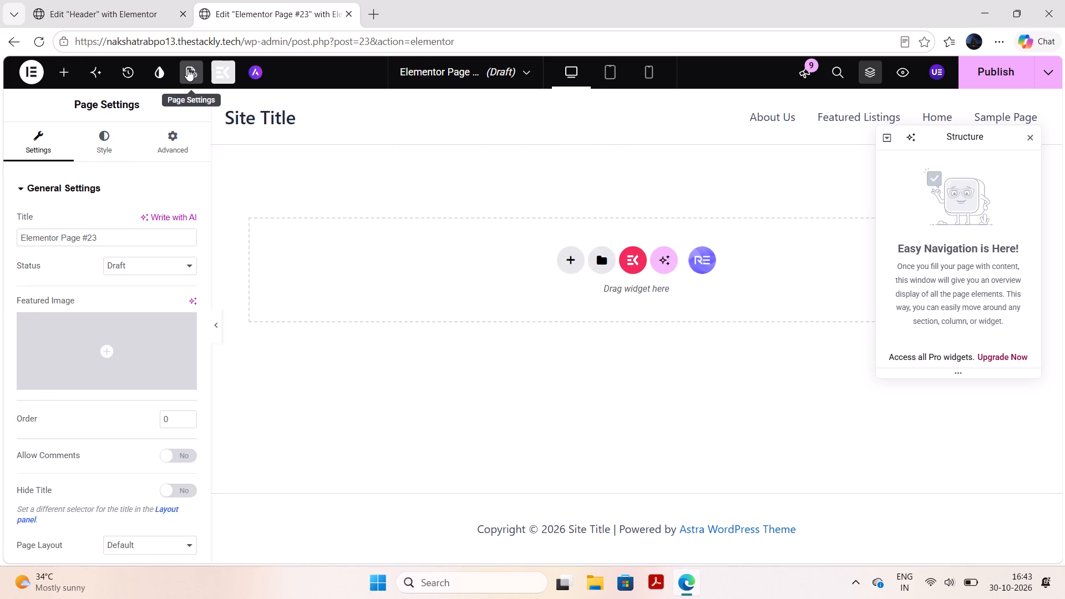
drag(104, 238, 0, 235)
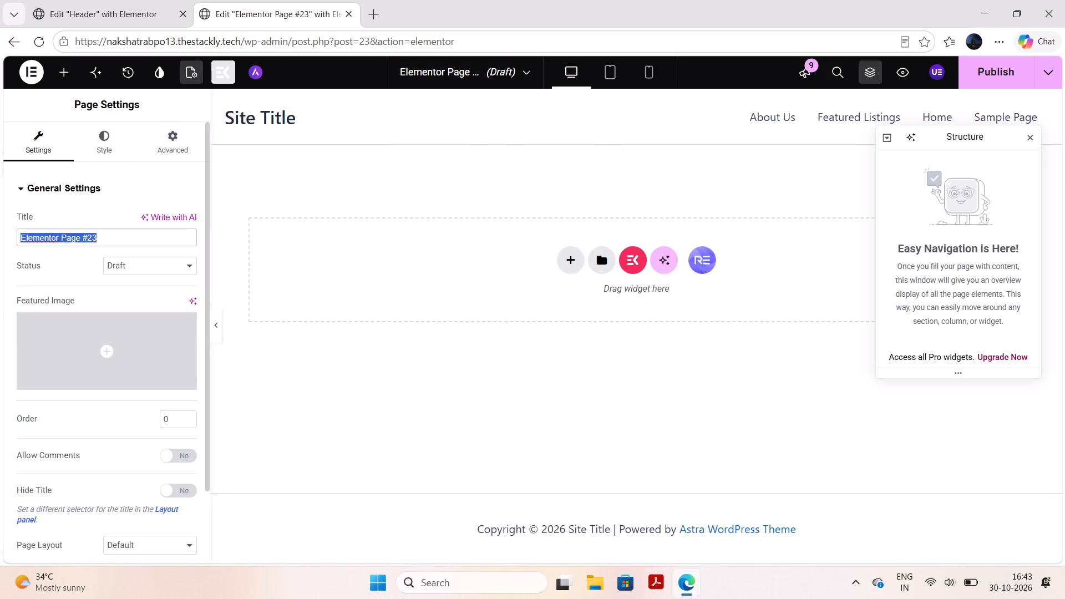
text(roperty)
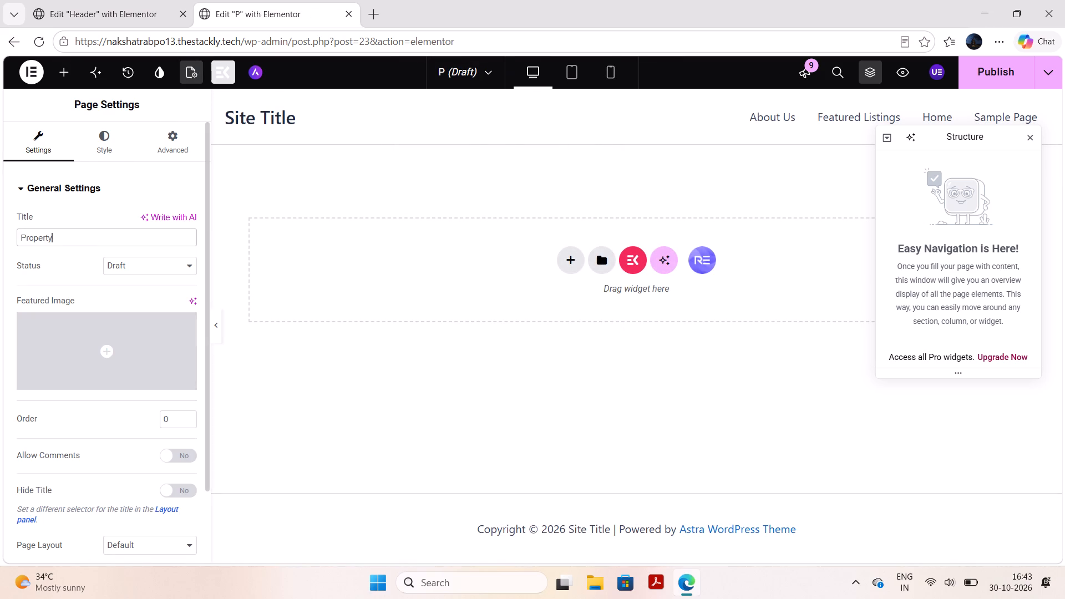
text(ea)
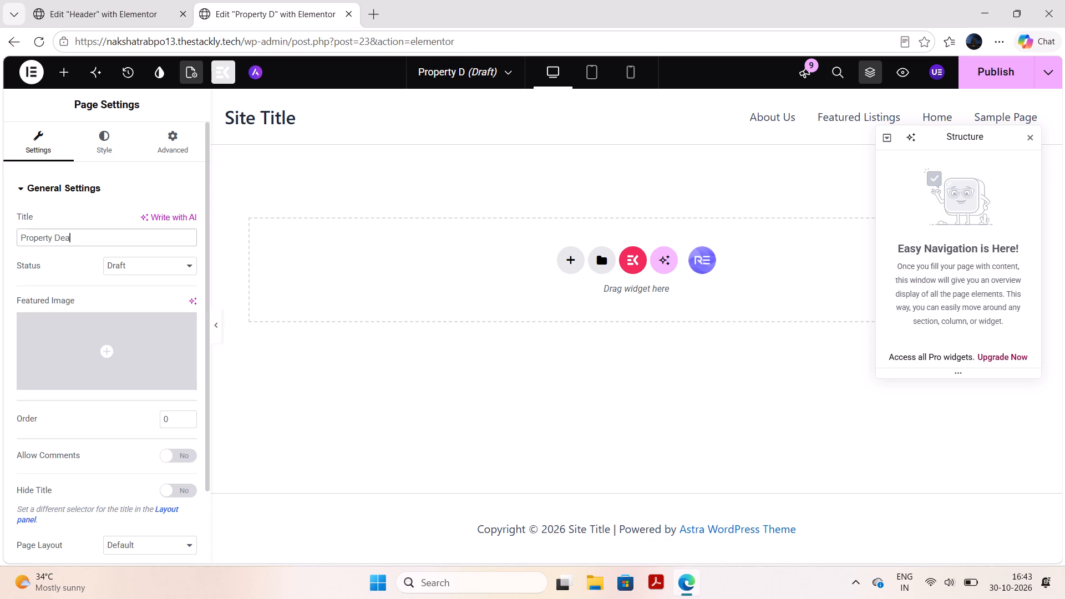
key(BackSpace)
key(BackSpace)
text(etails)
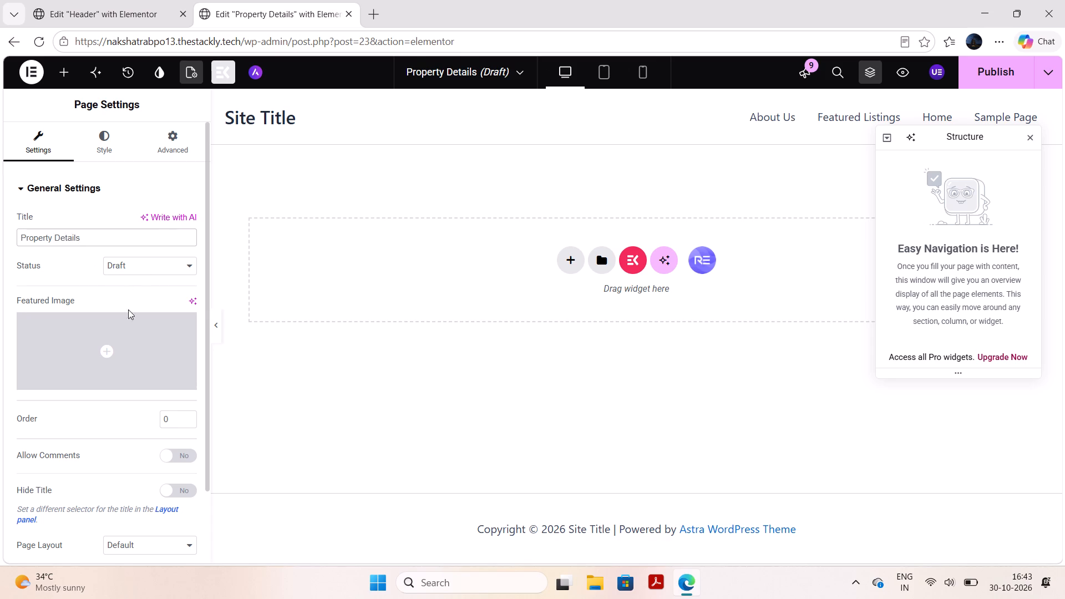
Hide the Property Details page's title, set its page layout to Elementor Full Width and publish the page.
scroll(133, 443, down, 2)
click(164, 402)
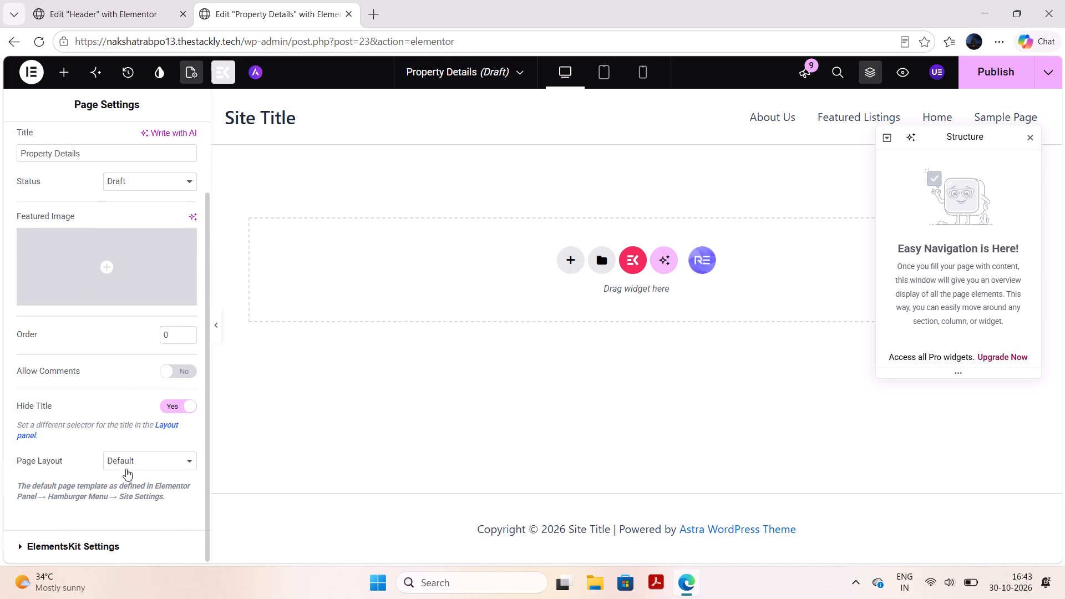
click(126, 469)
click(126, 511)
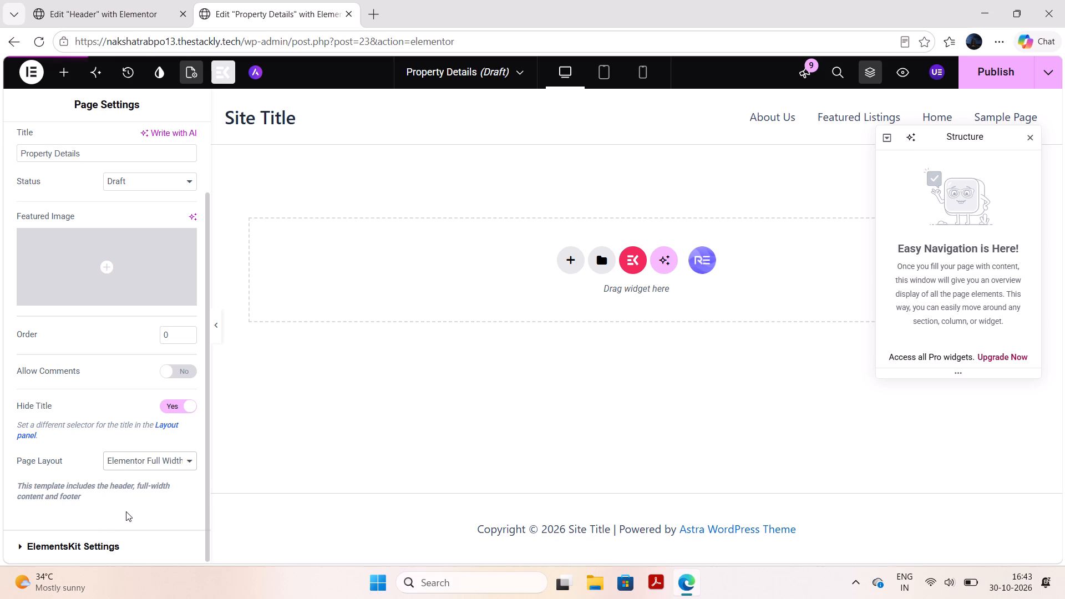
click(1001, 77)
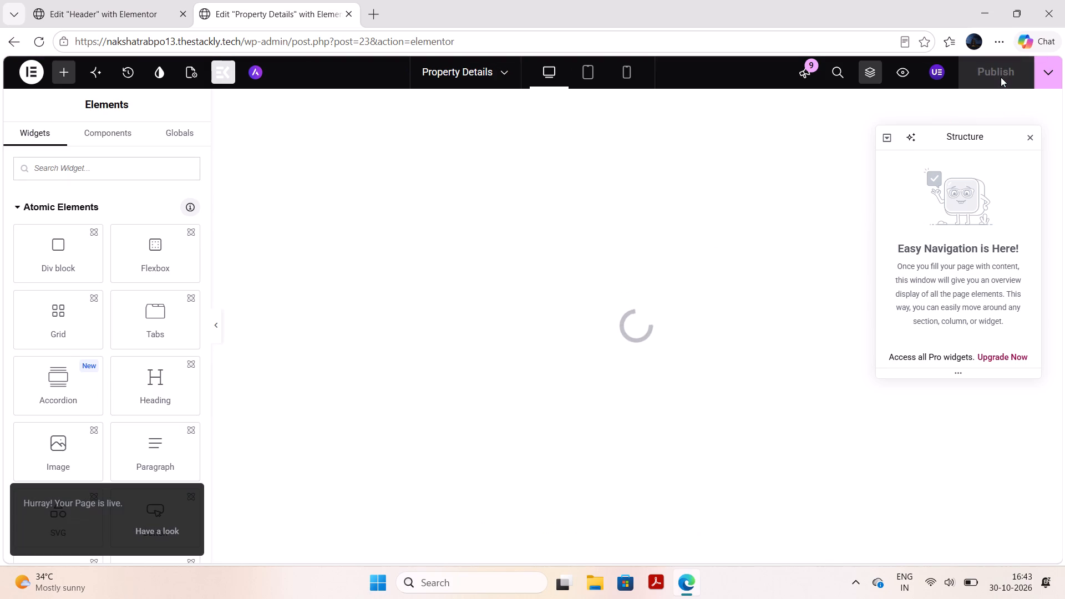
Add another new page from the Elementor editor and title it Contact Us.
drag(1001, 77, 473, 58)
click(473, 72)
click(450, 165)
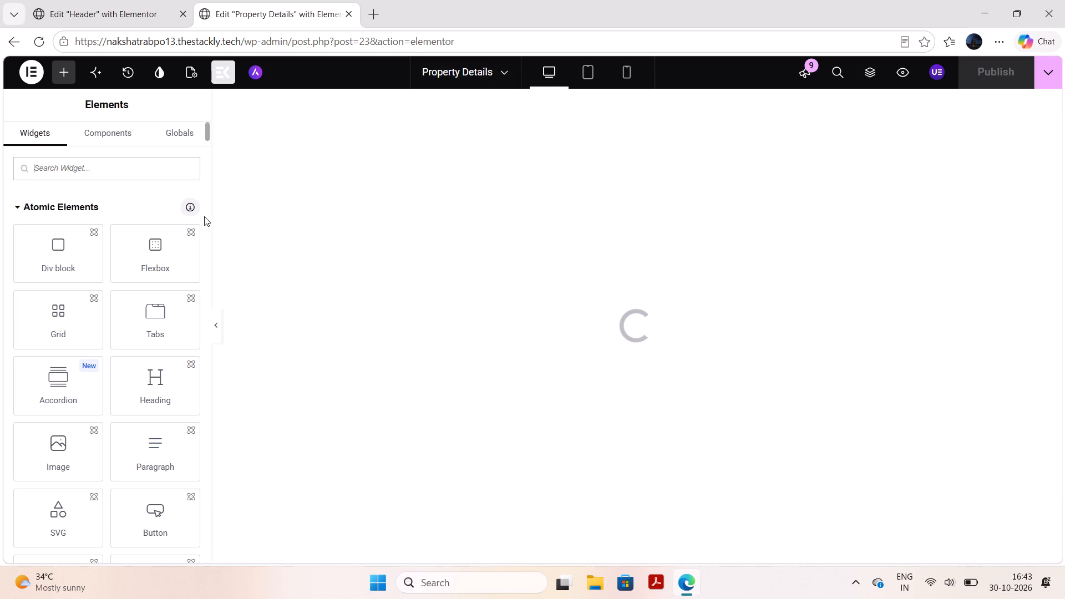
click(194, 79)
drag(123, 233, 0, 249)
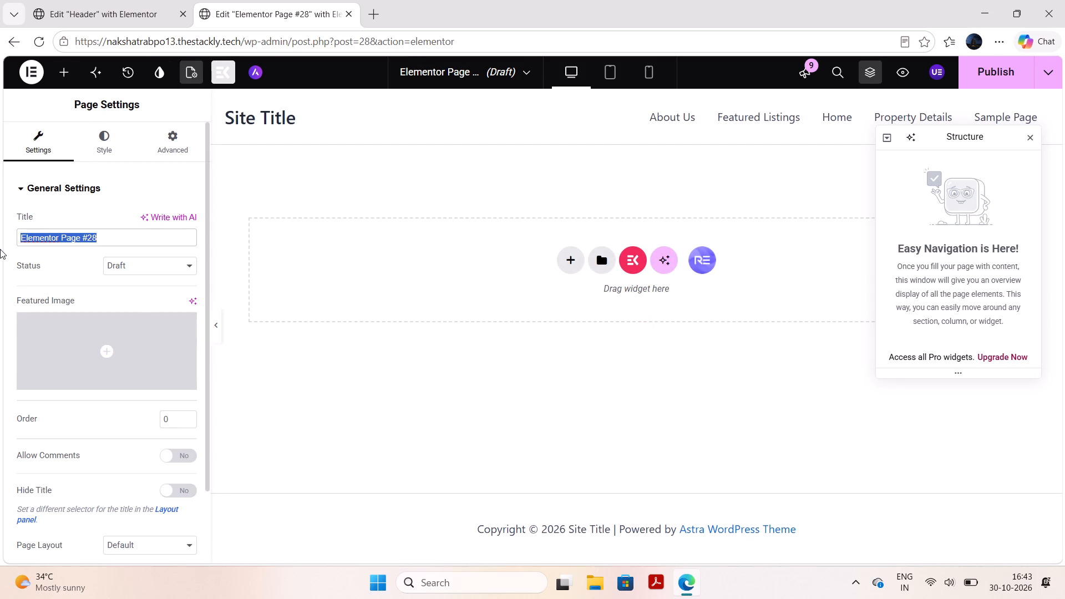
text(intact)
key(BackSpace)
key(BackSpace)
key(BackSpace)
key(BackSpace)
key(BackSpace)
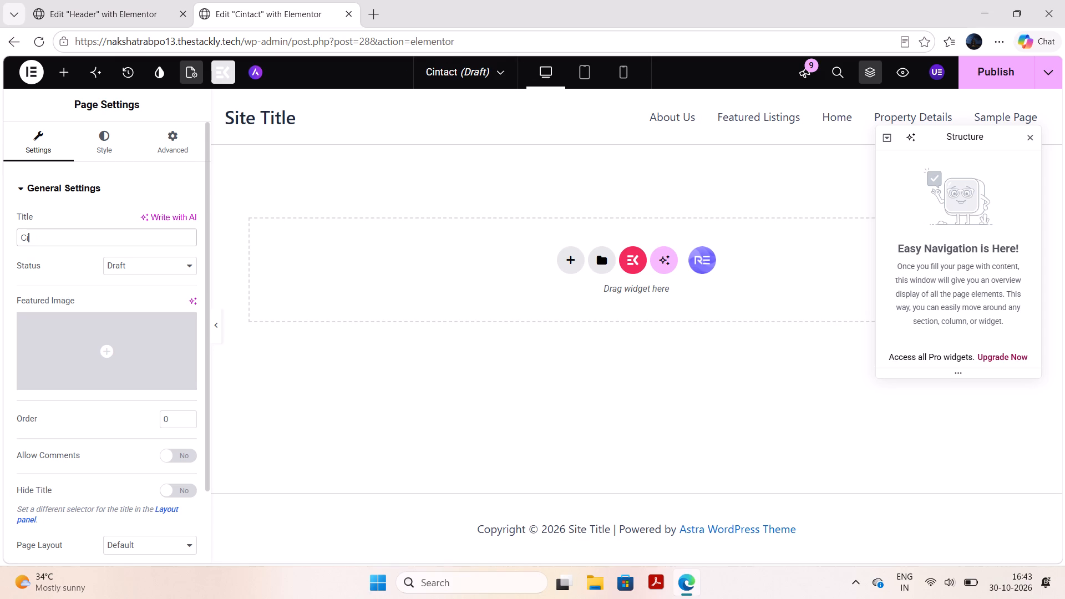
key(BackSpace)
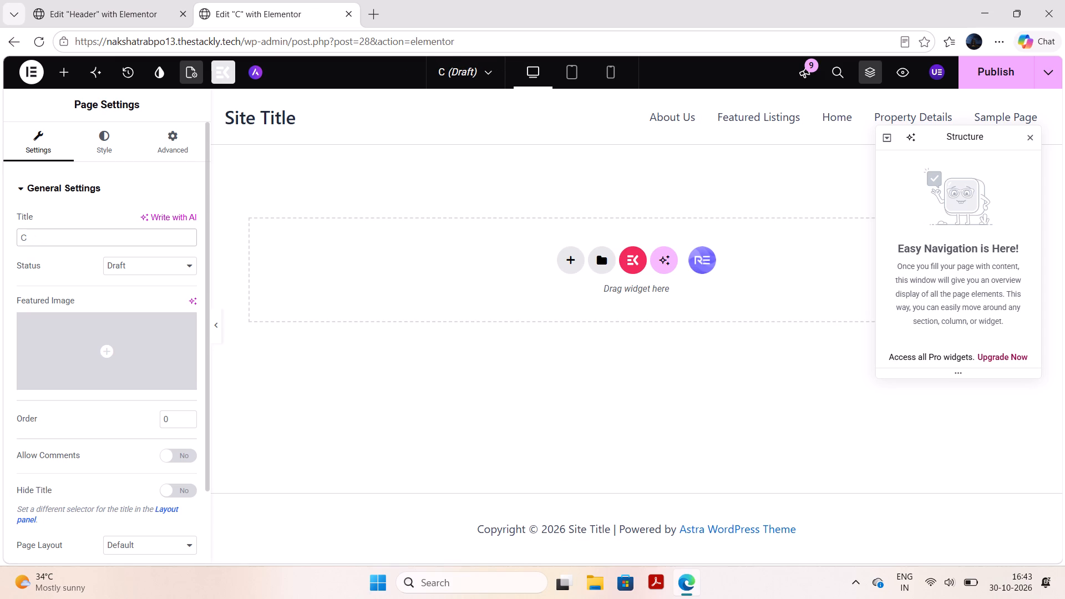
key(i)
key(BackSpace)
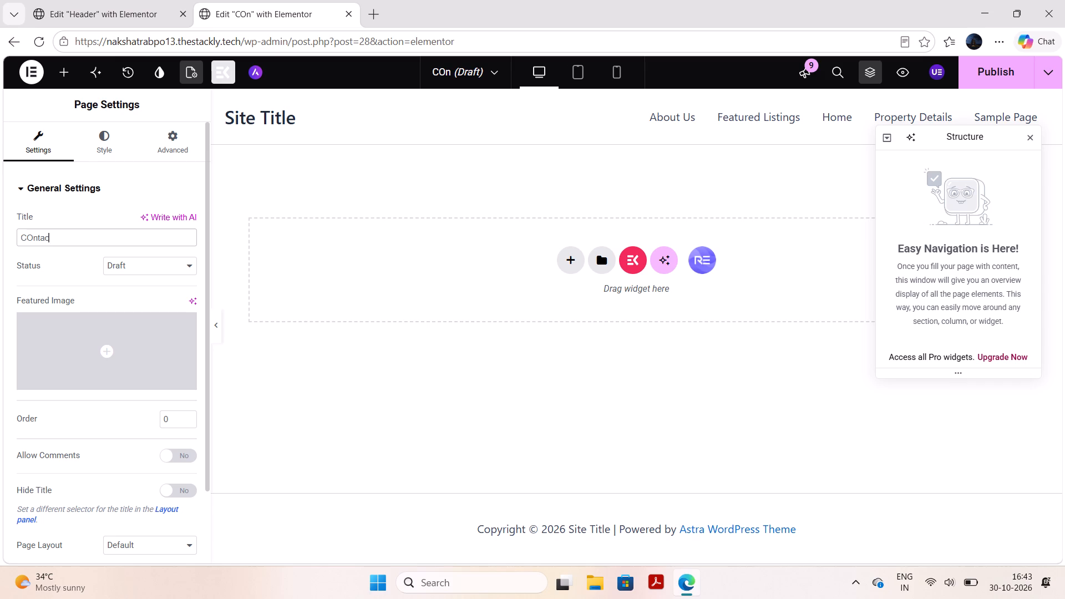
key(BackSpace)
key(BackSpace)
key(BackSpace)
key(BackSpace)
key(BackSpace)
key(BackSpace)
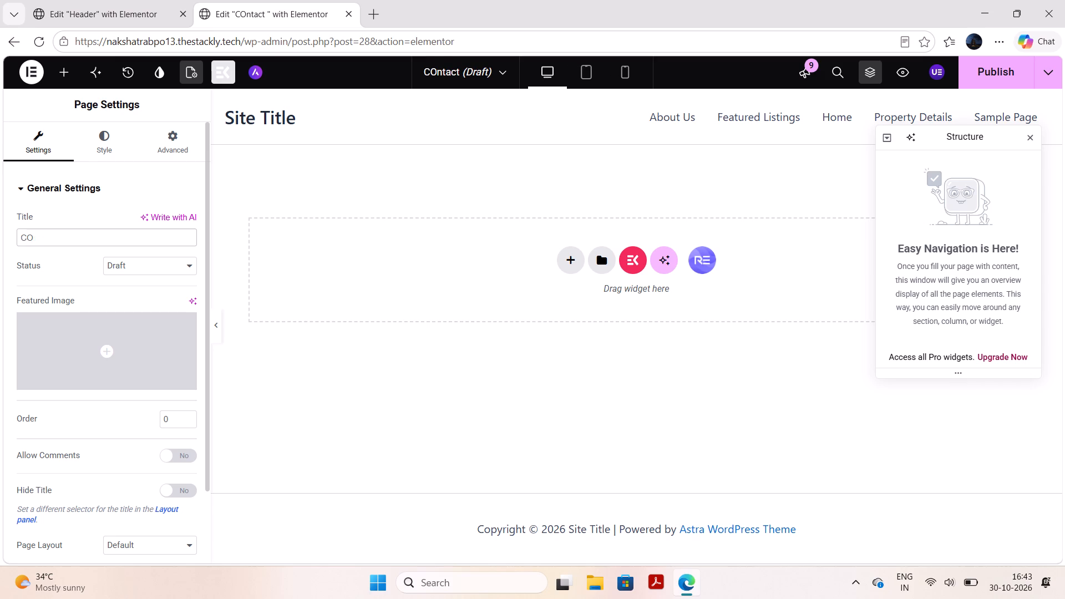
key(BackSpace)
text(ontact)
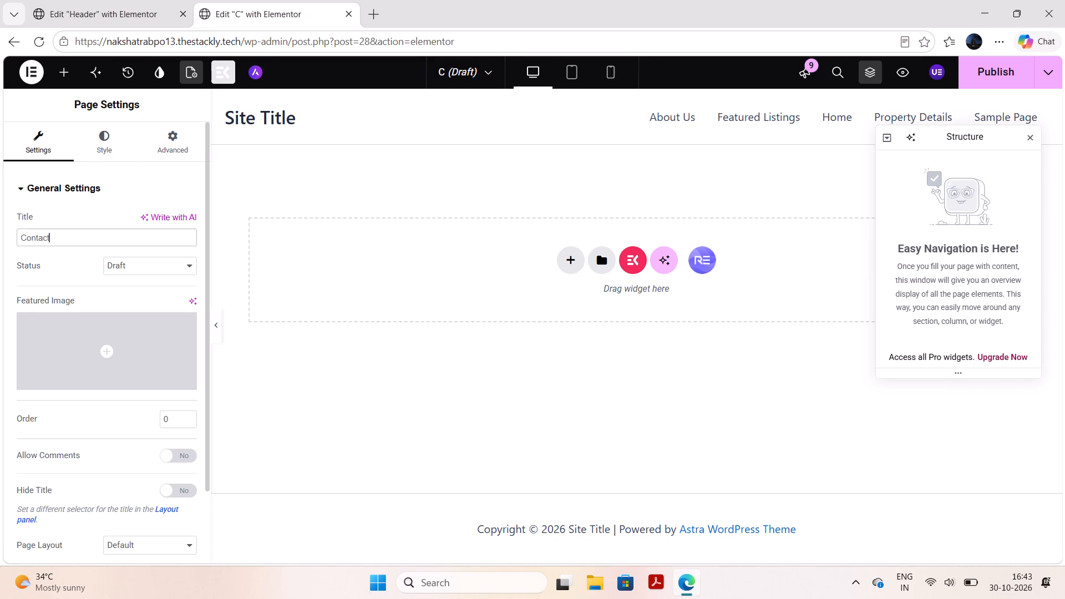
key(space)
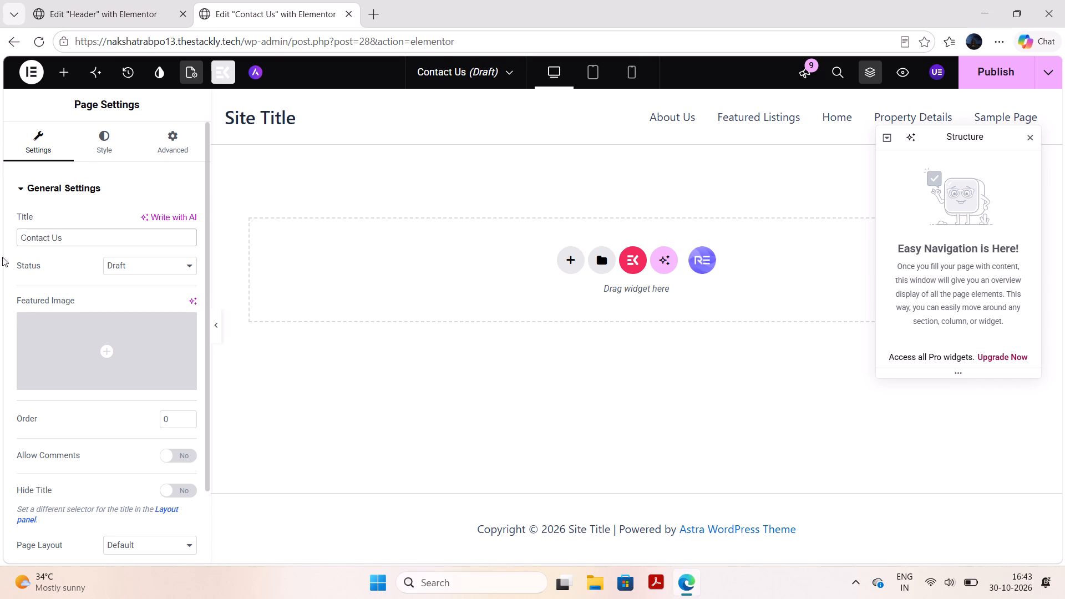
Hide the Contact Us page's title, set its page layout to Elementor Full Width and publish the page.
scroll(115, 480, down, 2)
click(165, 406)
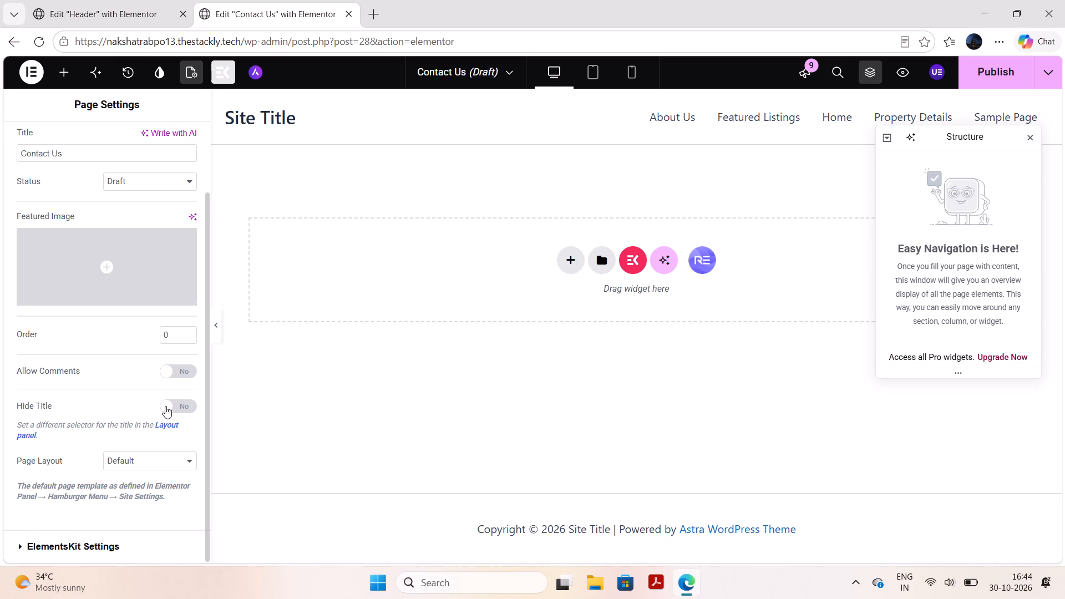
click(137, 466)
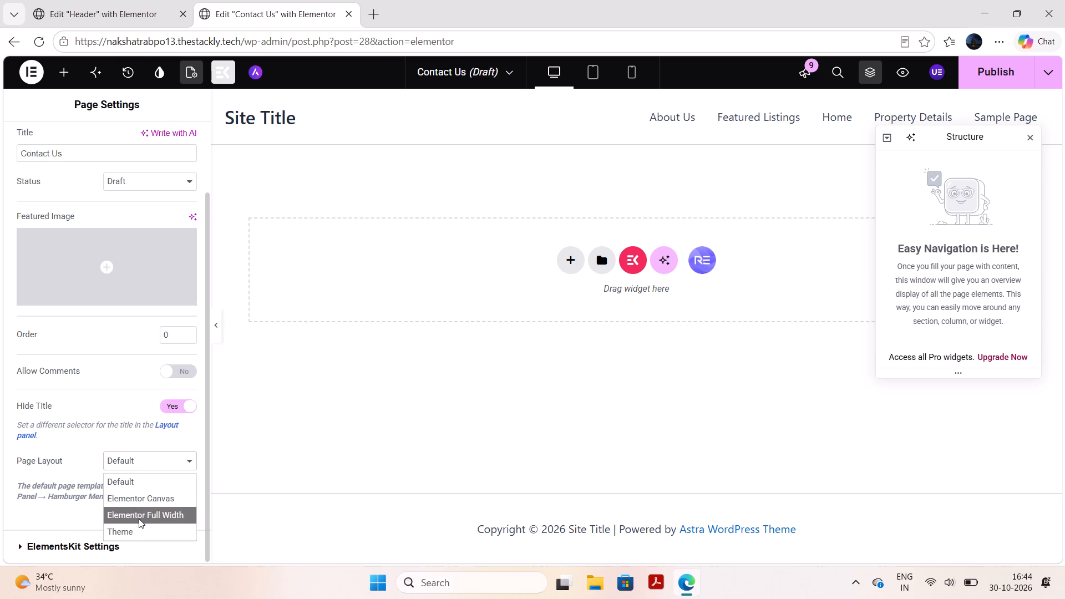
click(139, 519)
scroll(121, 258, up, 3)
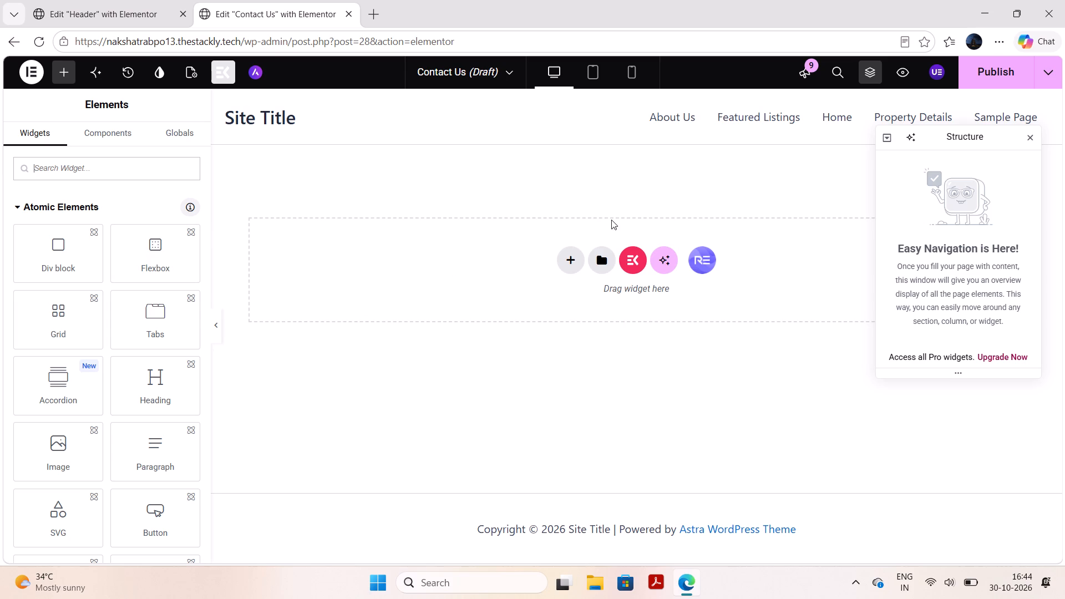
click(1018, 70)
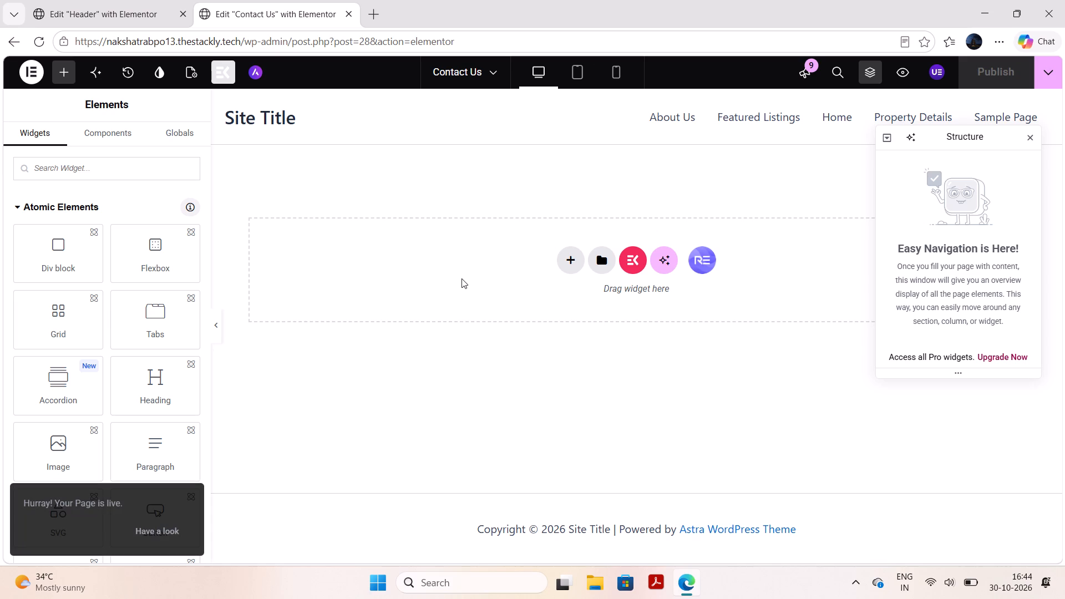
Leave the Elementor editor and open the site's WordPress admin dashboard at its wp-admin address.
scroll(360, 259, down, 1)
click(471, 75)
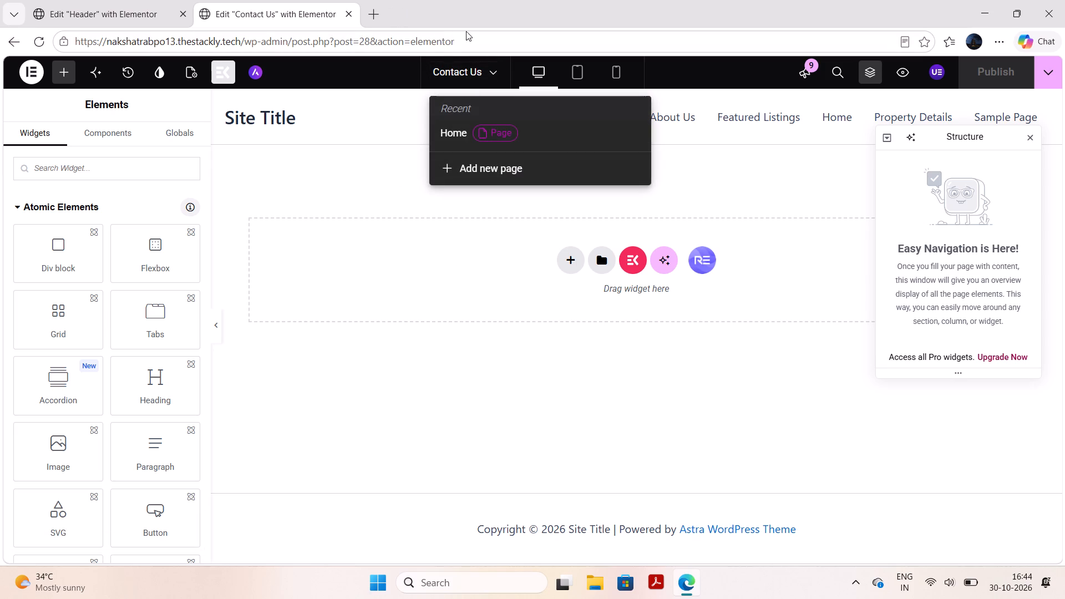
drag(466, 44, 292, 35)
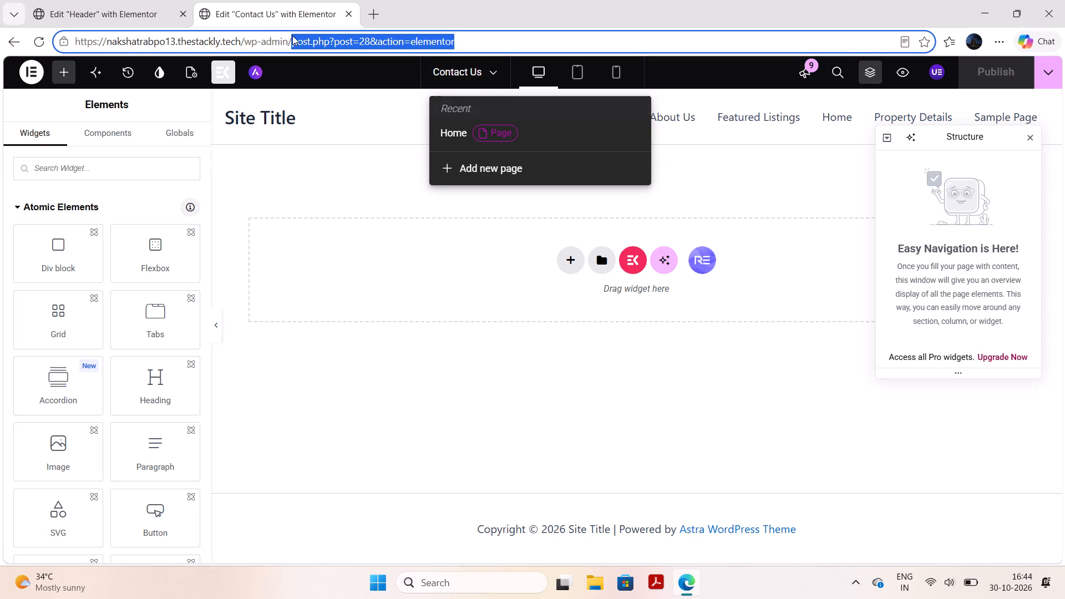
key(BackSpace)
key(Return)
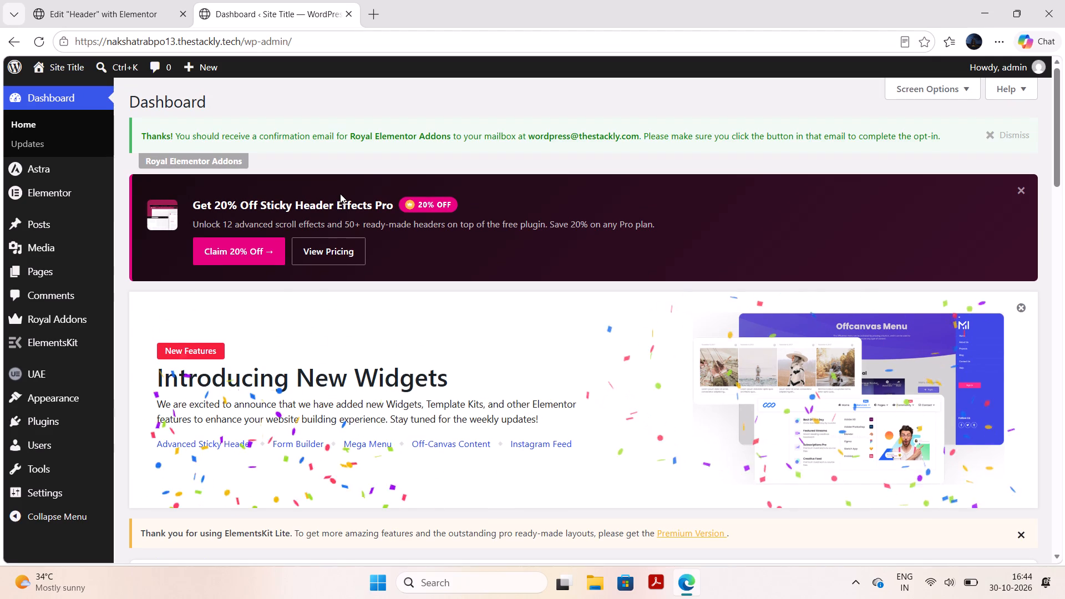
scroll(367, 296, down, 2)
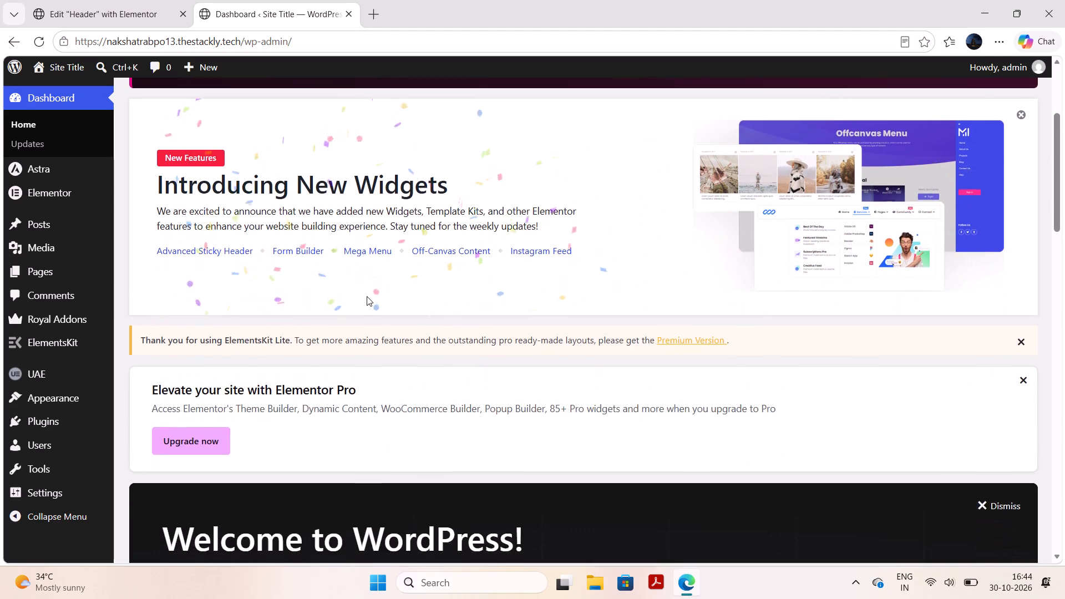
scroll(367, 296, down, 4)
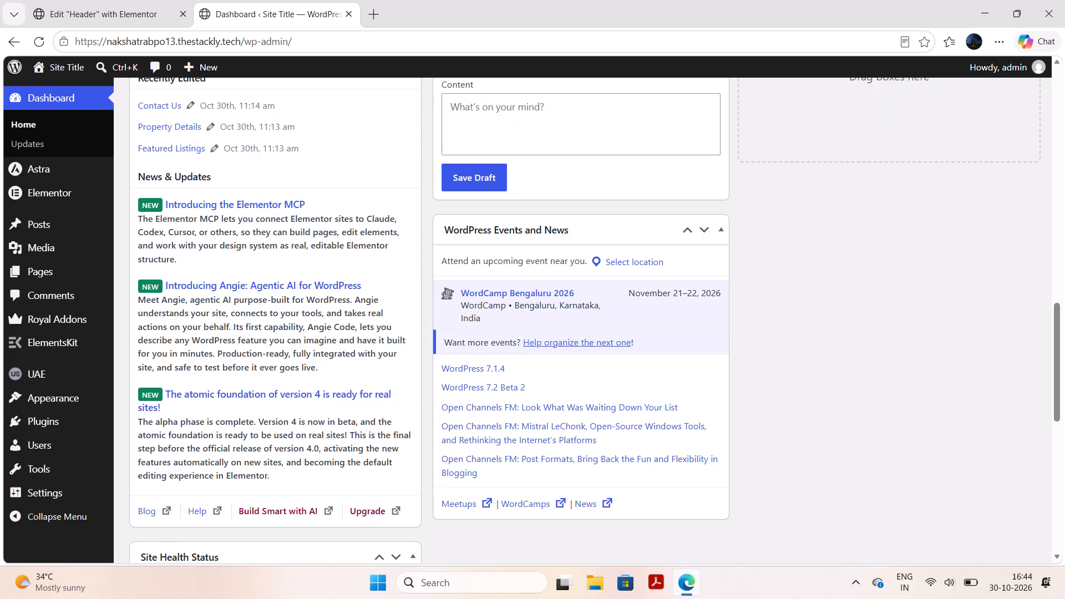
Create a new WordPress navigation menu named primary.
click(39, 281)
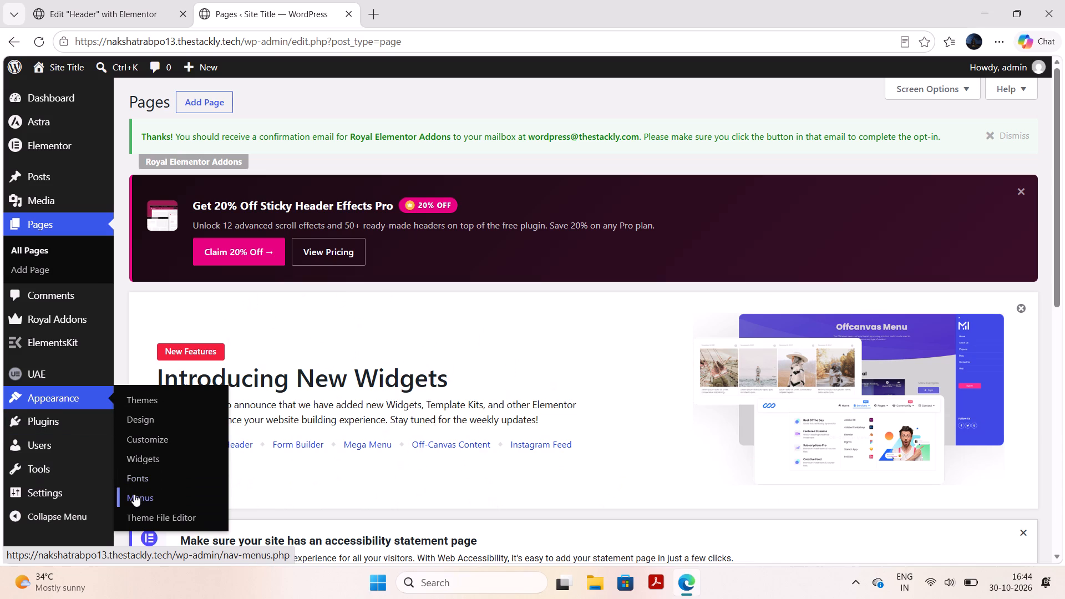
click(134, 494)
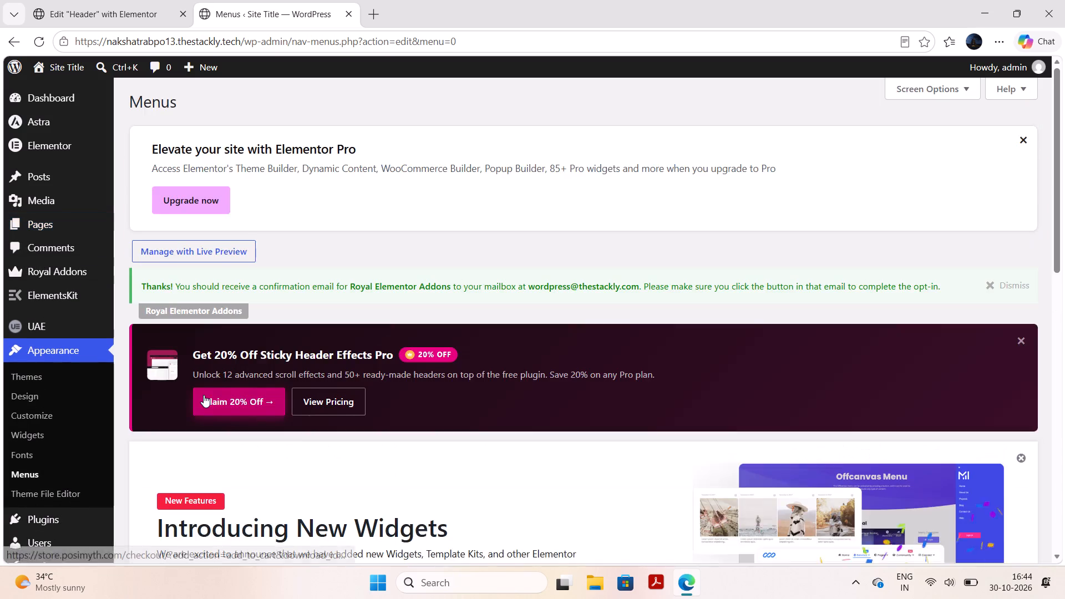
scroll(204, 395, down, 5)
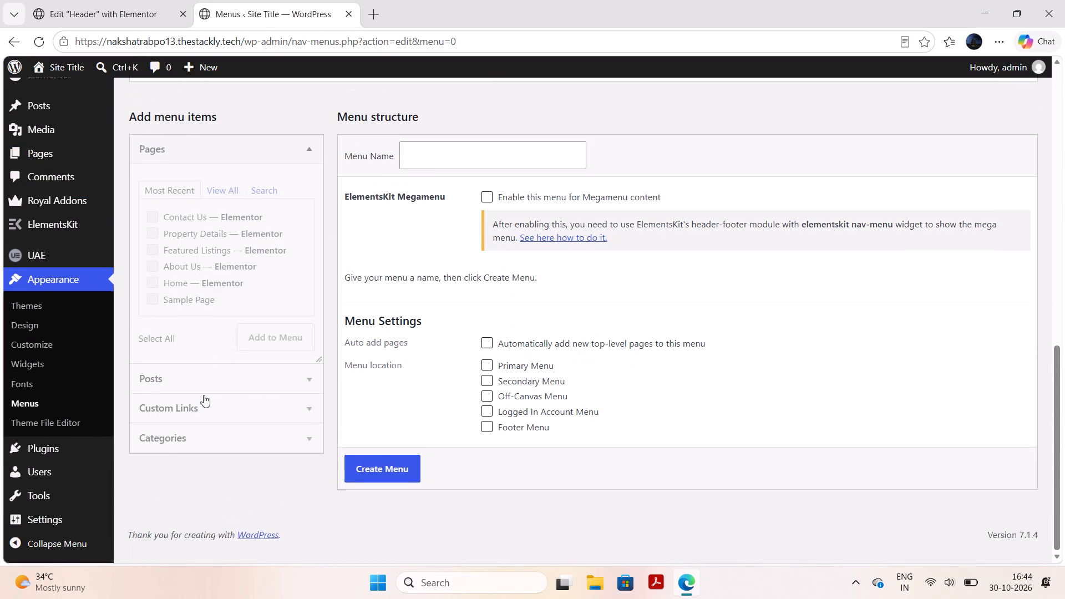
click(484, 177)
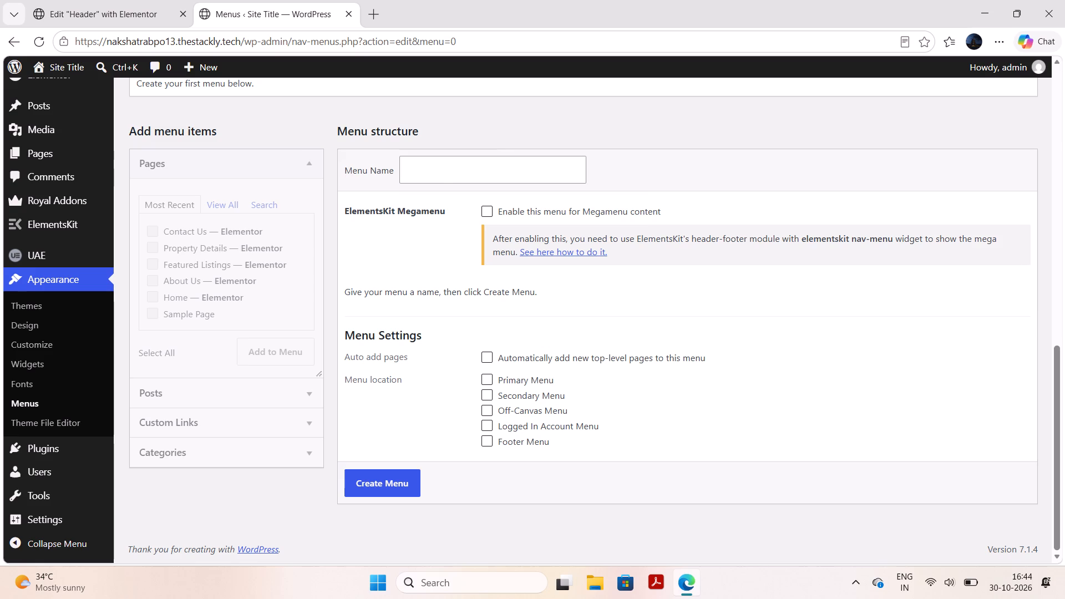
text(primary)
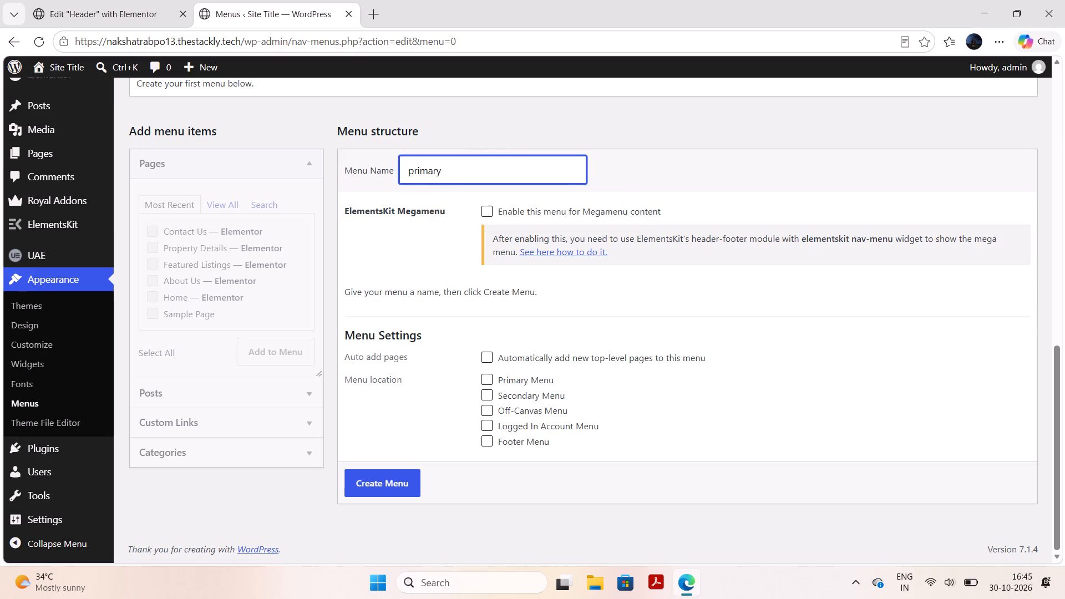
click(384, 478)
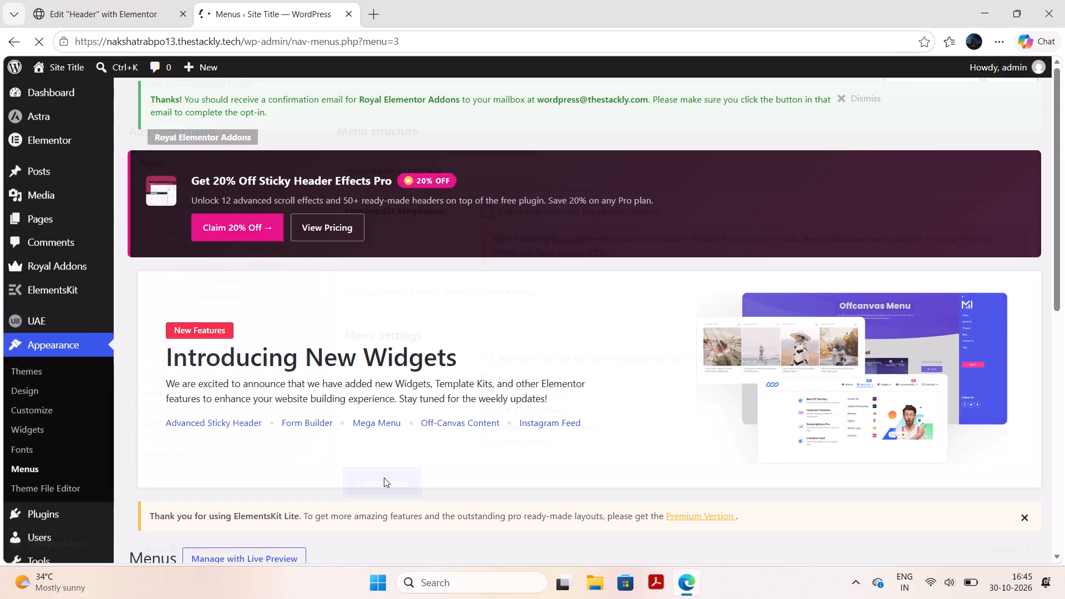
Select the Home, About Us, Featured Listings and Contact Us pages as items for the primary menu and save the menu.
scroll(311, 392, down, 5)
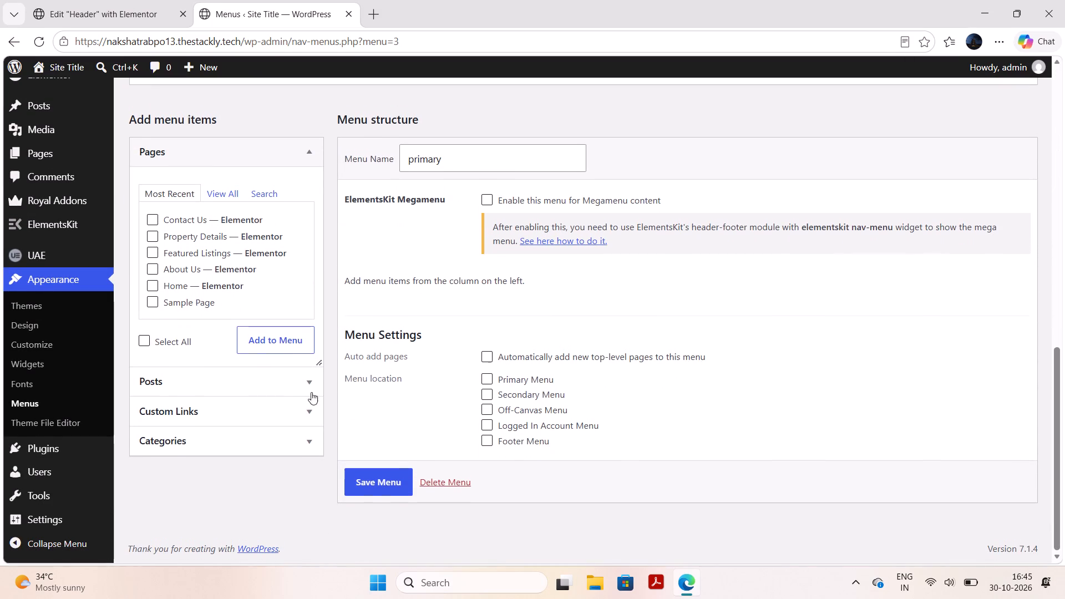
click(161, 285)
click(148, 264)
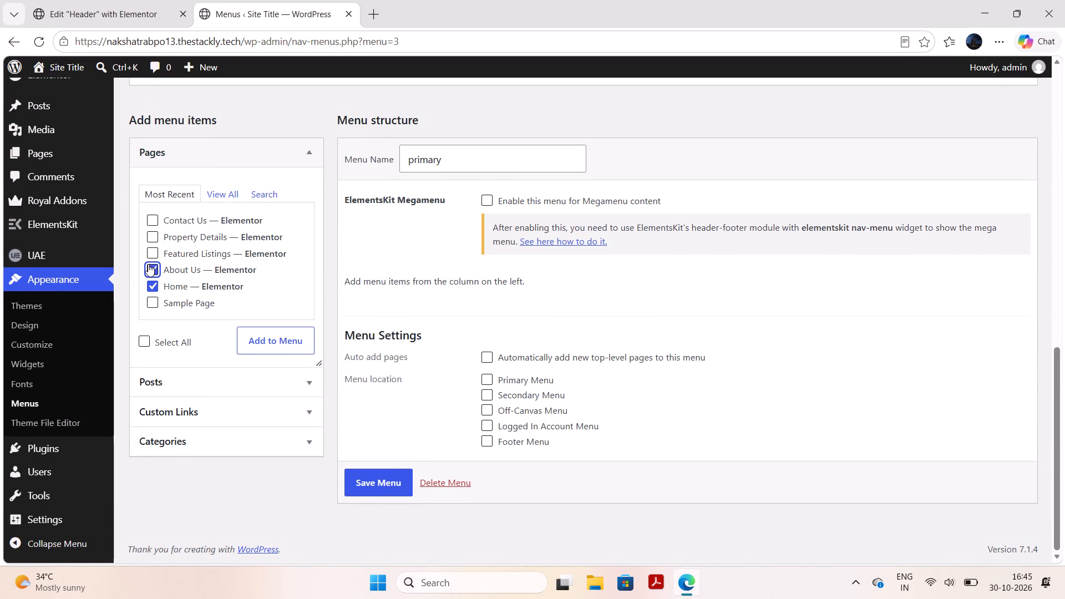
click(149, 251)
click(153, 217)
click(367, 473)
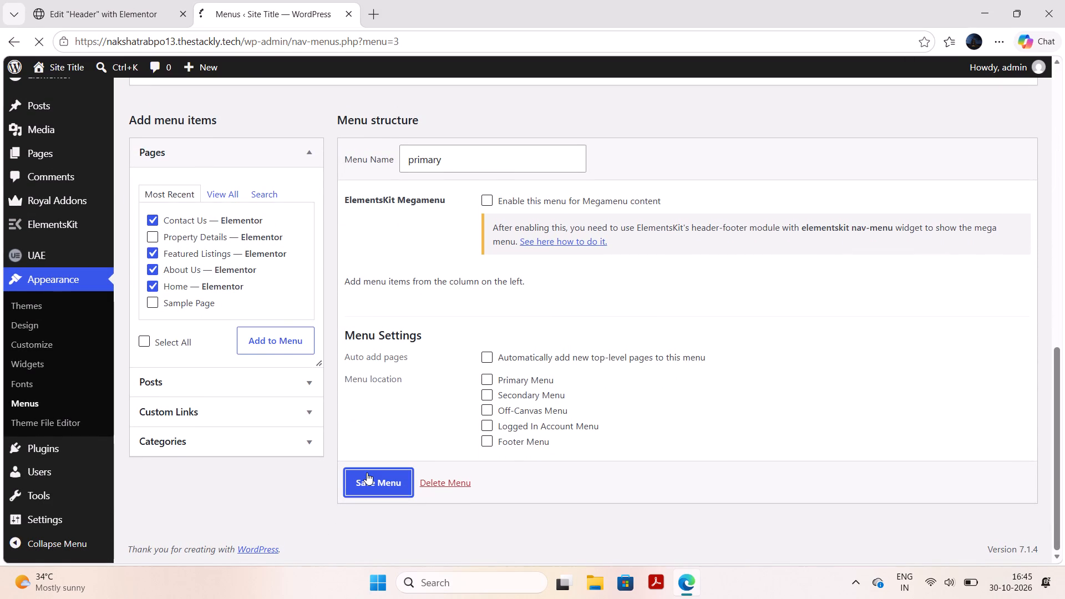
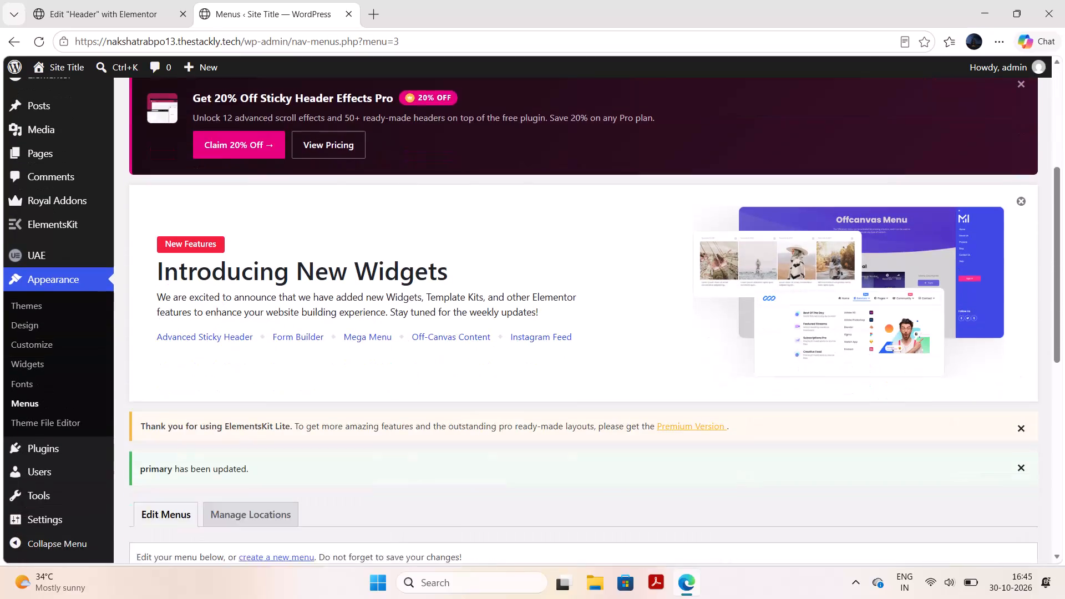
Add the Home, About Us, Featured Listings and Contact Us pages to the primary menu.
scroll(388, 398, down, 2)
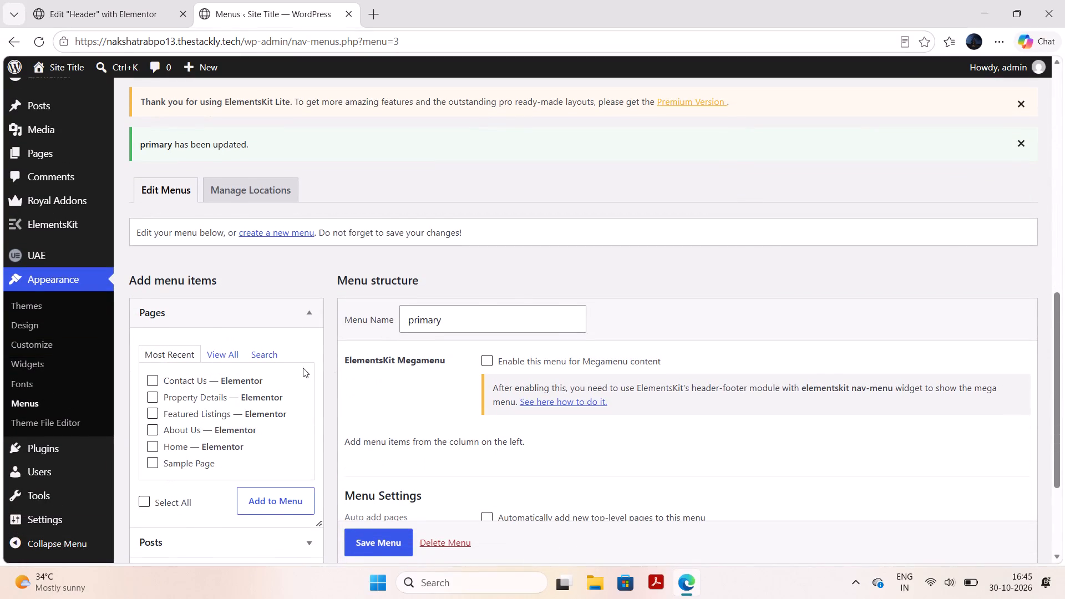
scroll(303, 368, down, 1)
click(149, 314)
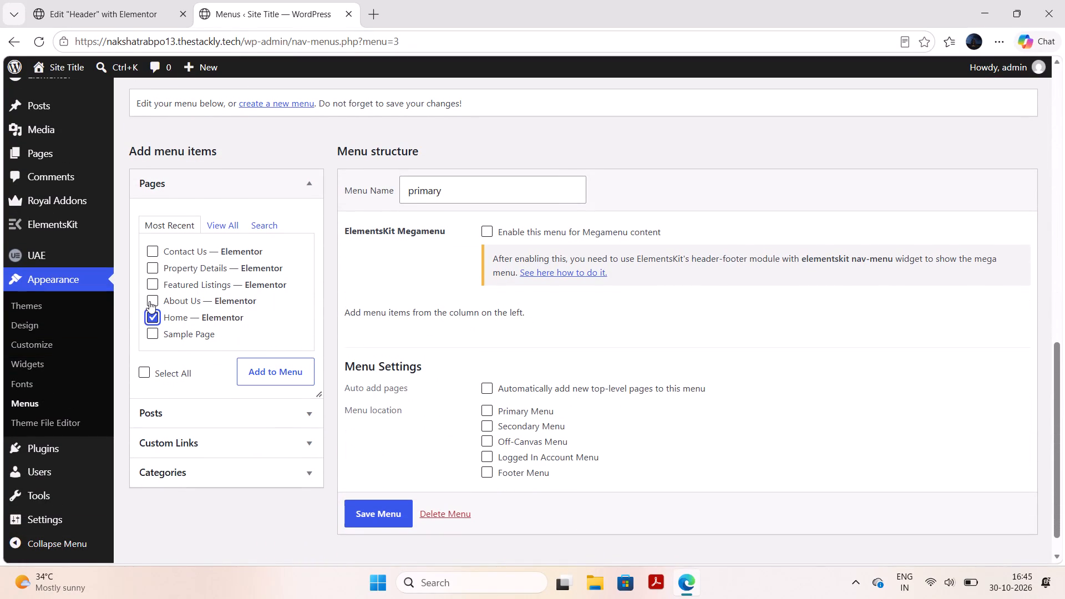
click(149, 301)
click(149, 278)
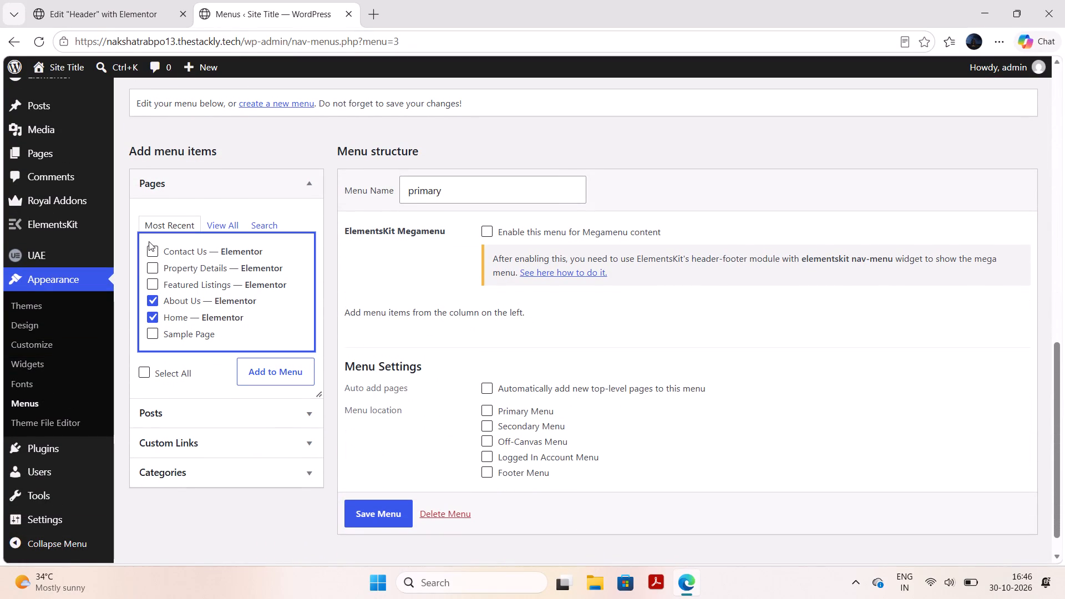
click(149, 246)
click(290, 373)
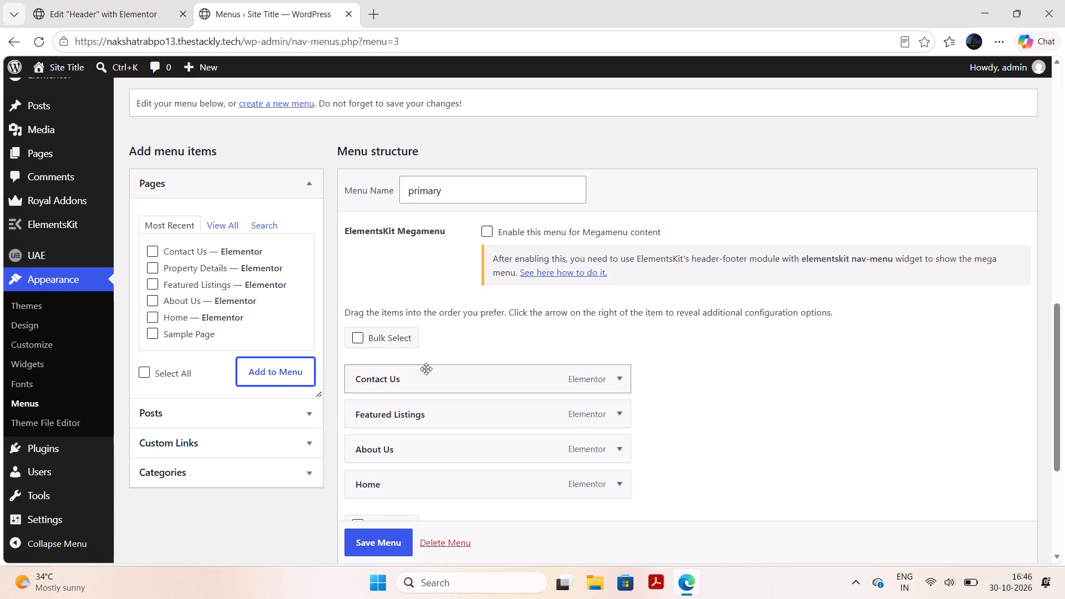
Reorder the primary menu items to Home, About Us, Featured Listings, Contact Us and save the menu.
drag(426, 369, 429, 486)
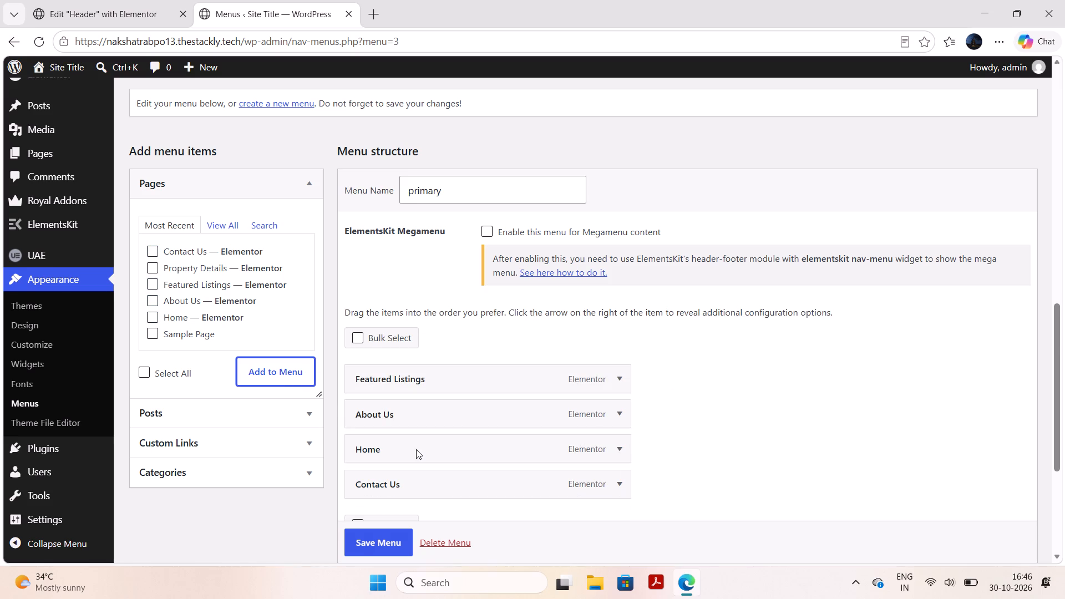
drag(416, 449, 407, 366)
drag(413, 409, 413, 453)
scroll(430, 414, down, 1)
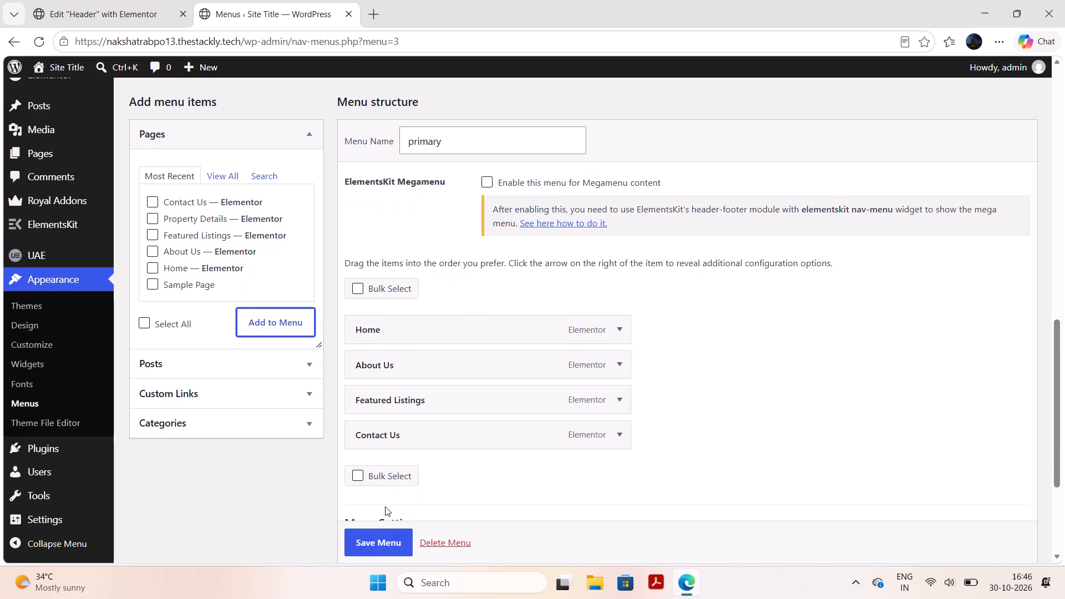
click(372, 534)
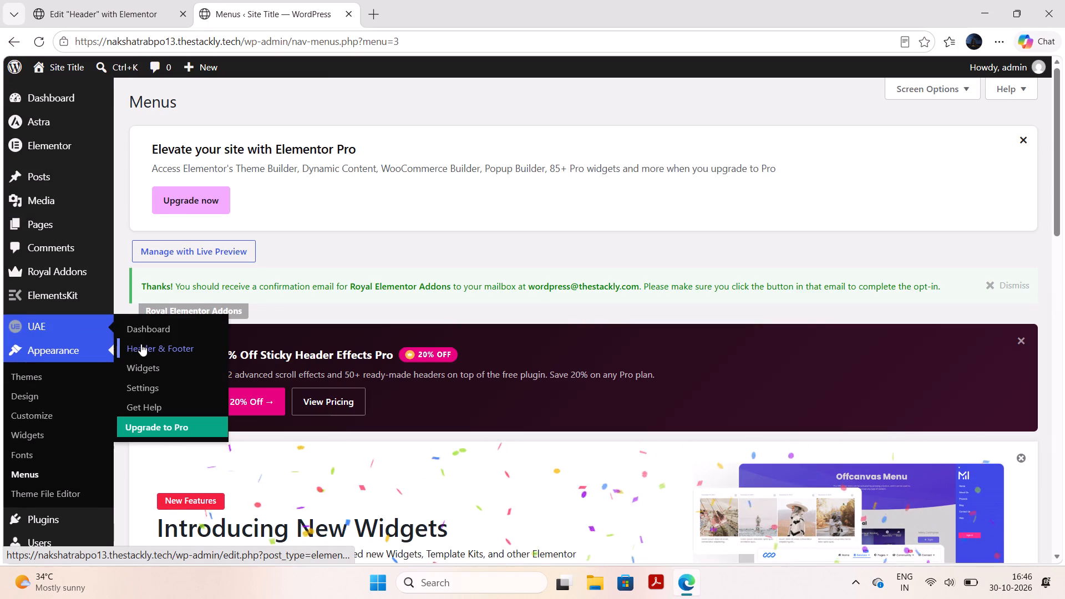
Create and publish a UAE template titled Header, of type Header, displayed on the Entire Website for All user roles.
click(141, 344)
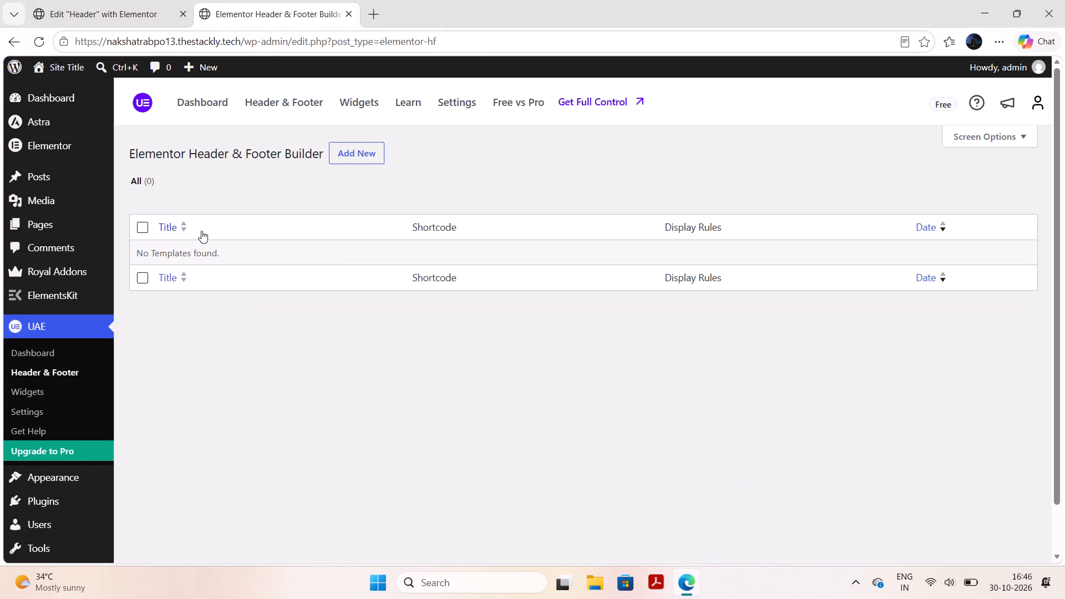
click(343, 156)
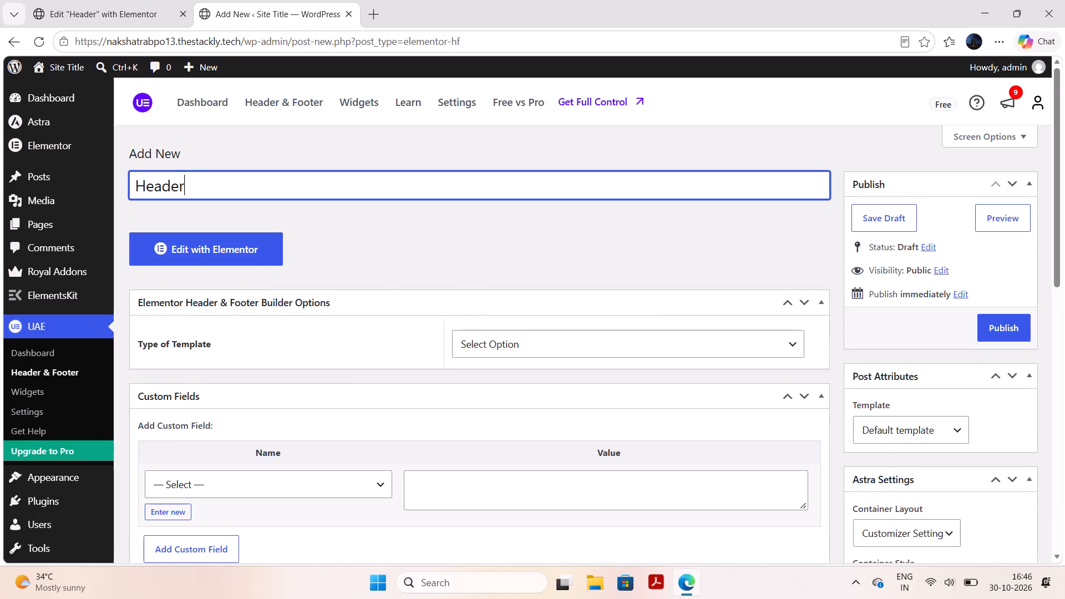
click(485, 338)
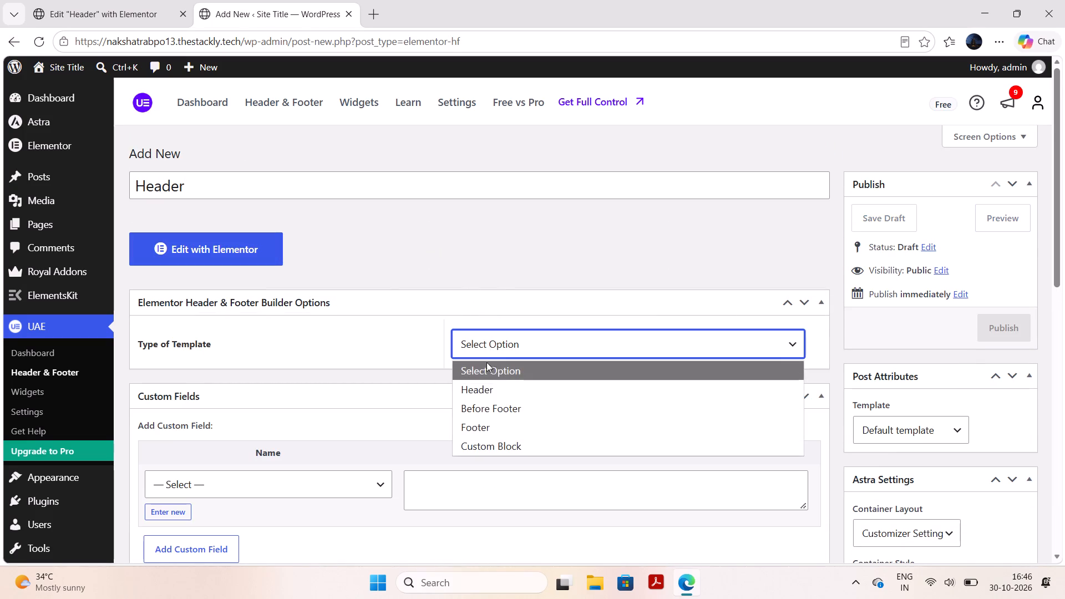
click(477, 386)
click(489, 408)
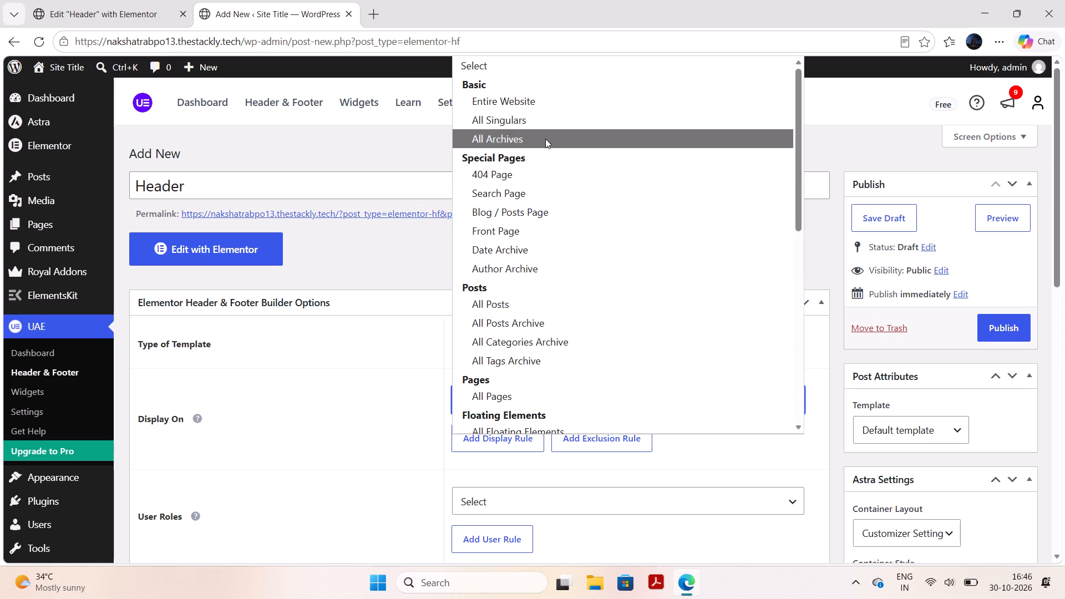
click(564, 108)
click(476, 499)
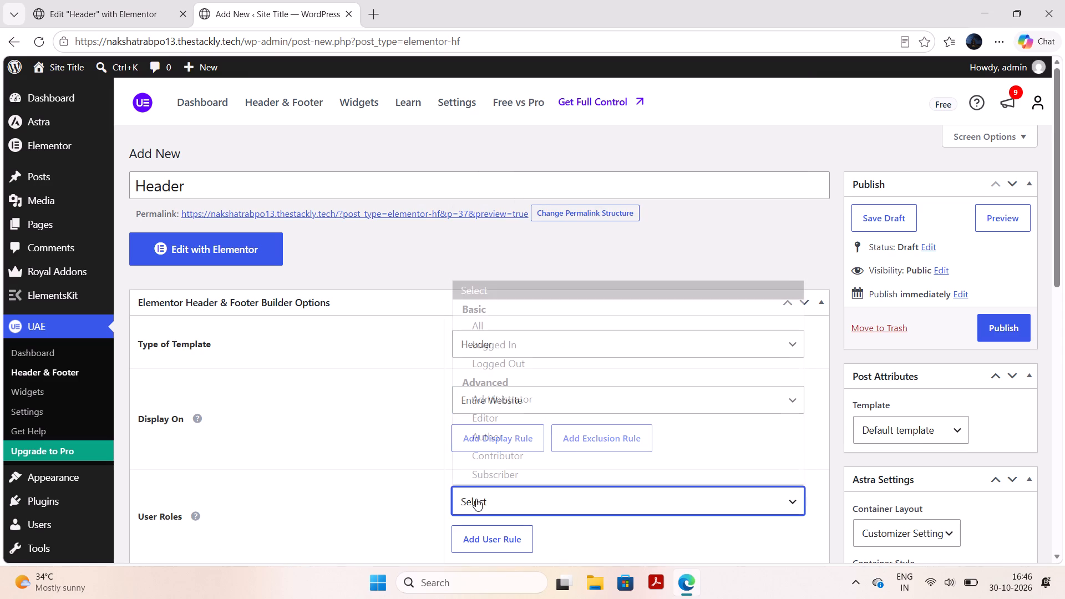
click(500, 332)
scroll(500, 332, down, 2)
click(978, 95)
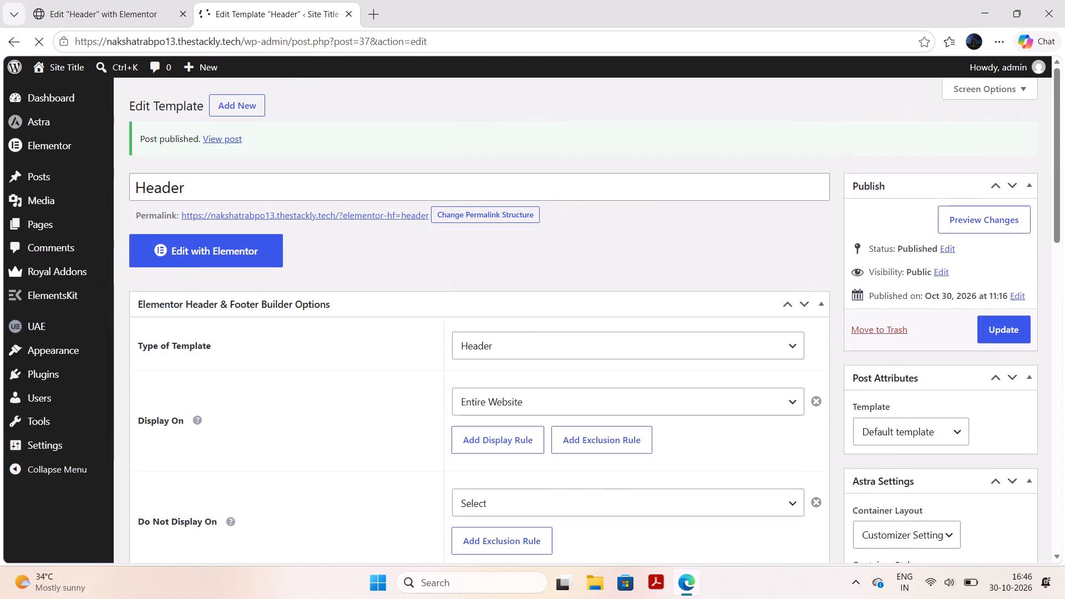
Create and publish a second UAE template titled Footer, of type Footer, displayed on the Entire Website for All user roles.
click(252, 153)
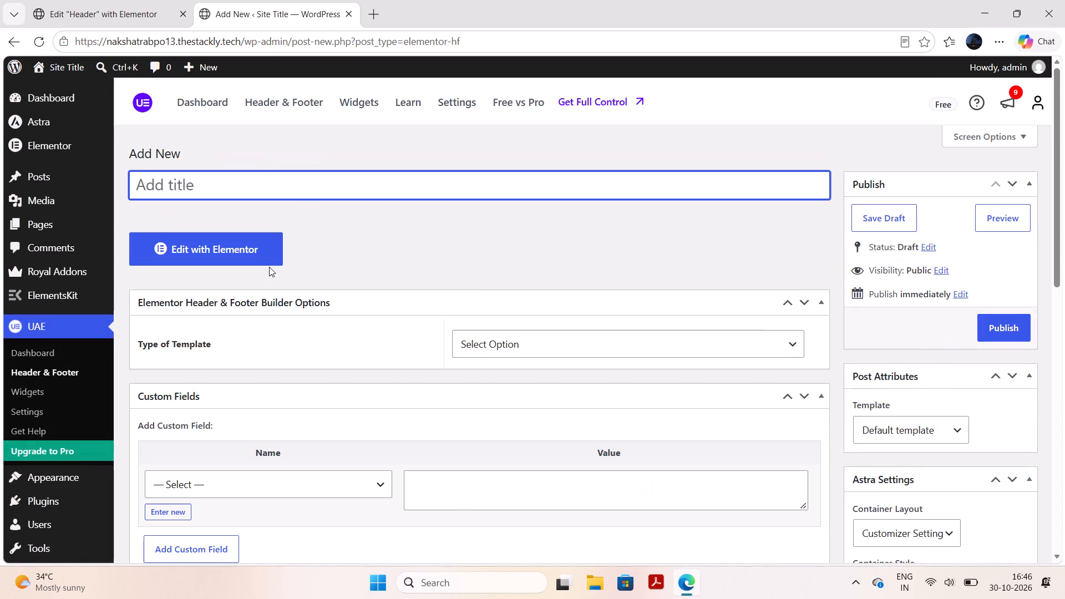
key(g)
key(BackSpace)
key(f)
text(ooter)
click(505, 343)
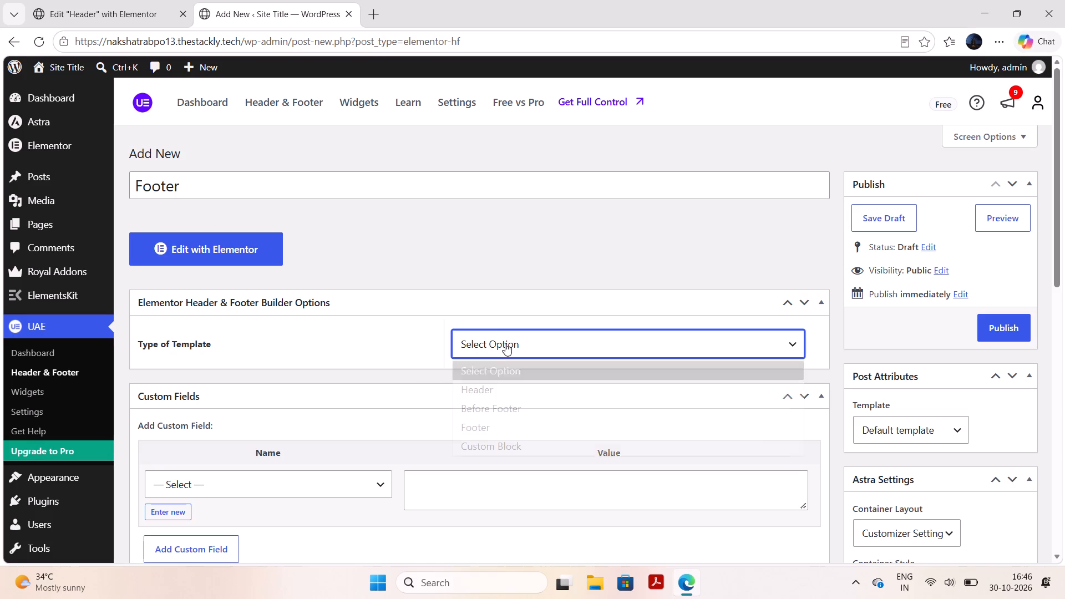
click(499, 420)
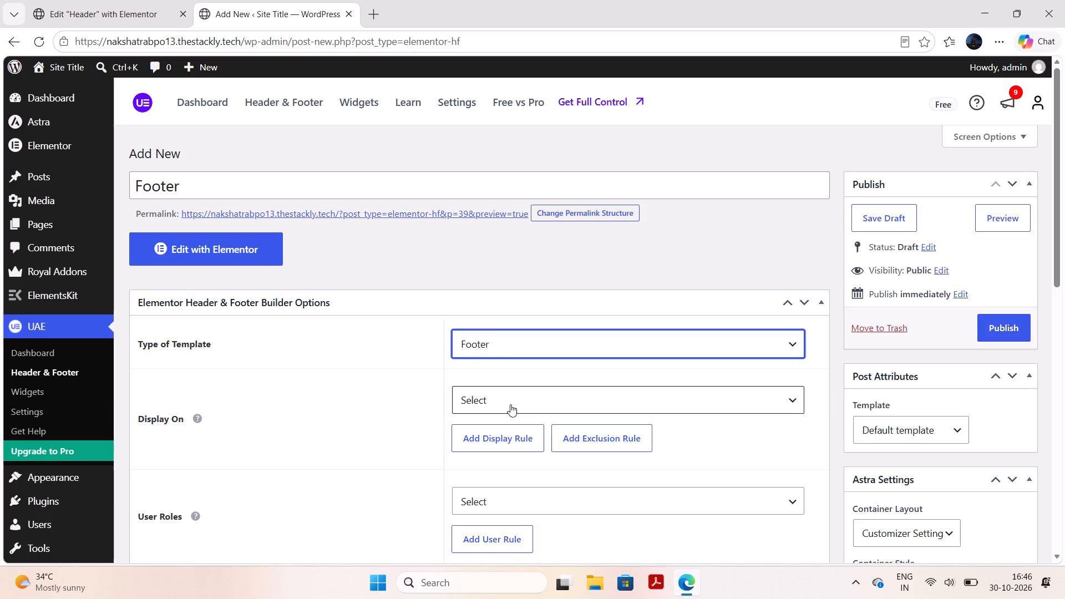
click(510, 404)
click(560, 104)
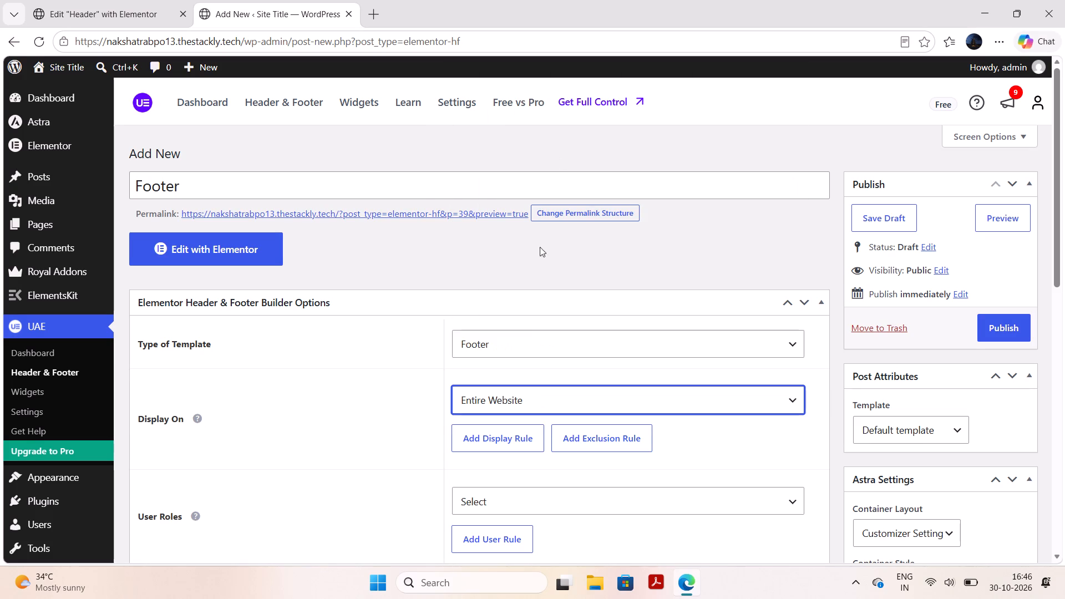
click(496, 502)
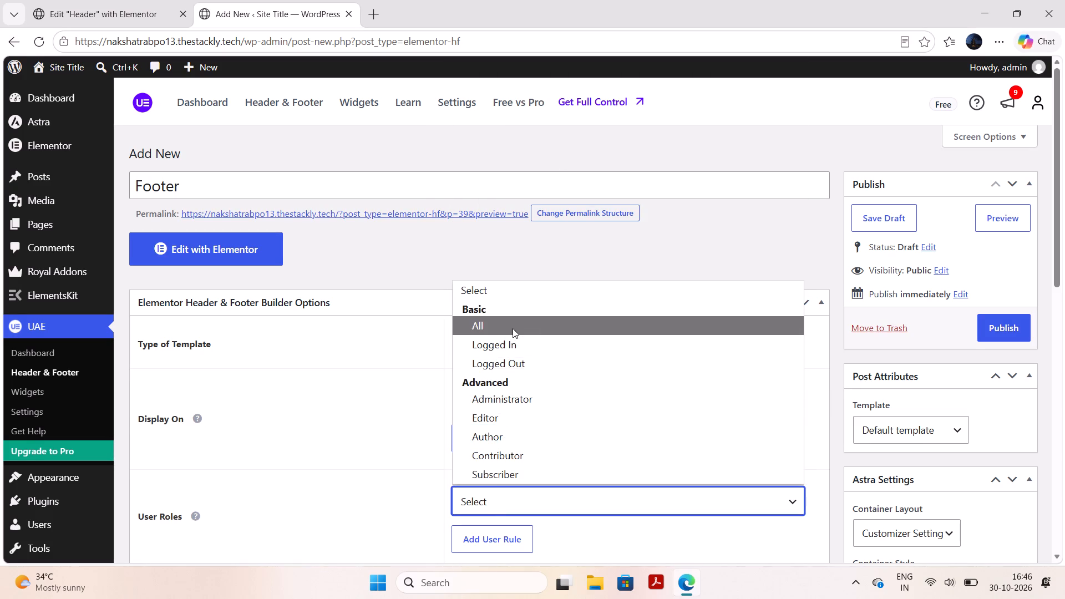
click(513, 328)
click(985, 329)
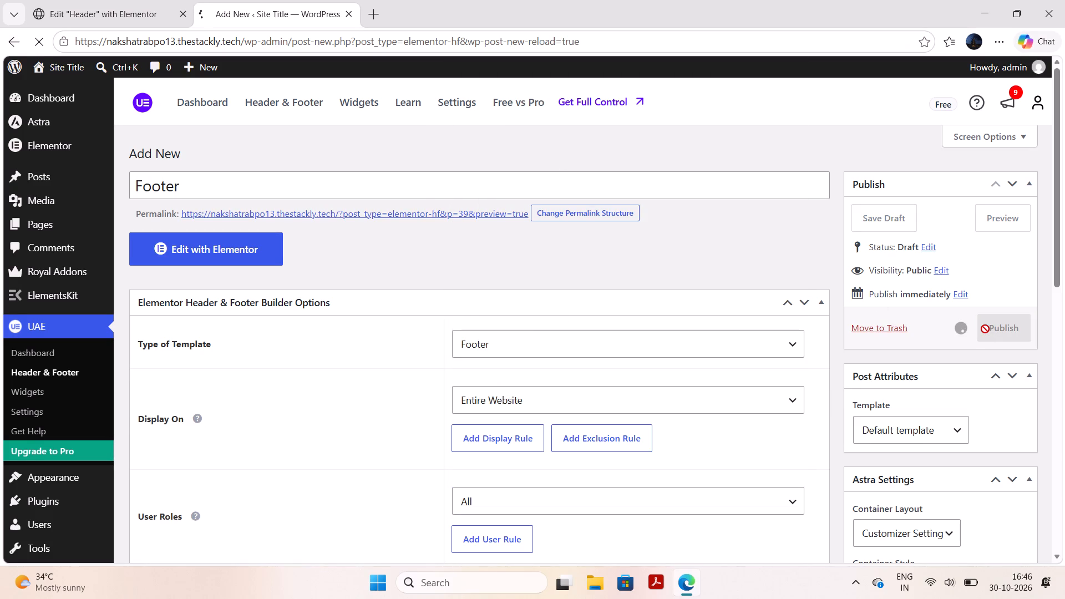
Copy the top-level header container from the nakshatrabpo2 site's Header template in Elementor.
click(115, 0)
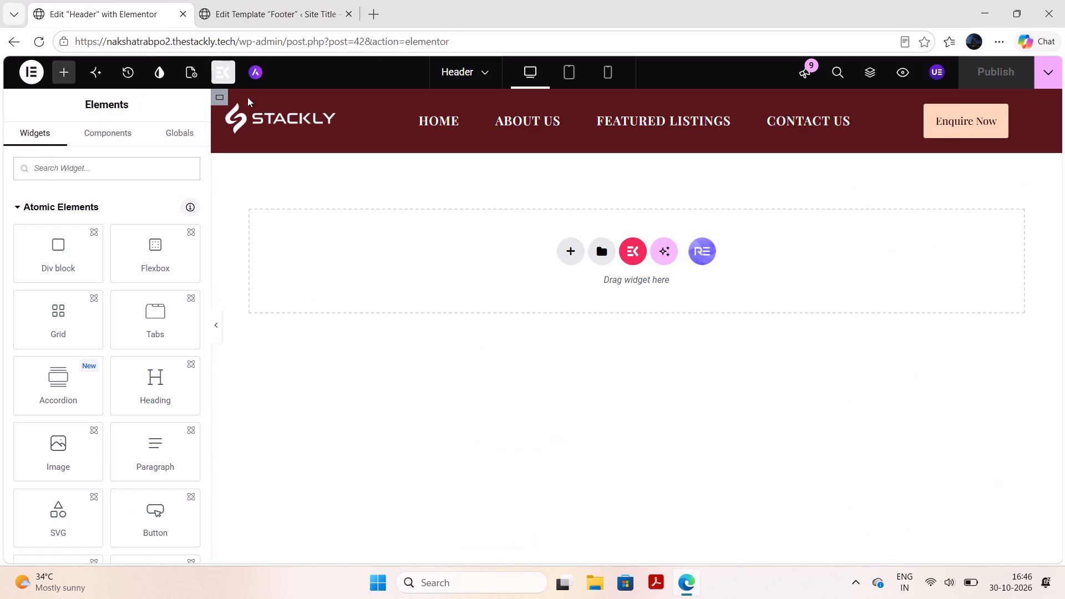
click(864, 73)
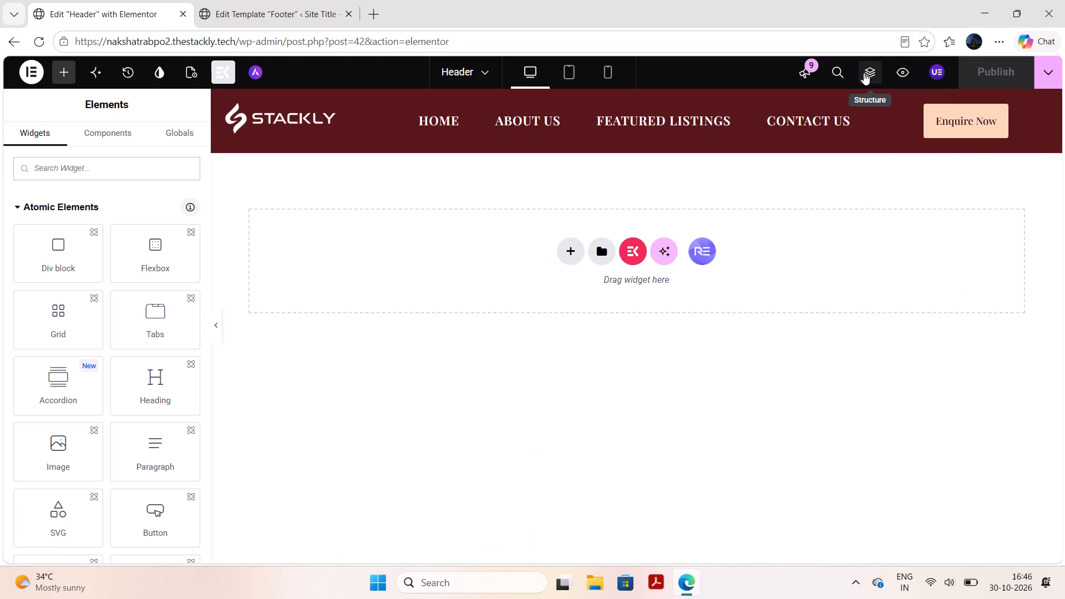
right_click(927, 166)
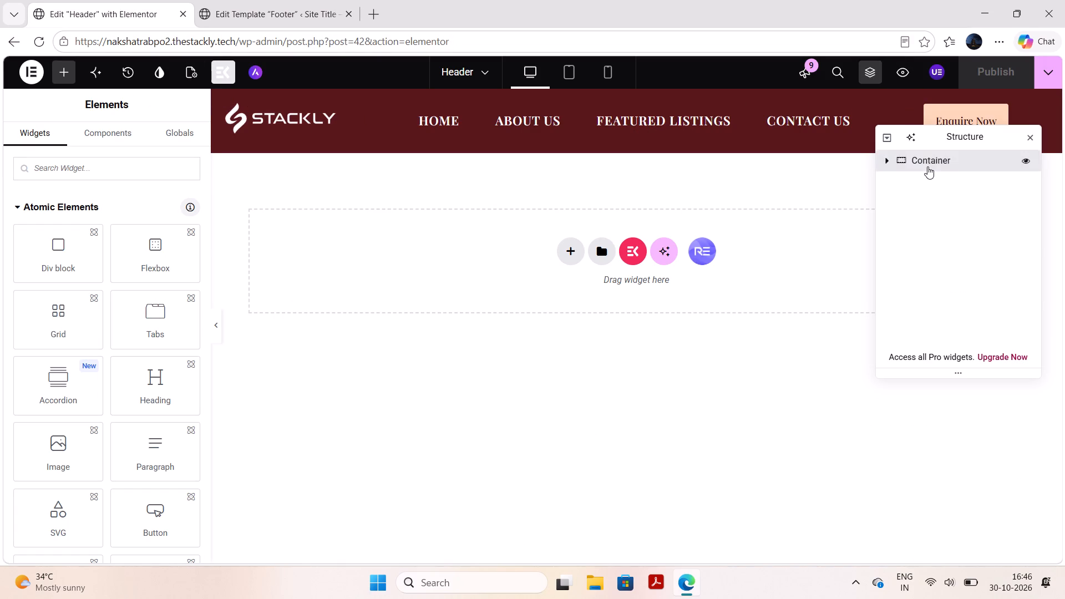
click(942, 197)
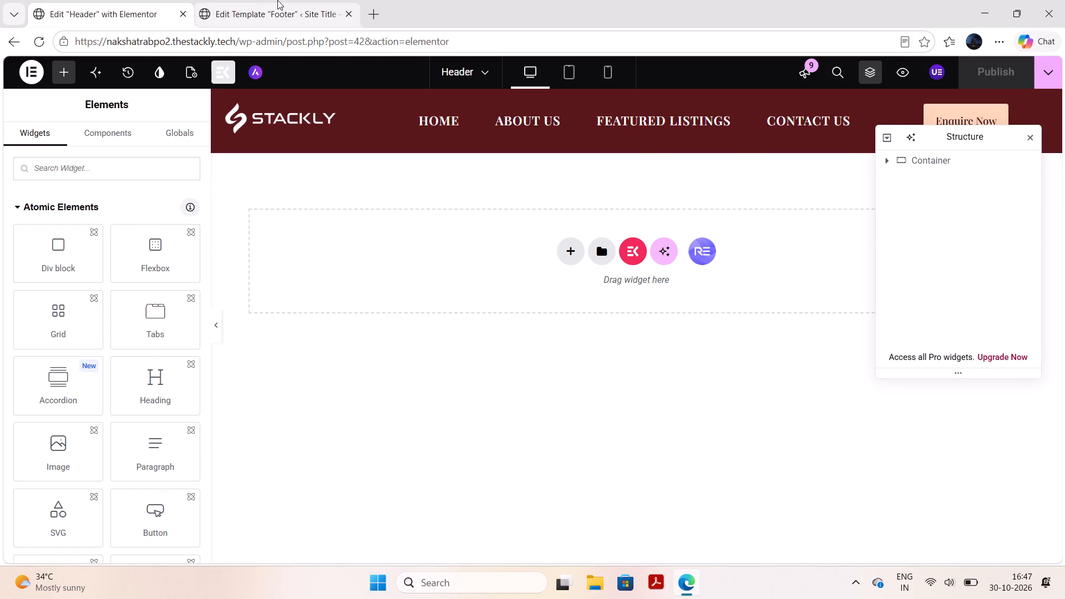
Open the nakshatrabpo13 site's Header template in Elementor and paste the copied container from the other site.
click(277, 0)
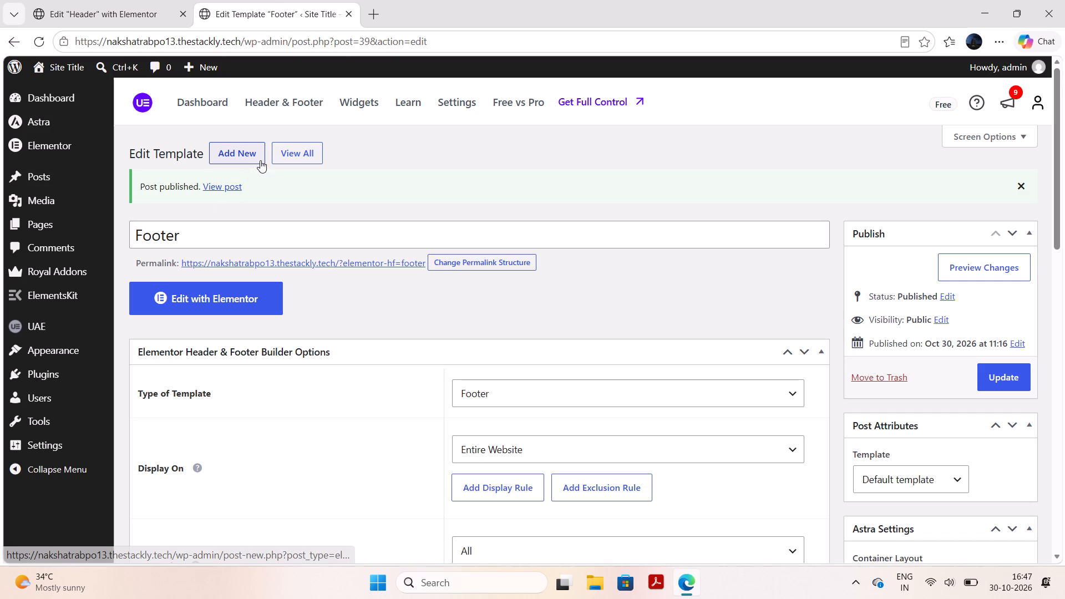
click(276, 109)
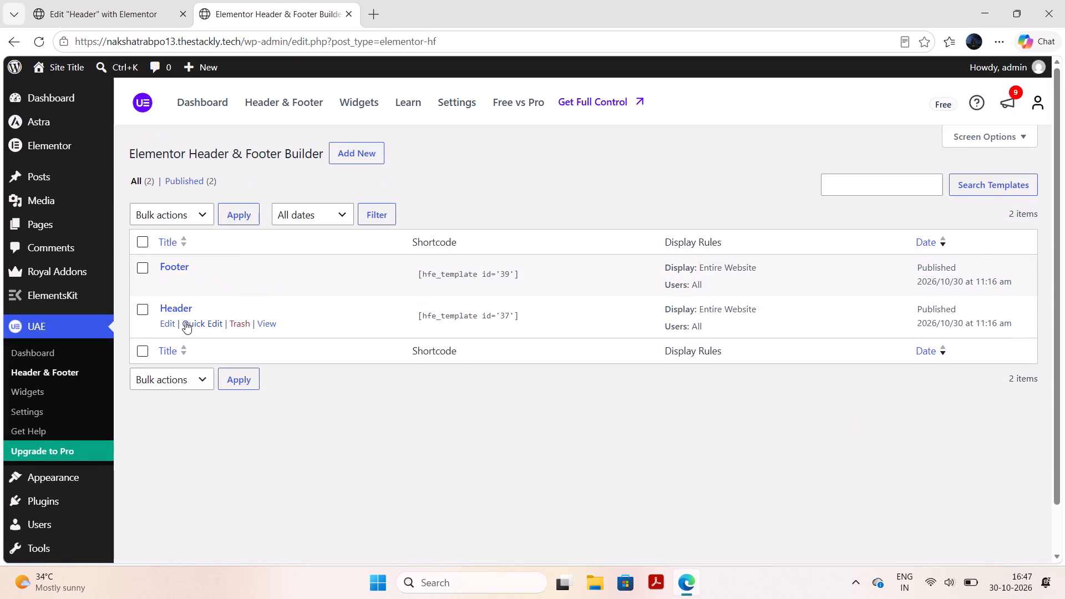
click(173, 322)
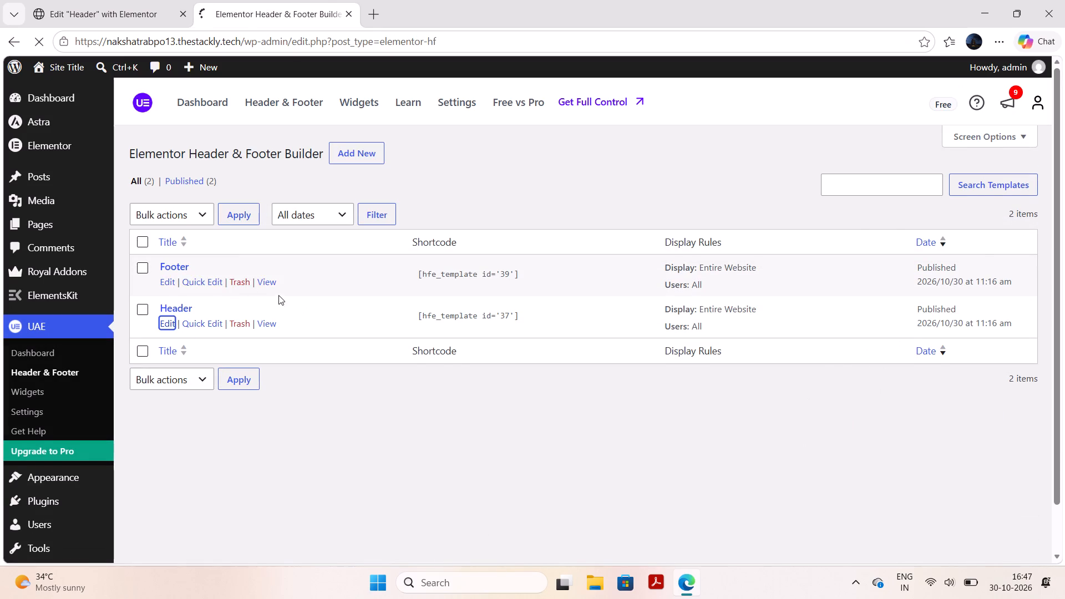
click(221, 244)
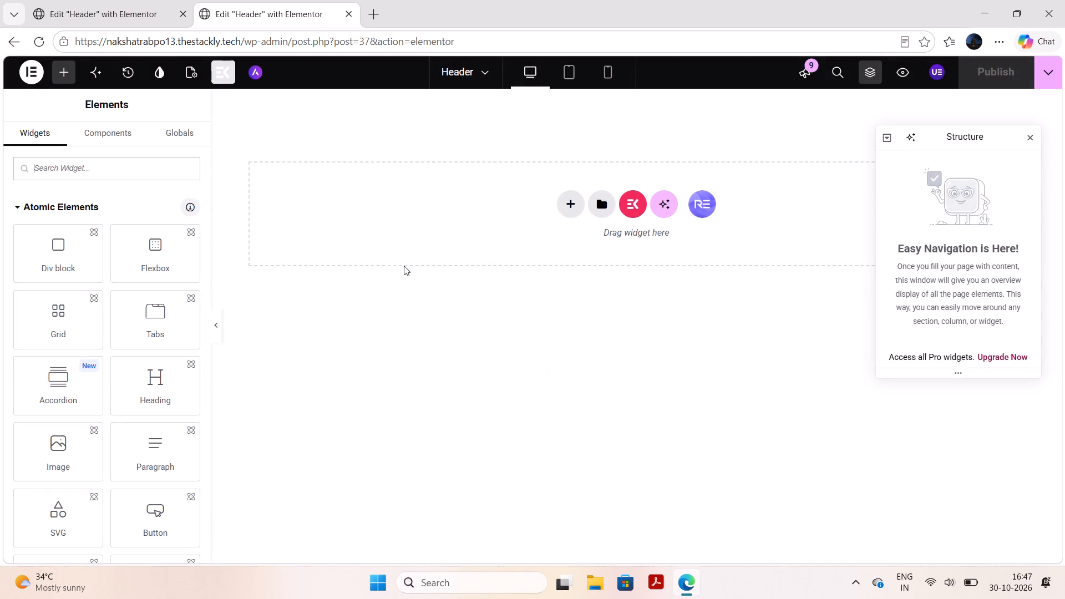
right_click(367, 210)
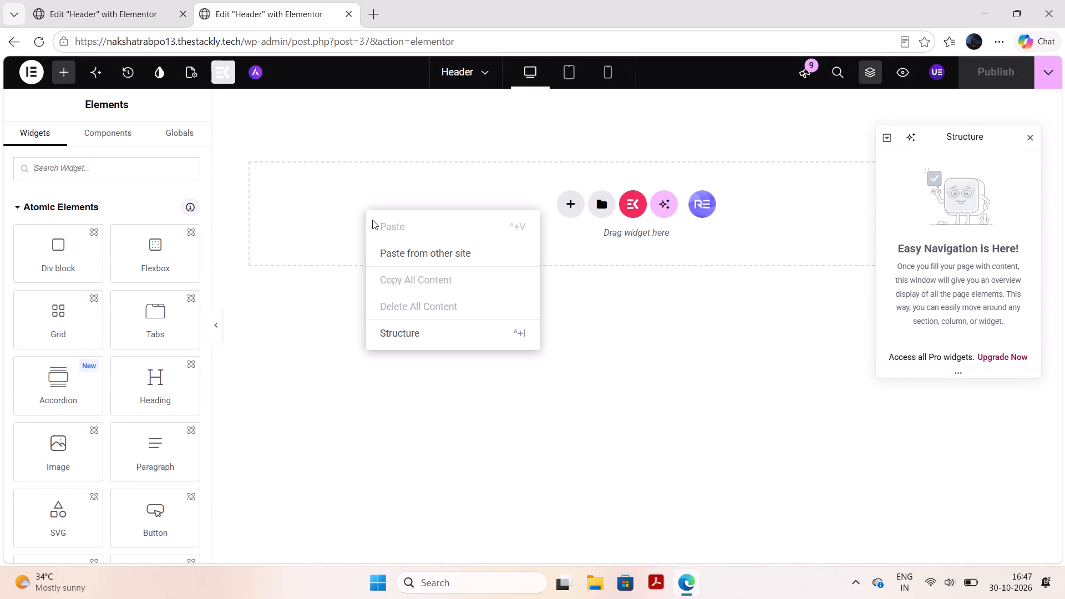
click(389, 246)
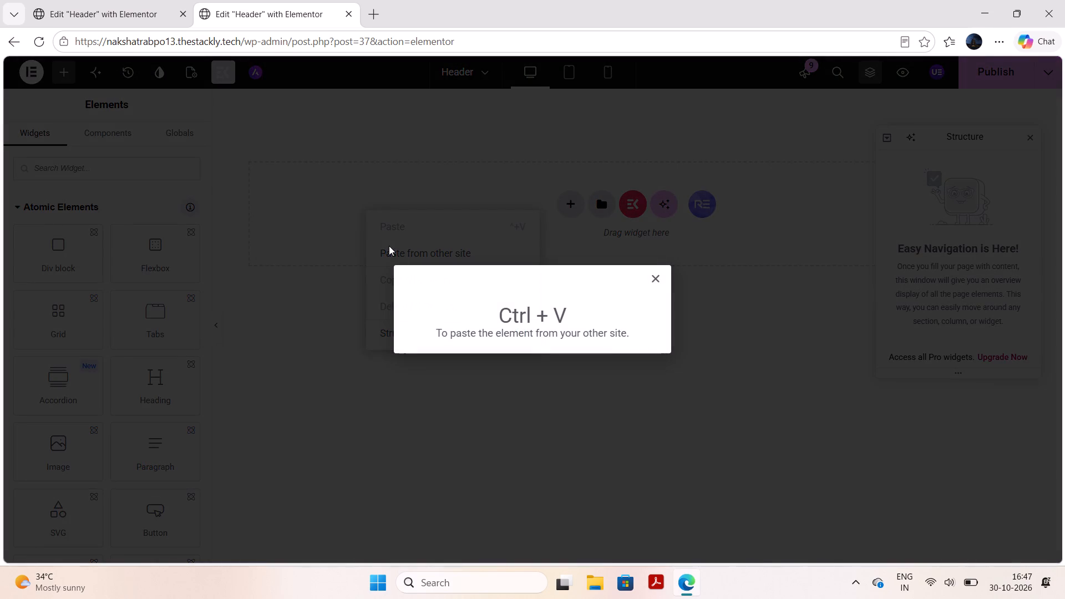
key(ctrl+v)
Leave the nakshatrabpo2 site's Header editor and open that site's WordPress admin dashboard at its wp-admin address.
click(114, 0)
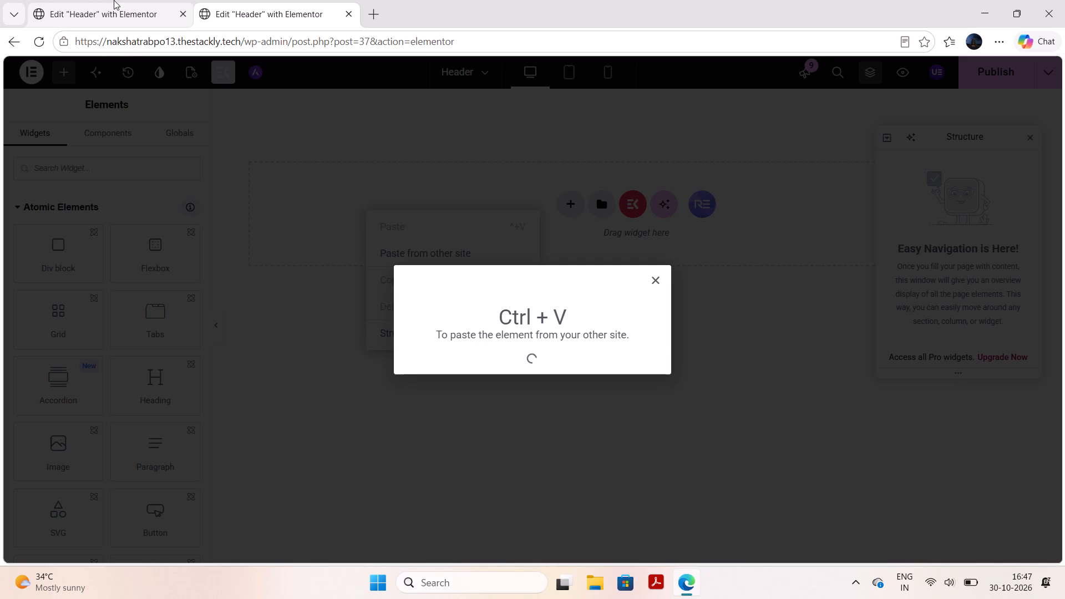
drag(470, 46, 283, 39)
key(BackSpace)
key(Return)
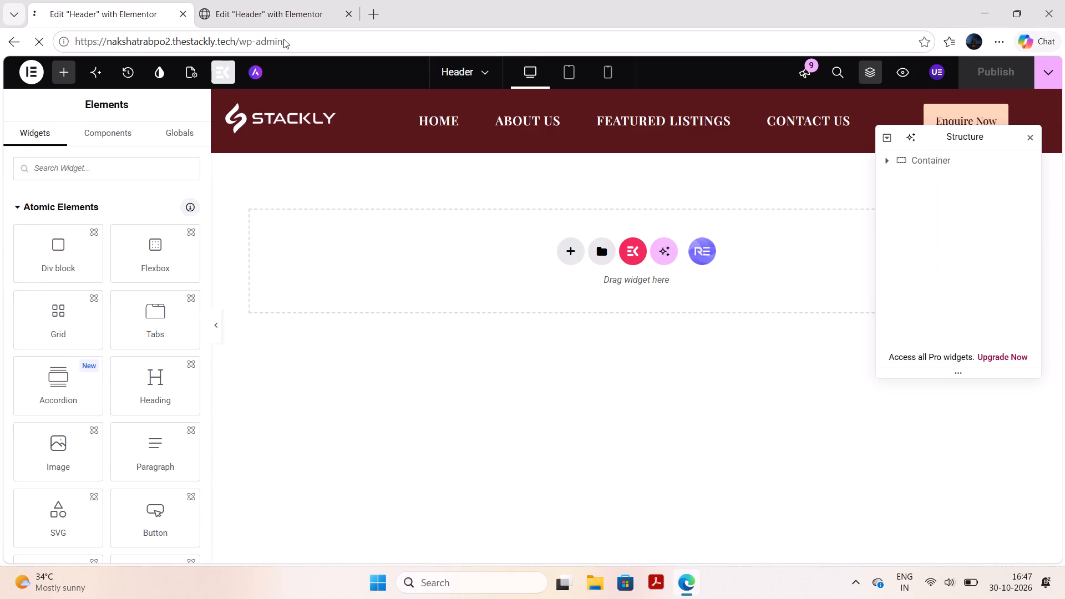
Return to the nakshatrabpo13 site's Header template in Elementor and dismiss the open context menu.
click(251, 0)
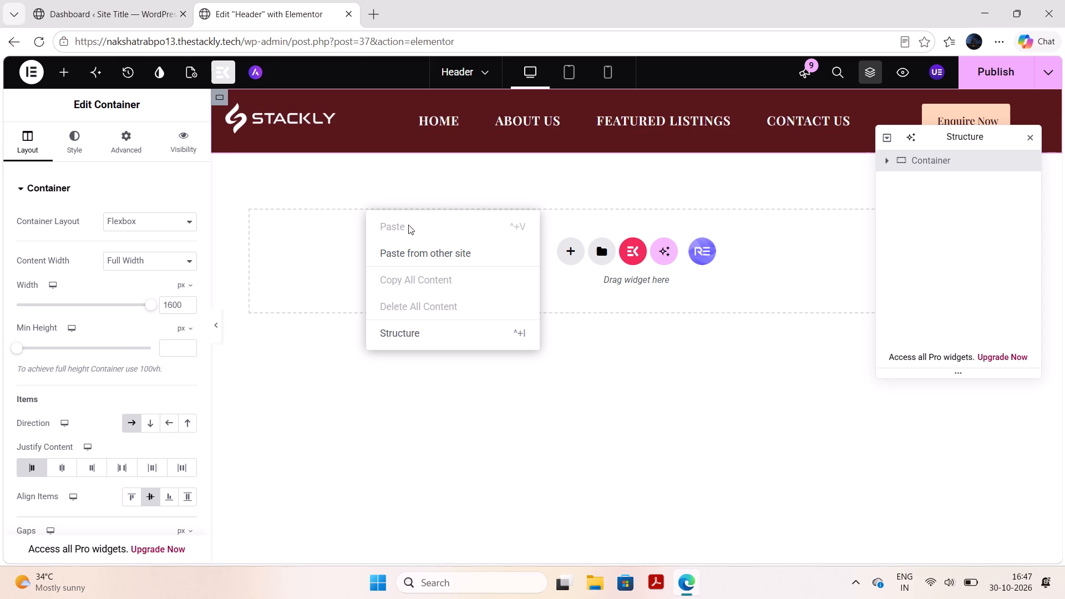
click(347, 207)
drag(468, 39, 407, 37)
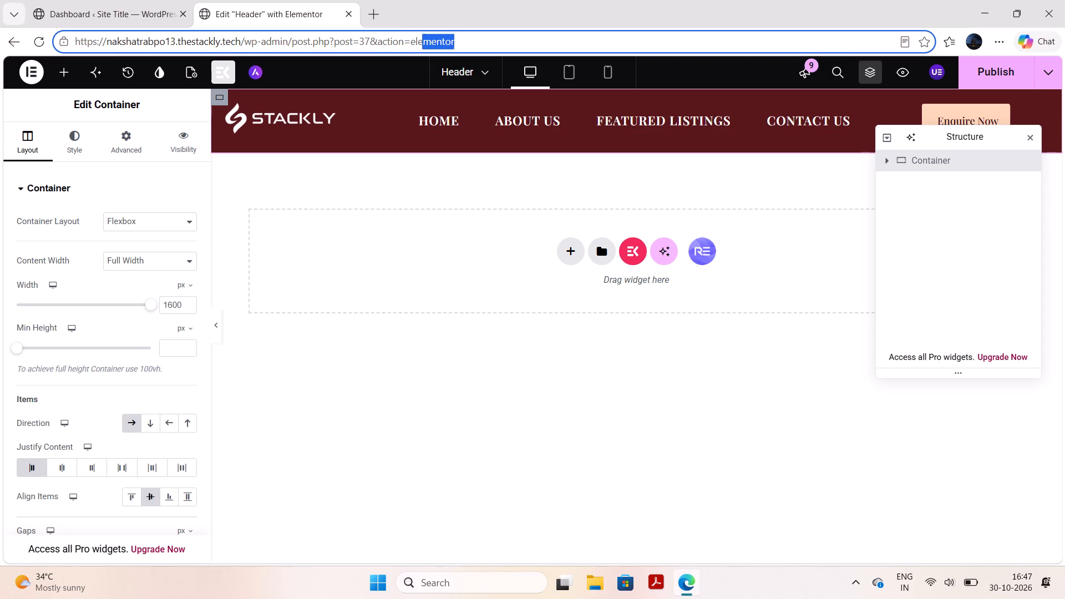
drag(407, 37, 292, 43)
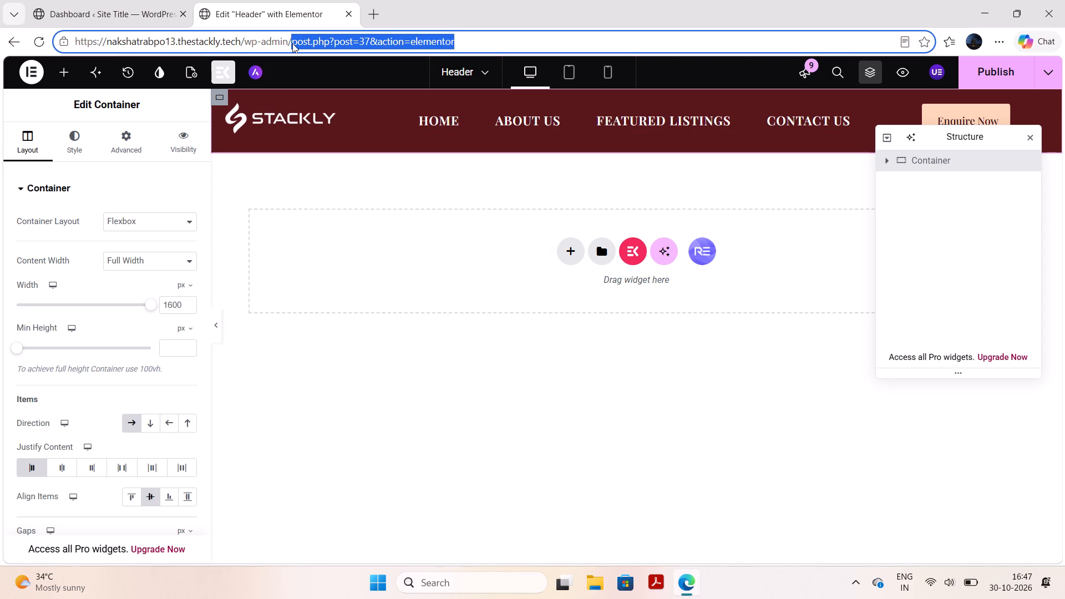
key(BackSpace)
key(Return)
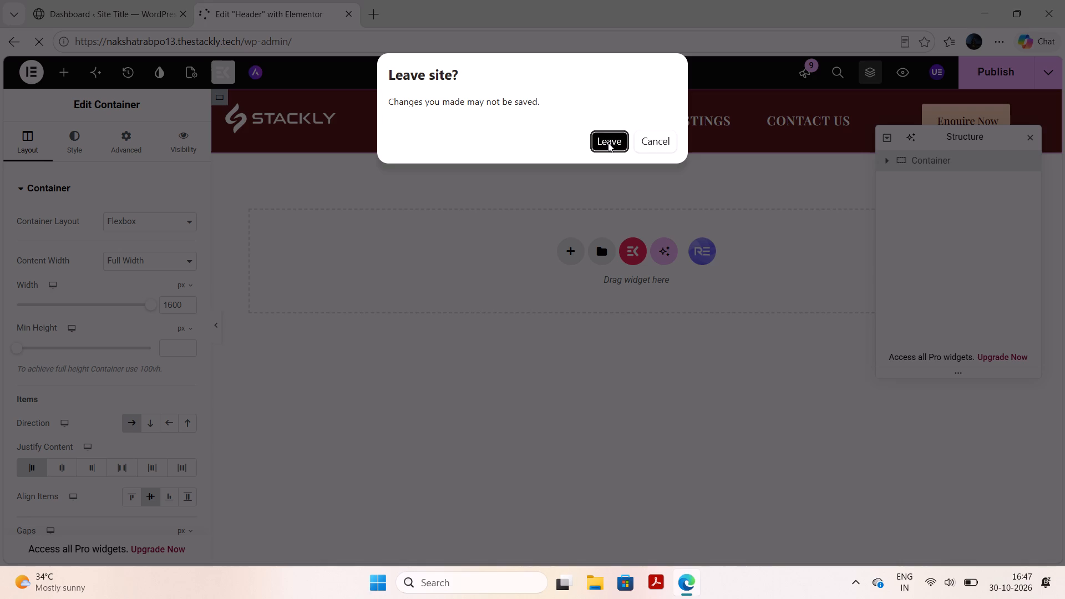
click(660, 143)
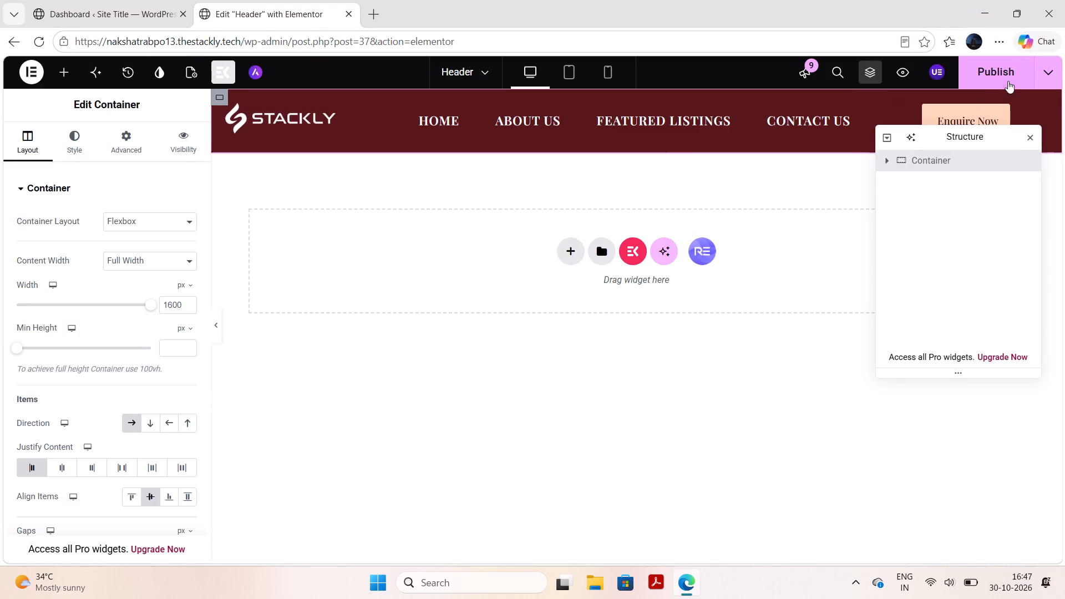
Publish the nakshatrabpo13 site's Header template.
click(1008, 81)
Open the UAE Header & Footer template list in the nakshatrabpo2 site's WordPress admin.
click(100, 0)
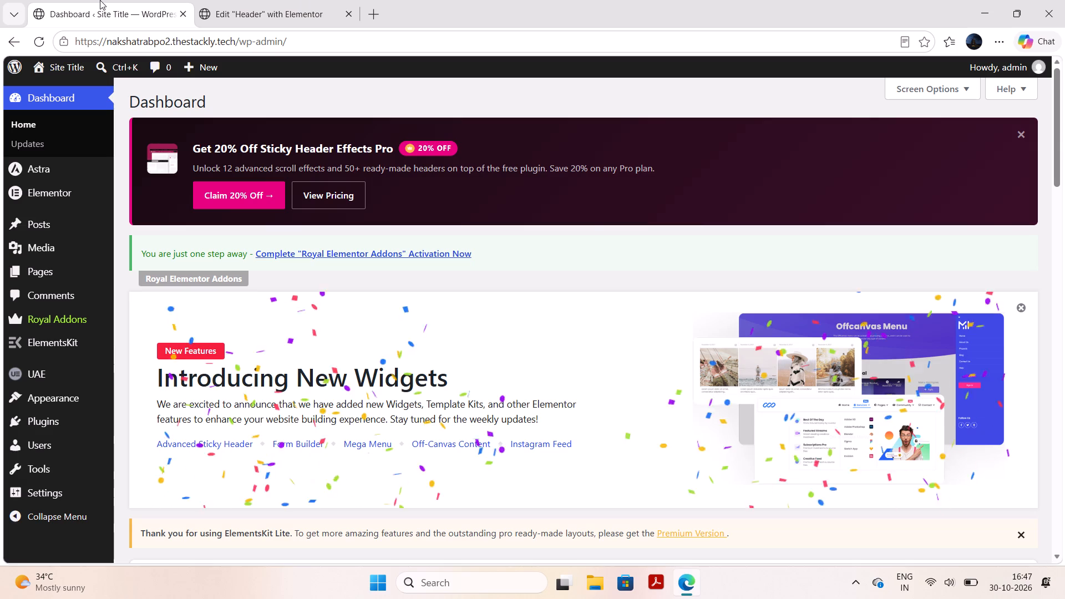
scroll(220, 268, down, 1)
scroll(220, 346, down, 3)
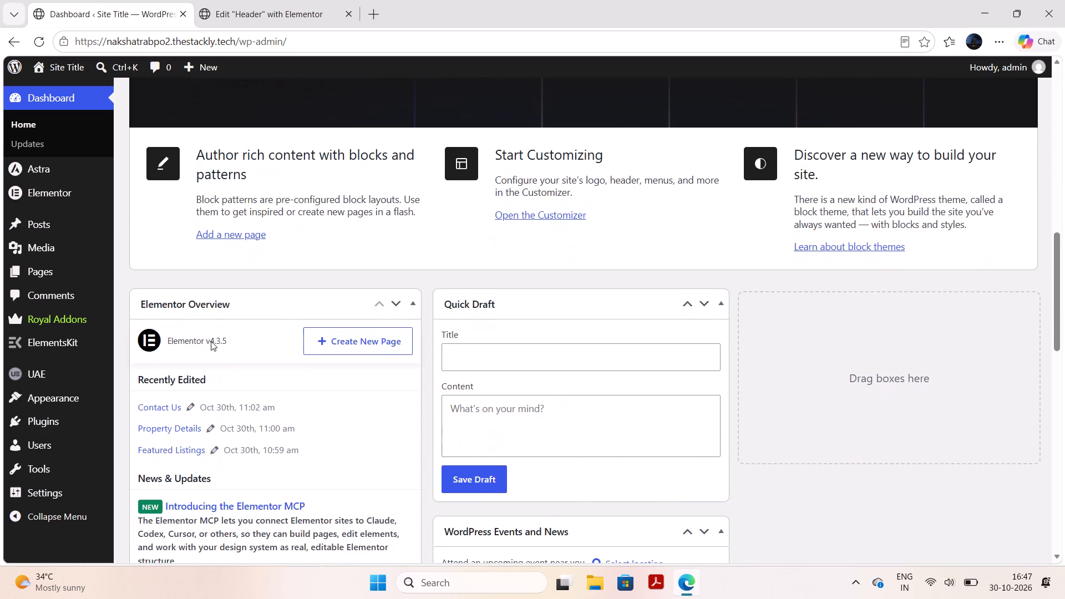
click(130, 391)
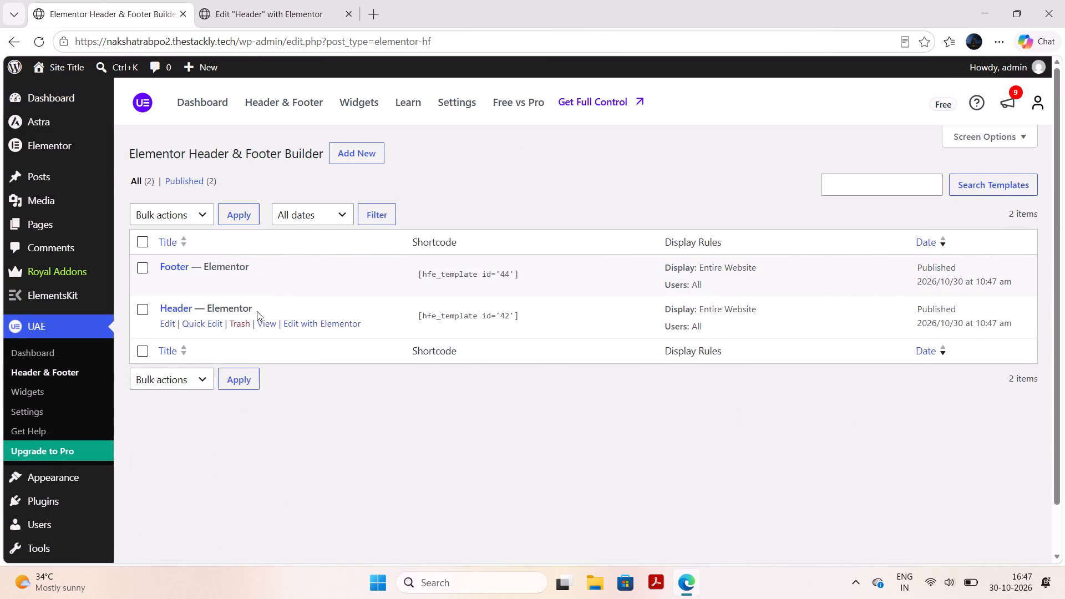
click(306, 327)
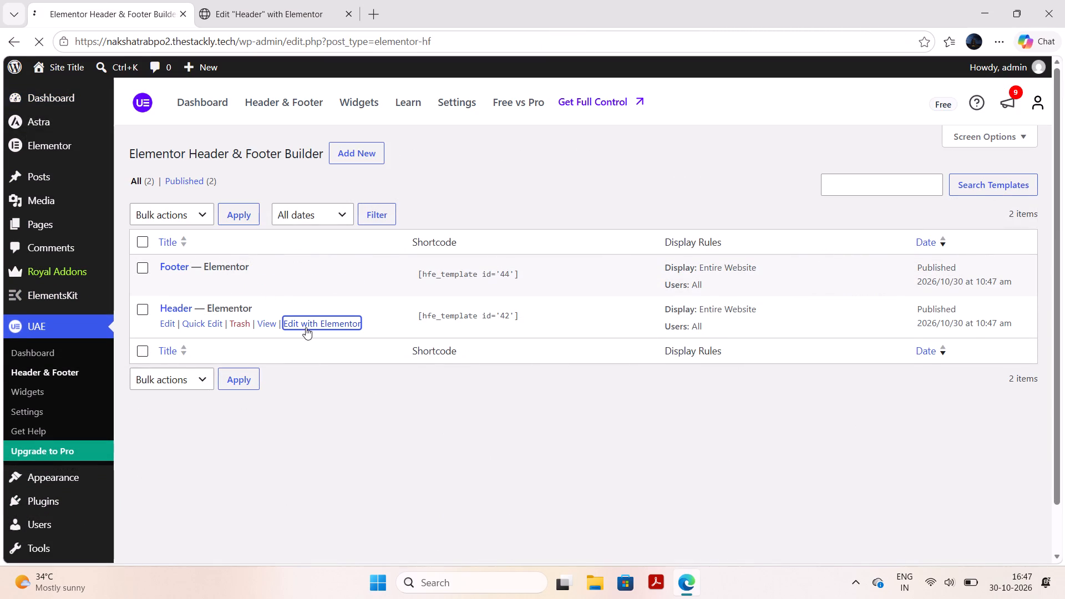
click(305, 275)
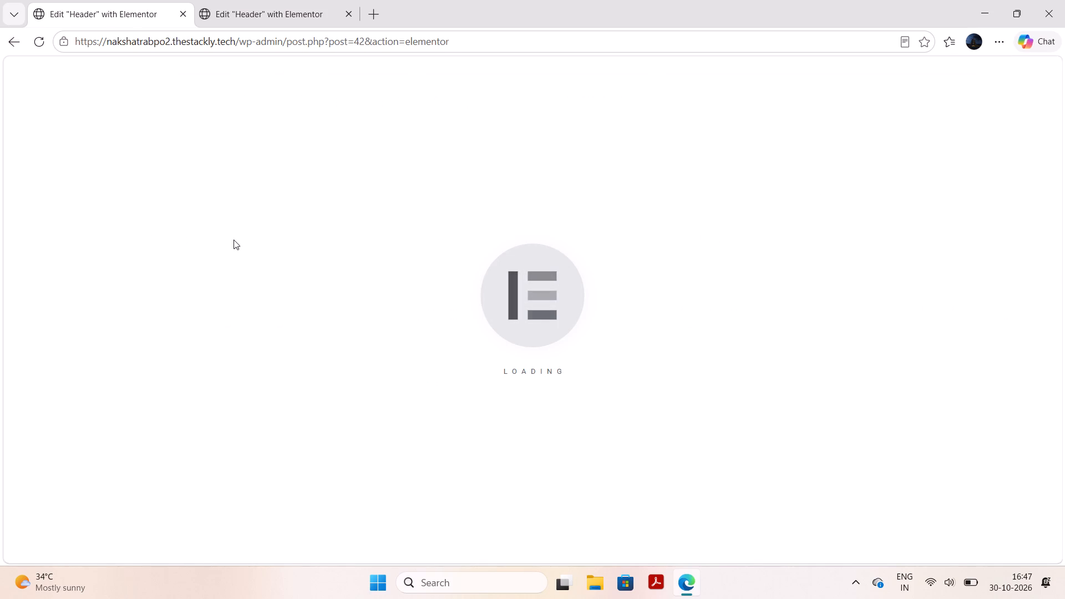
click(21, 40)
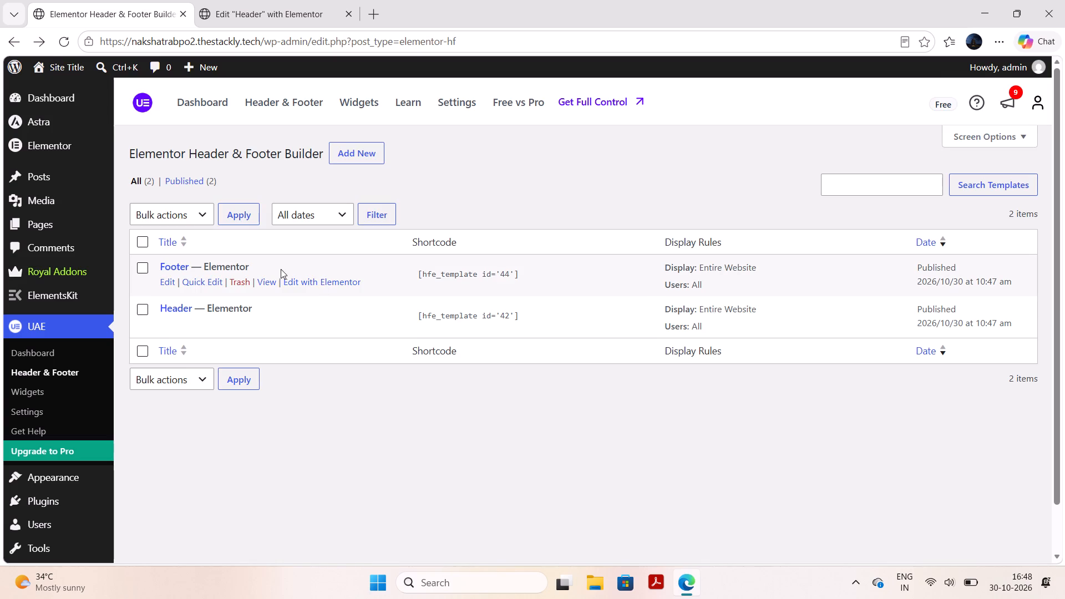
Open the nakshatrabpo2 site's Footer template in Elementor and copy its top-level container holding the HTML widget.
click(328, 280)
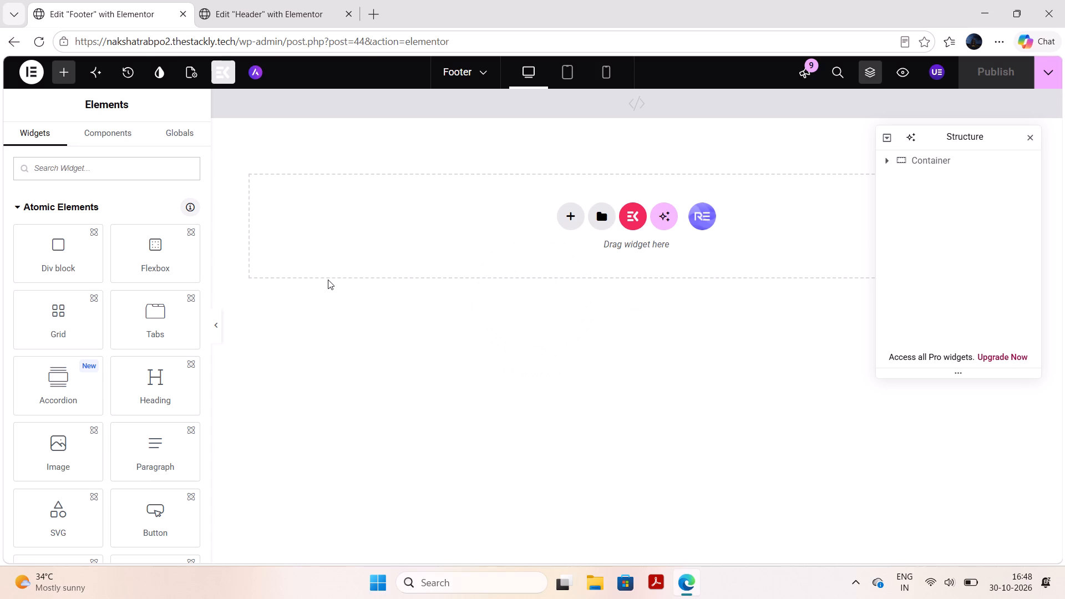
click(392, 100)
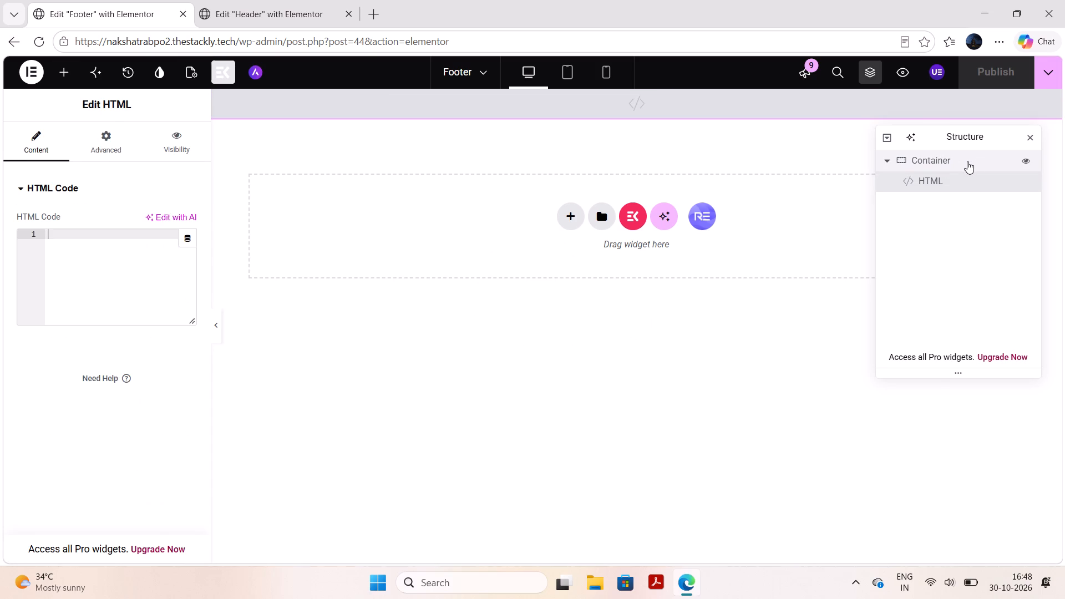
right_click(967, 161)
click(967, 206)
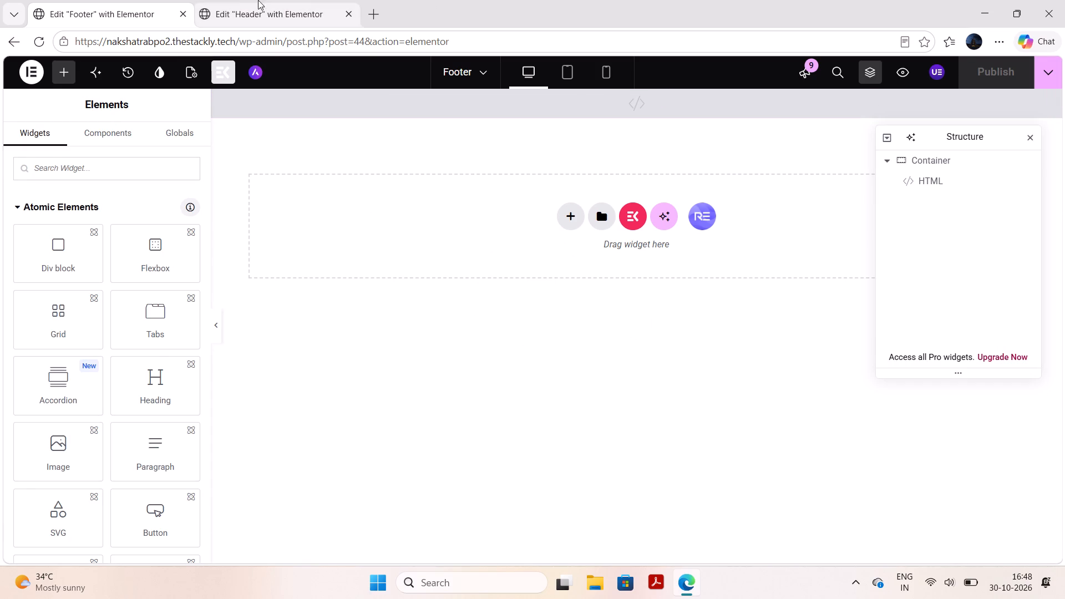
Leave the nakshatrabpo13 Header editor for that site's wp-admin address and open its UAE Header & Footer template list.
click(235, 0)
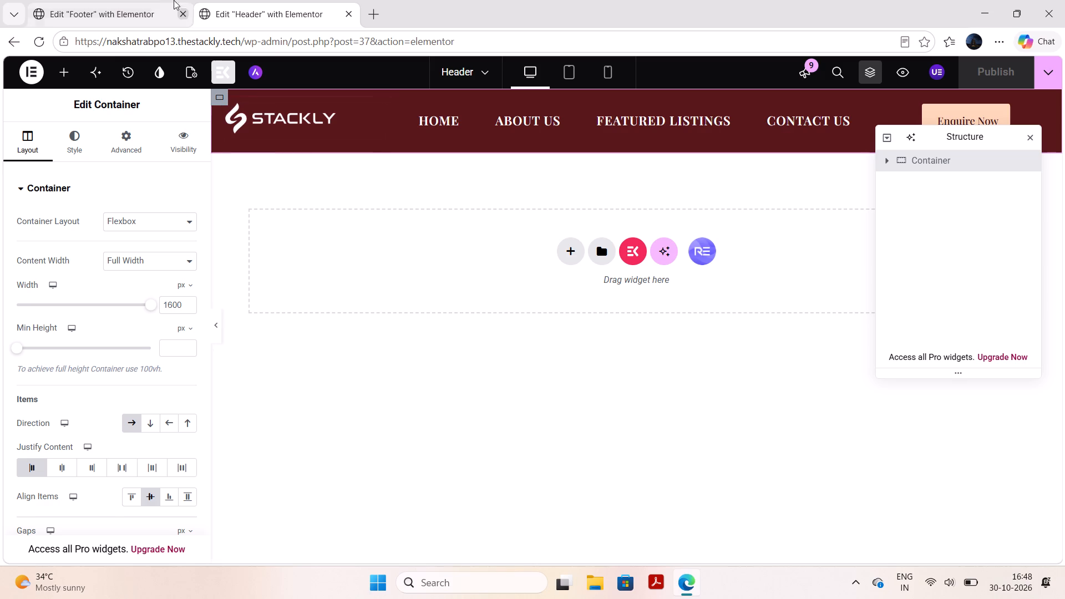
drag(469, 39, 280, 34)
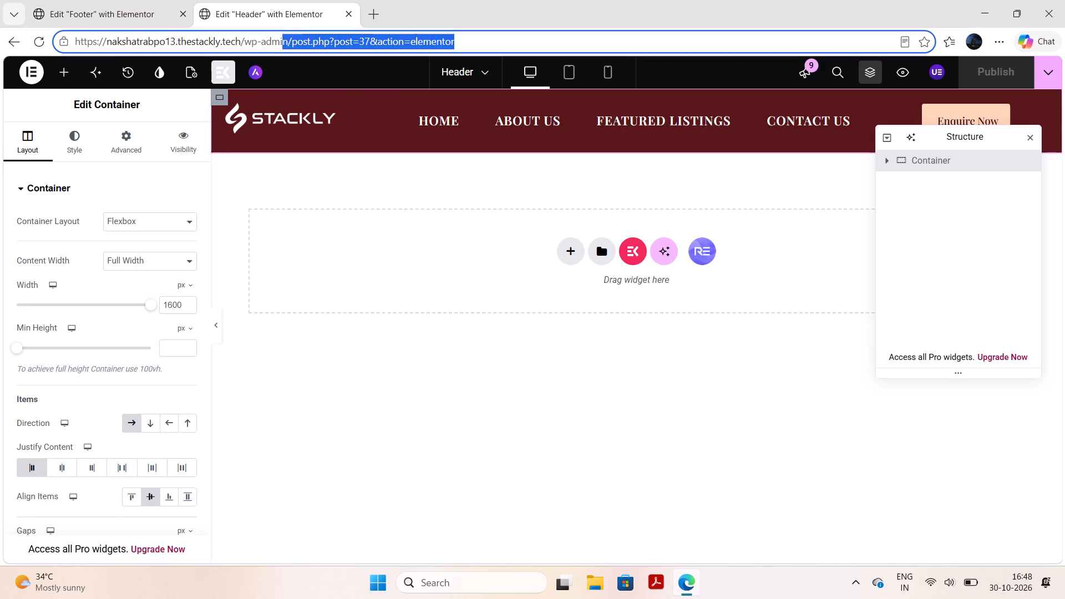
drag(280, 34, 291, 43)
key(BackSpace)
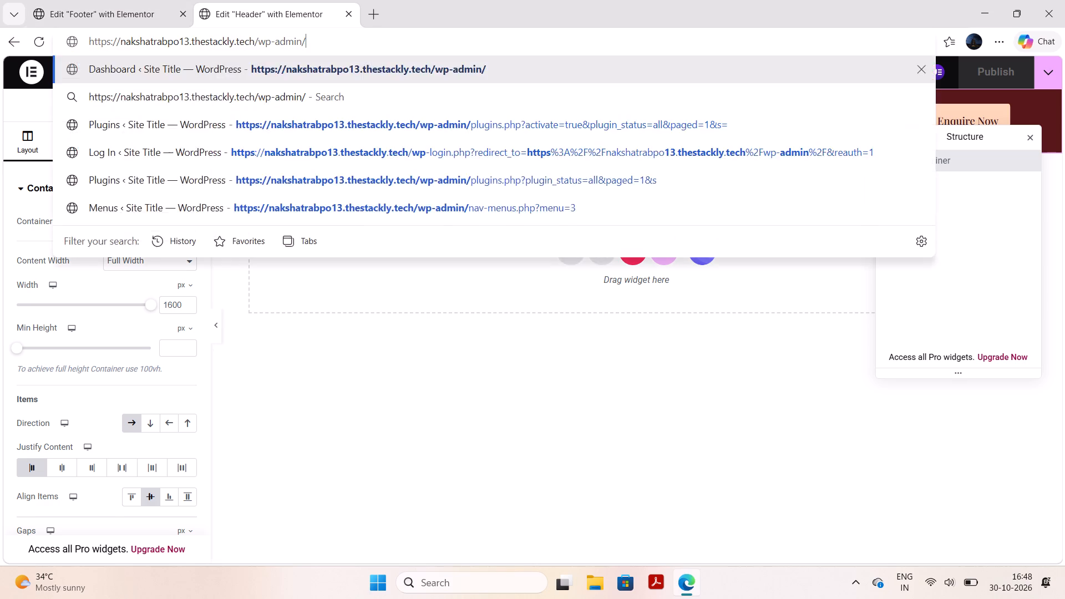
key(Return)
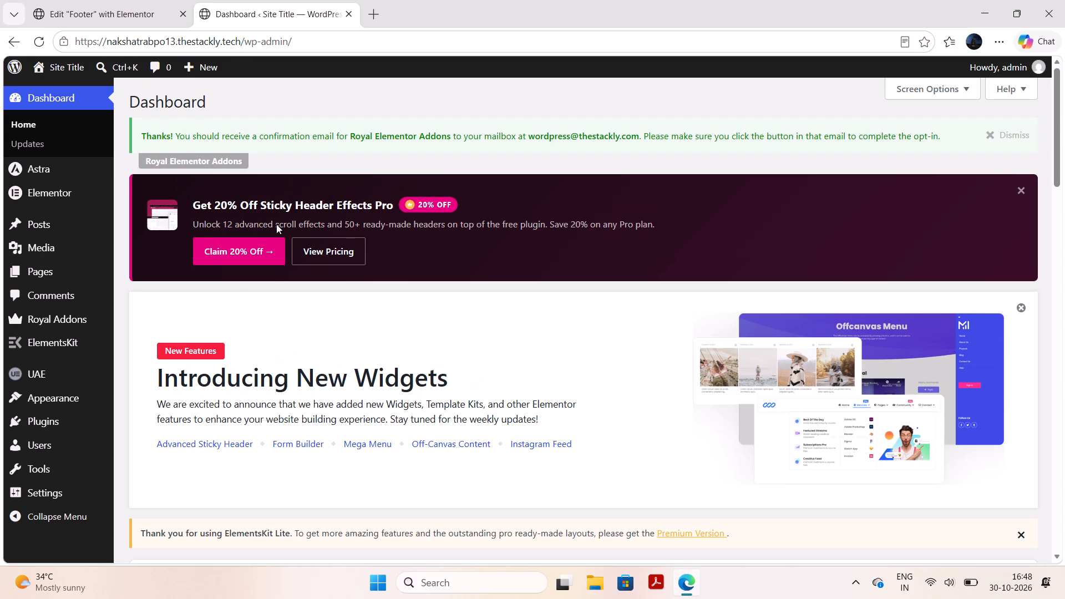
click(146, 389)
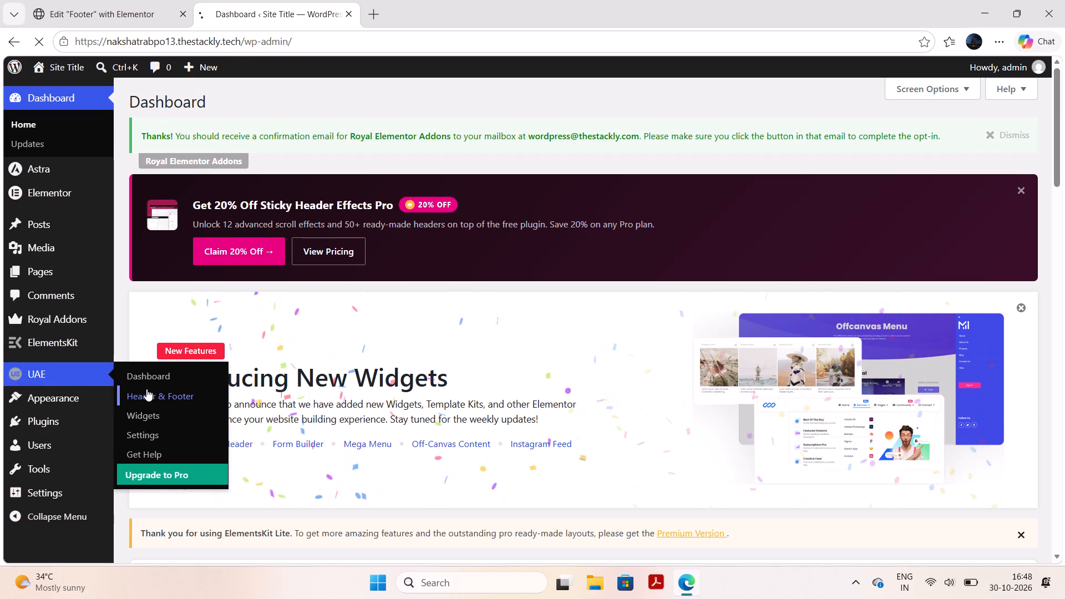
scroll(267, 368, down, 1)
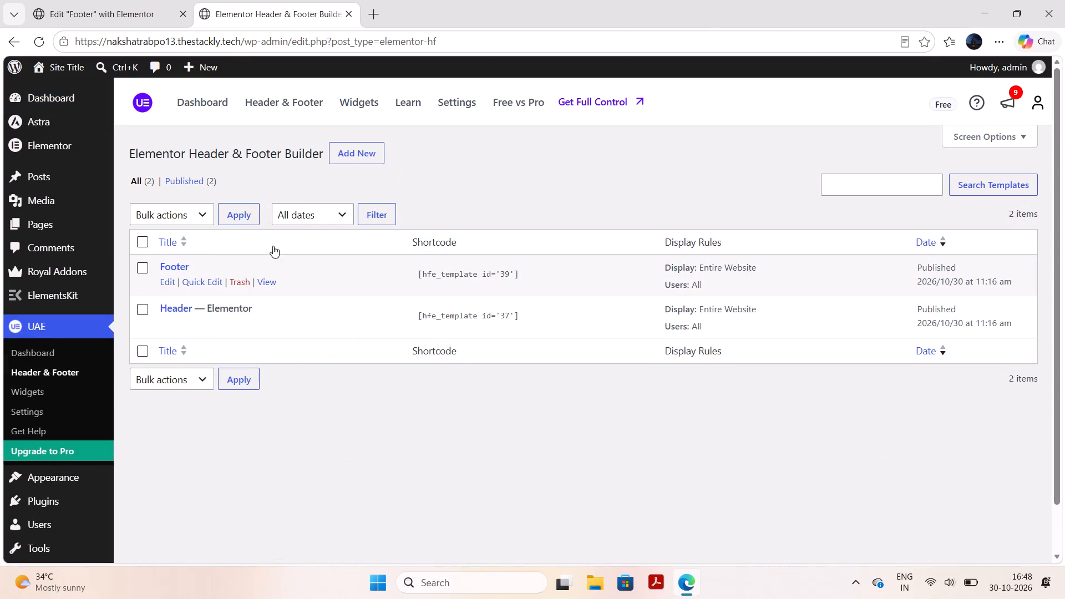
Open the nakshatrabpo13 Footer template in Elementor, dismissing the Angie installation offer and closing the Structure view.
click(171, 283)
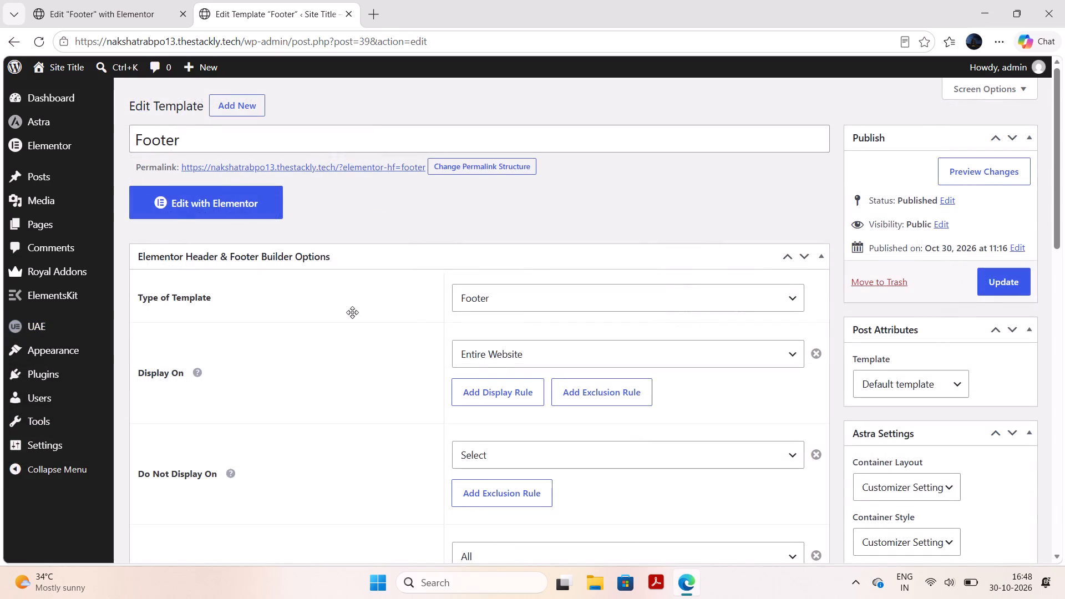
click(262, 251)
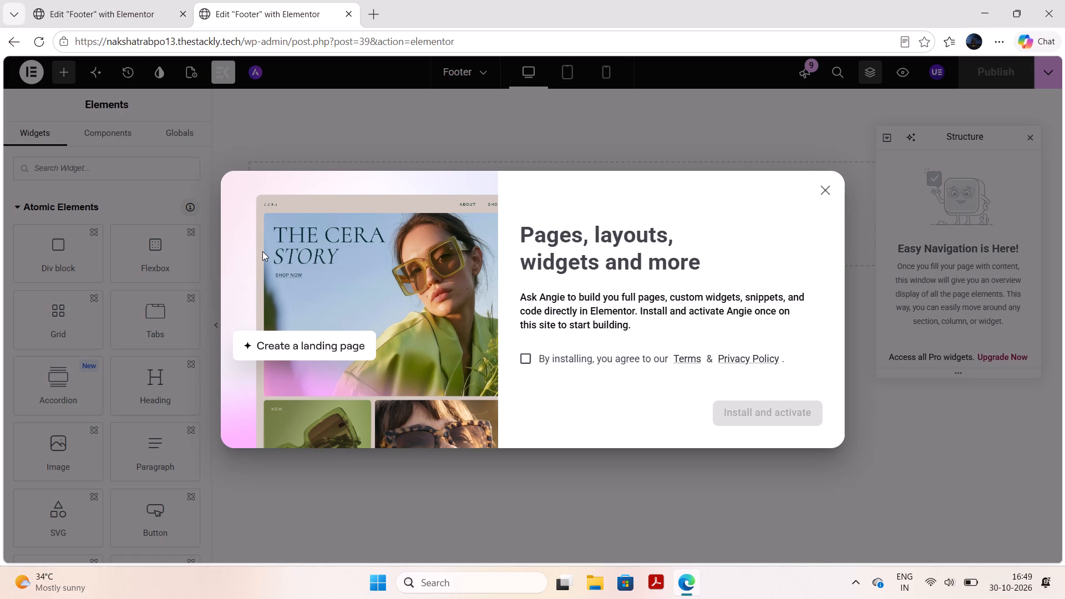
click(826, 191)
click(1039, 136)
drag(1038, 136, 1029, 136)
click(1029, 136)
Paste the copied footer container from the other site into the empty Footer template.
right_click(495, 190)
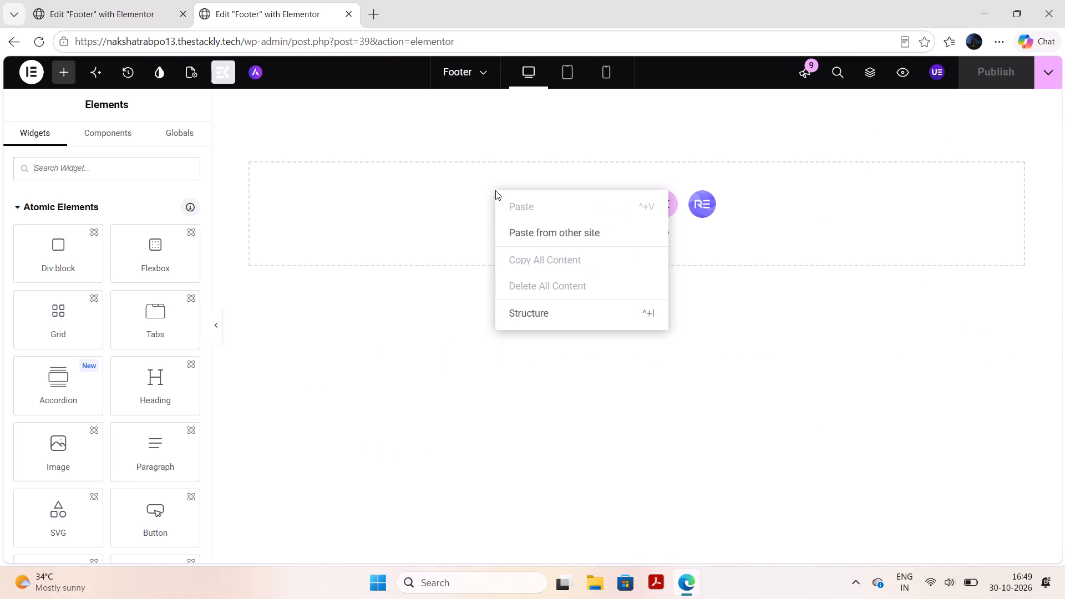
click(513, 226)
key(ctrl+v)
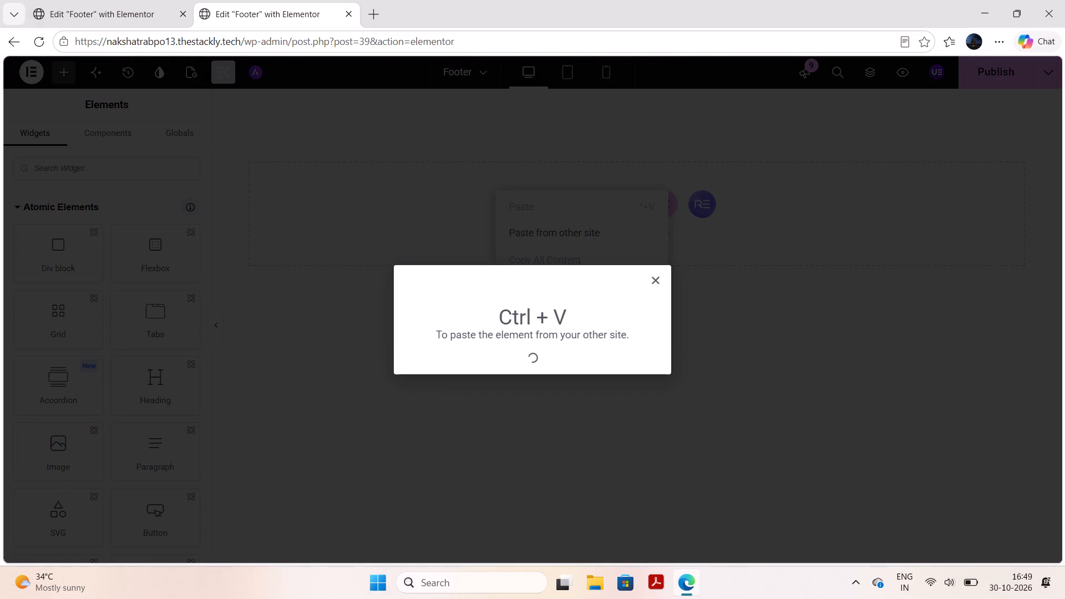
Switch the nakshatrabpo2 site's Elementor editor from the Footer template to the Home page.
click(127, 0)
click(469, 77)
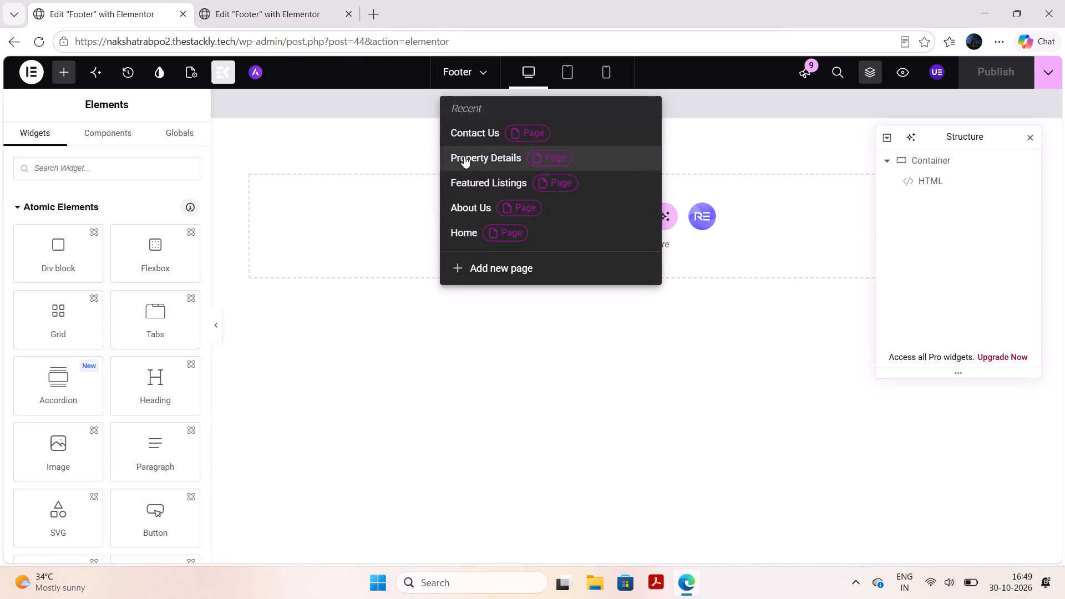
click(459, 221)
Save the nakshatrabpo13 Footer template and move its Elementor editor to that site's Home page.
click(275, 0)
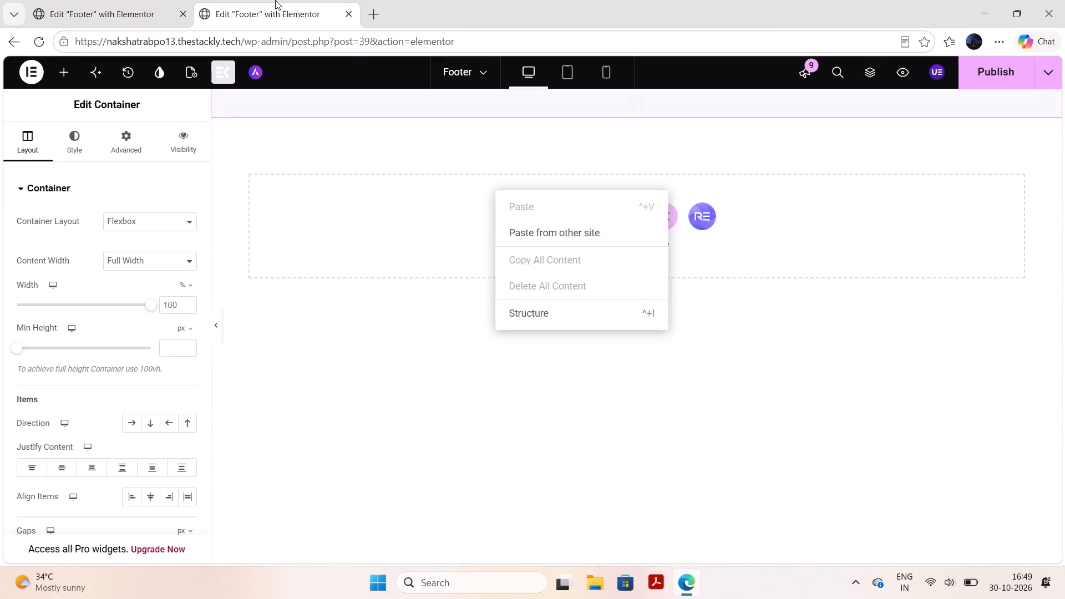
click(407, 226)
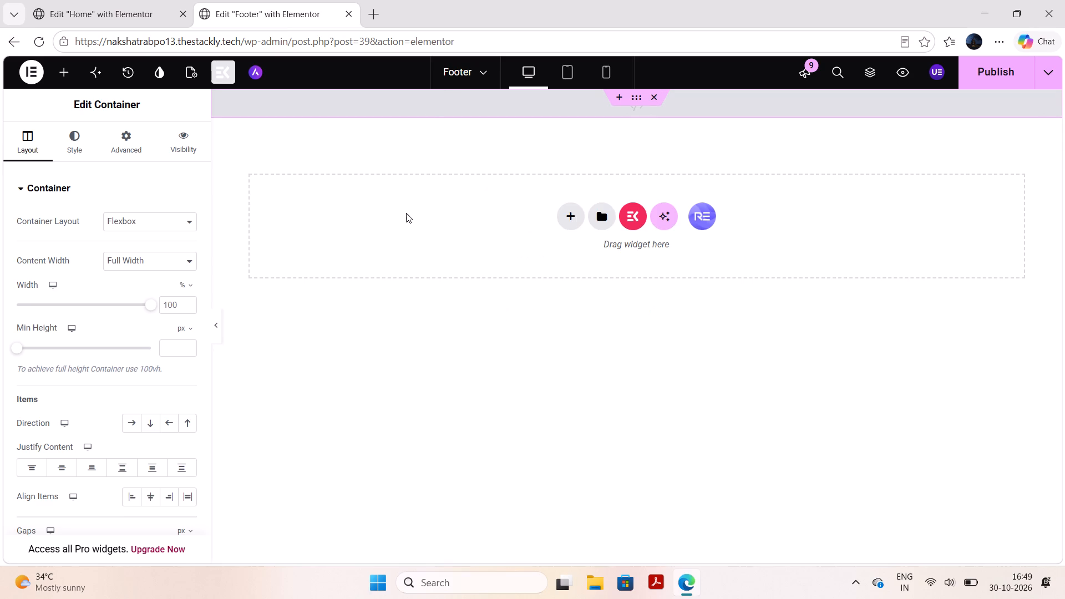
click(456, 78)
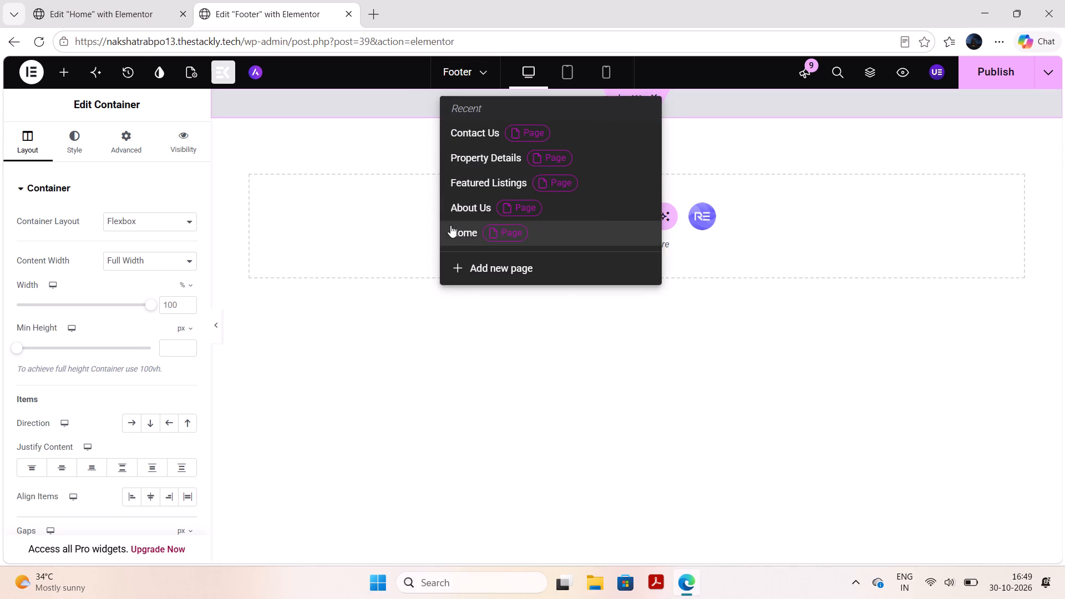
click(450, 229)
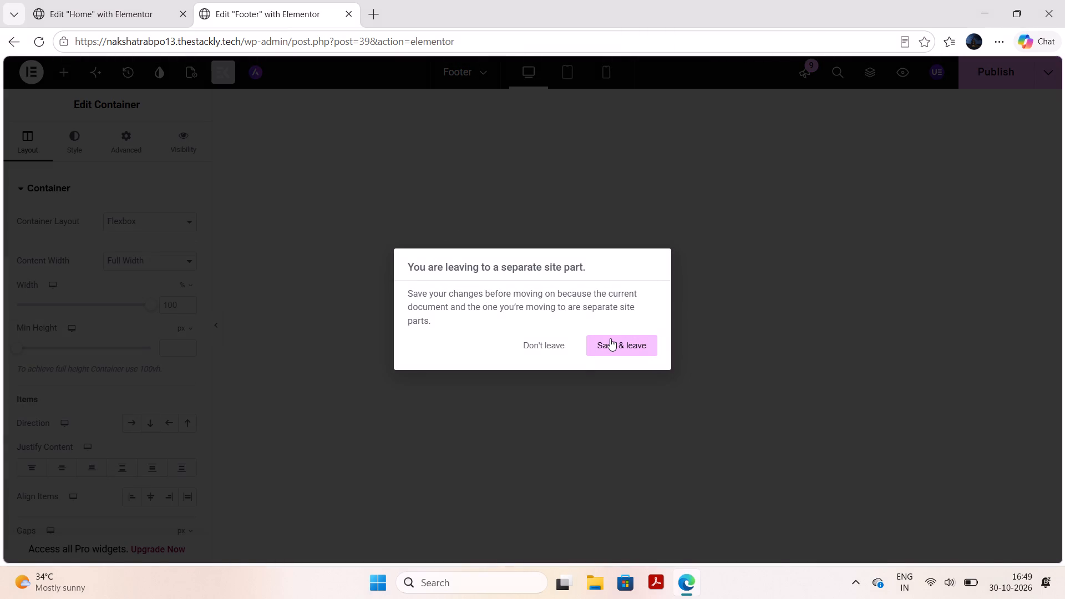
click(610, 338)
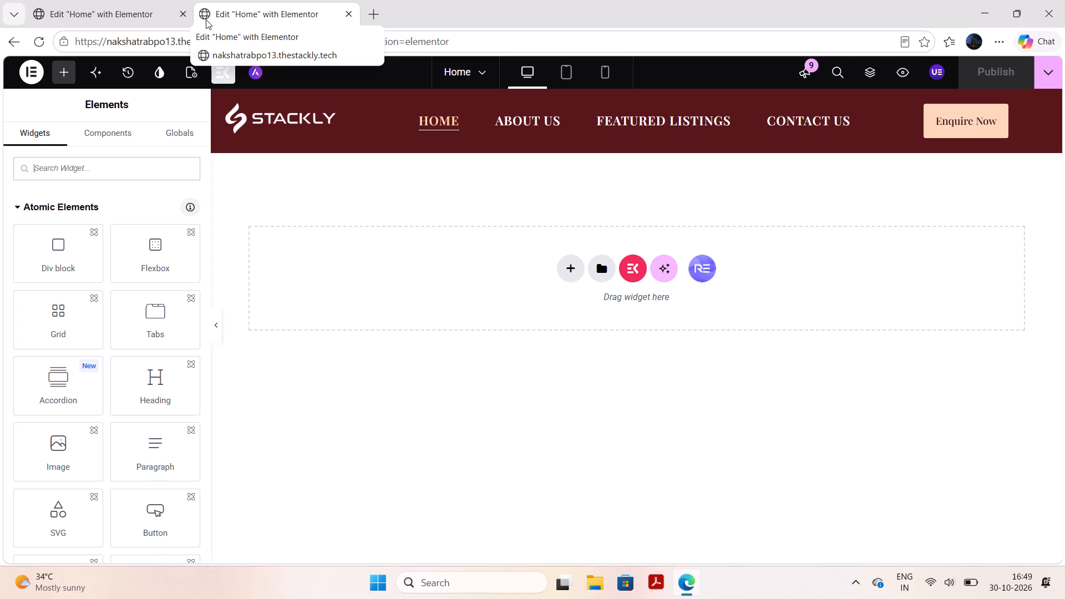
Copy the second container of the nakshatrabpo2 Home page and paste it into the empty nakshatrabpo13 Home page as cross-site content.
click(112, 0)
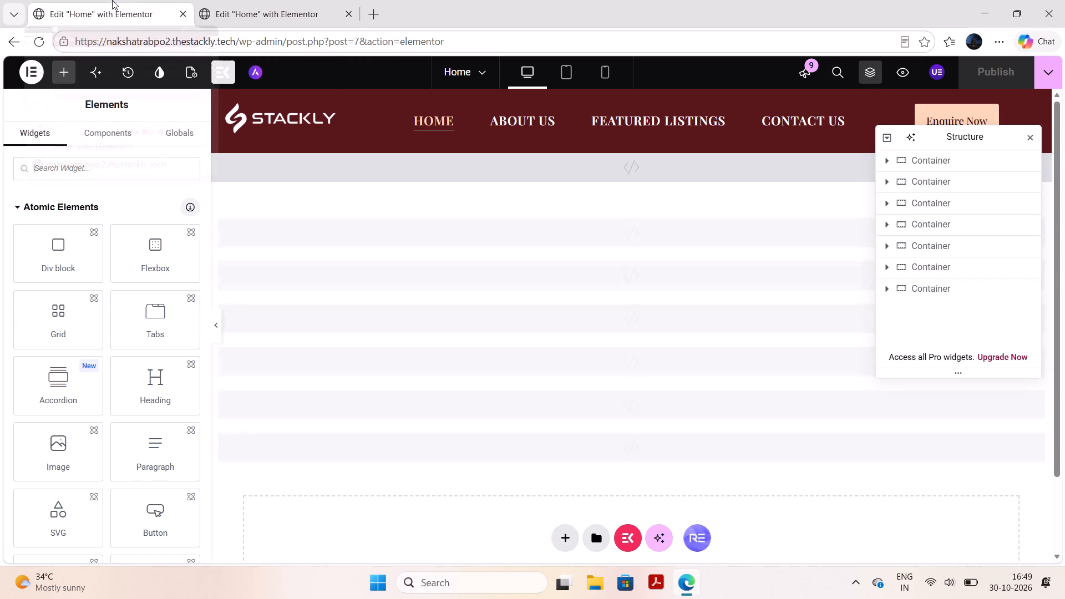
click(252, 177)
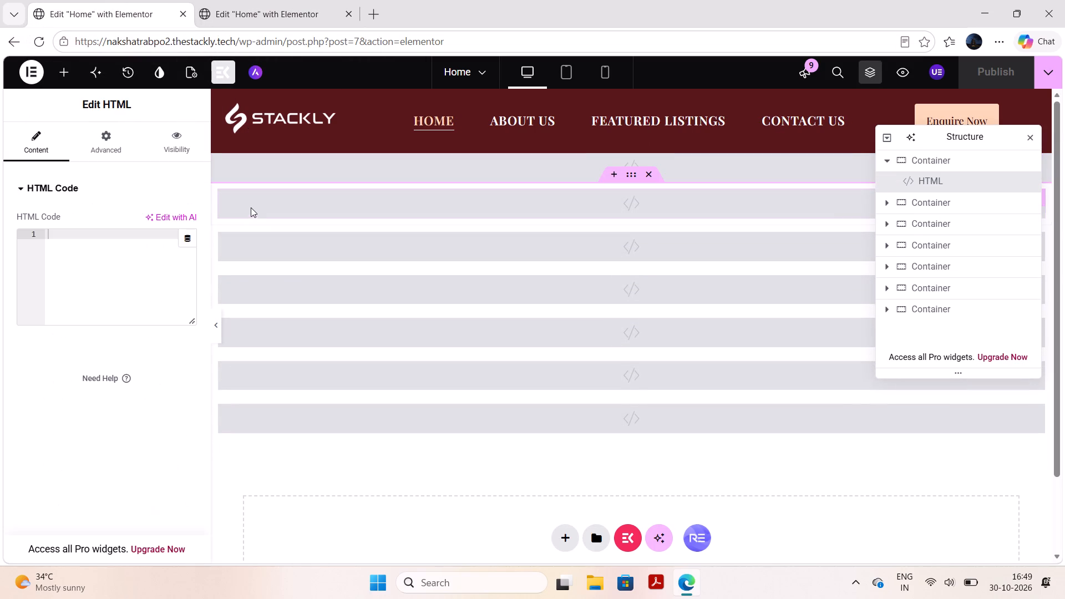
click(252, 209)
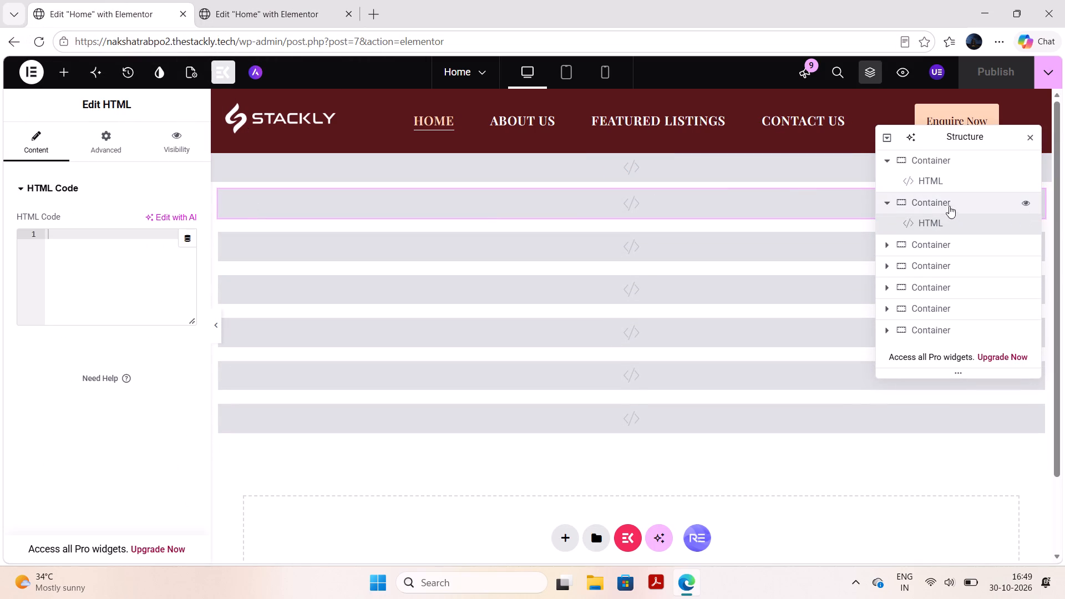
right_click(937, 199)
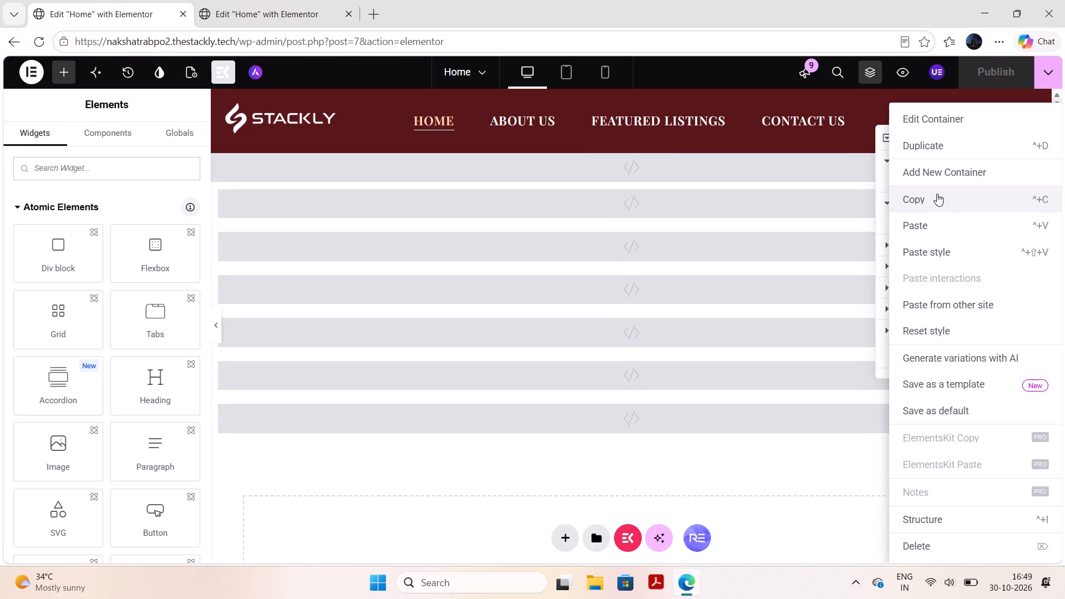
click(937, 194)
click(313, 0)
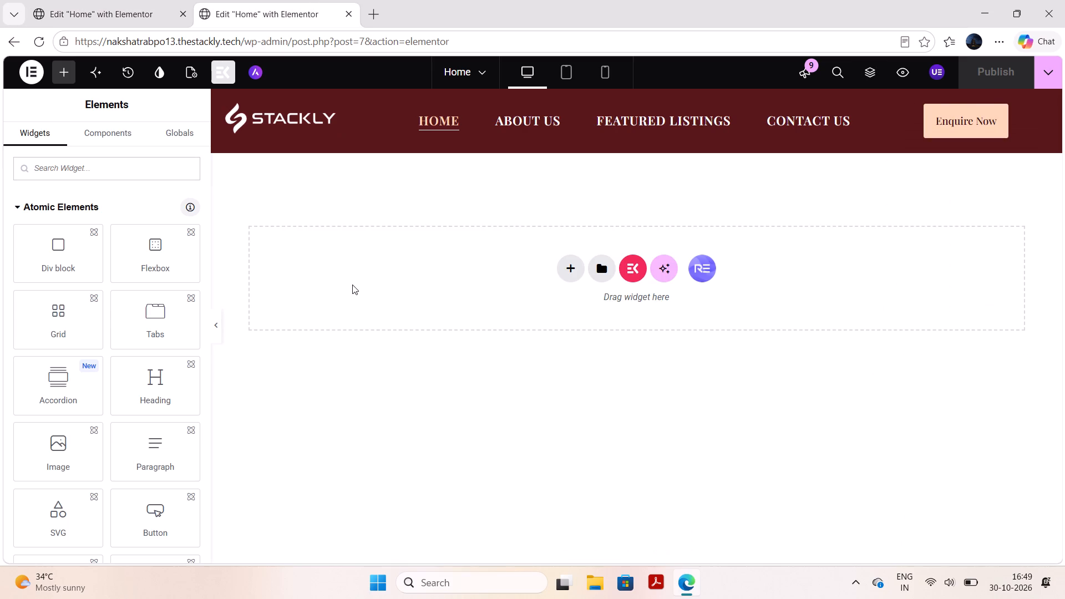
right_click(352, 285)
click(386, 329)
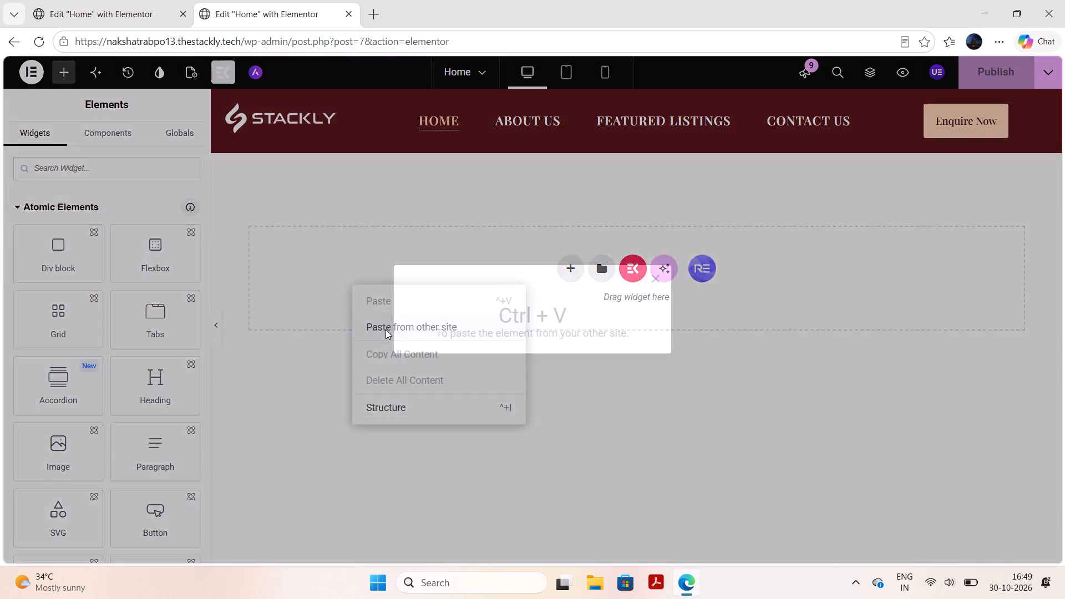
key(ctrl+v)
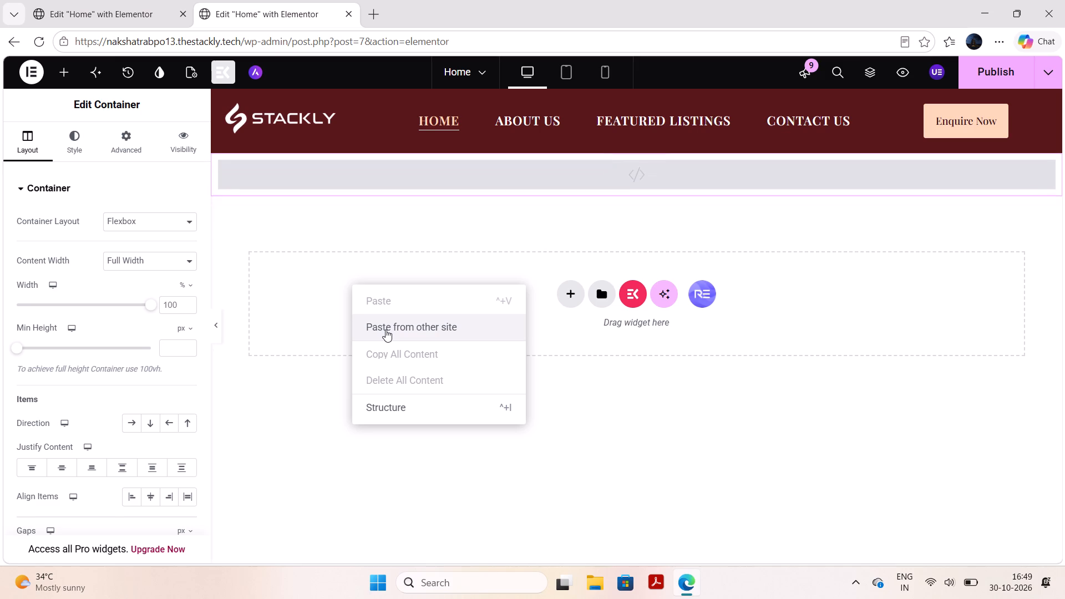
Paste the same copied container from the other site six more times, giving the nakshatrabpo13 Home page seven HTML containers.
click(386, 329)
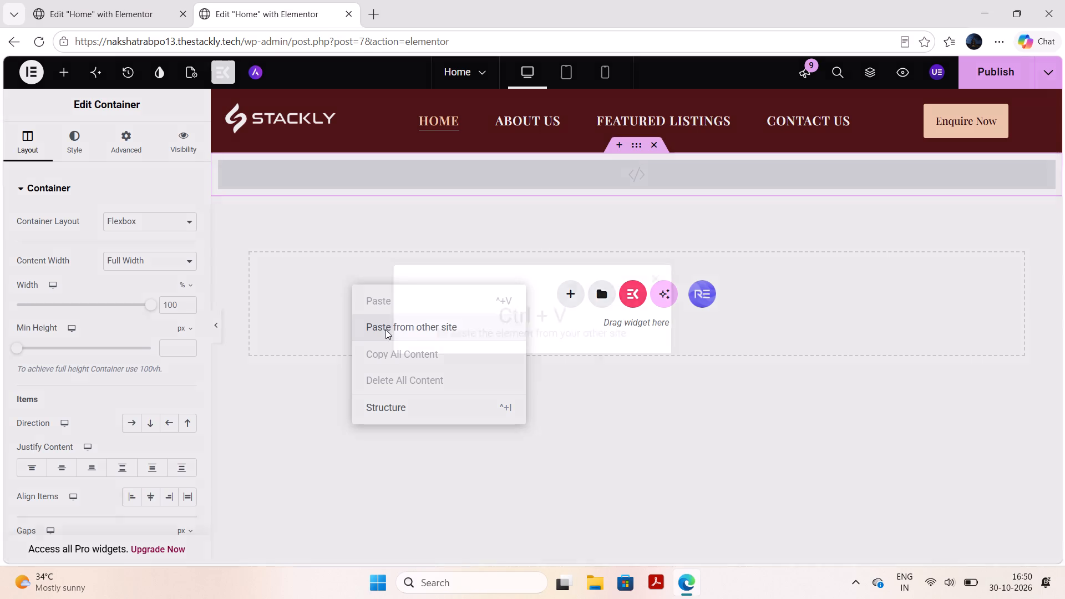
key(ctrl+c)
key(ctrl+v)
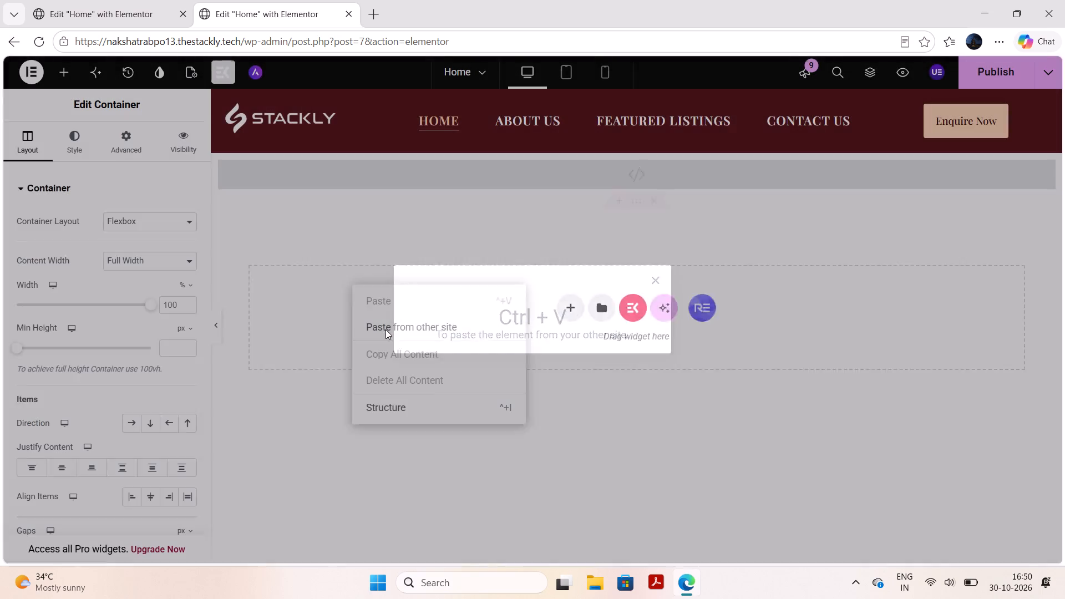
click(386, 329)
key(ctrl+v)
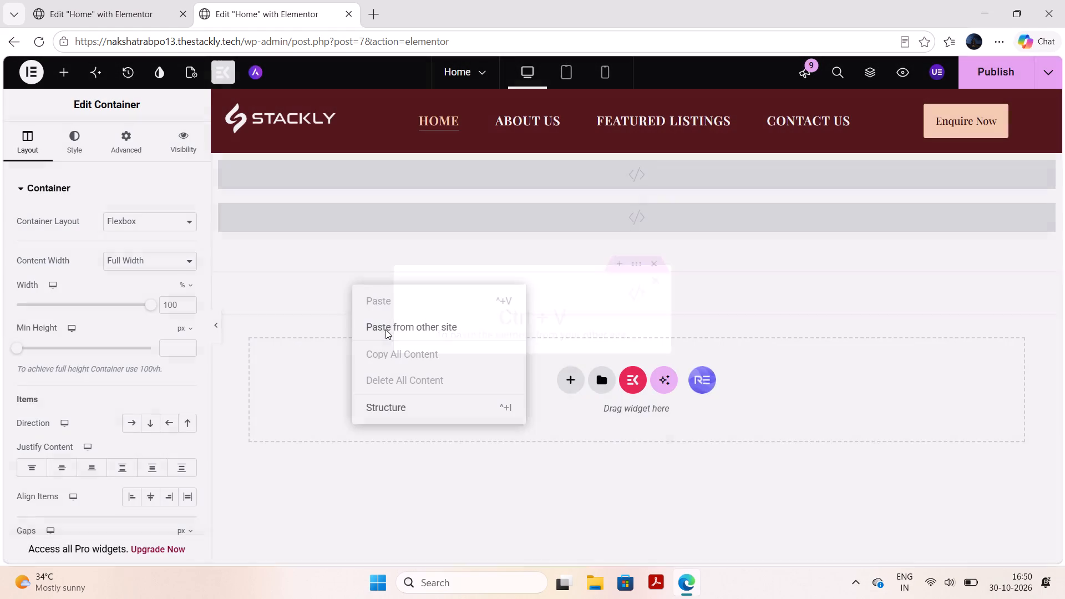
click(386, 329)
key(ctrl+v)
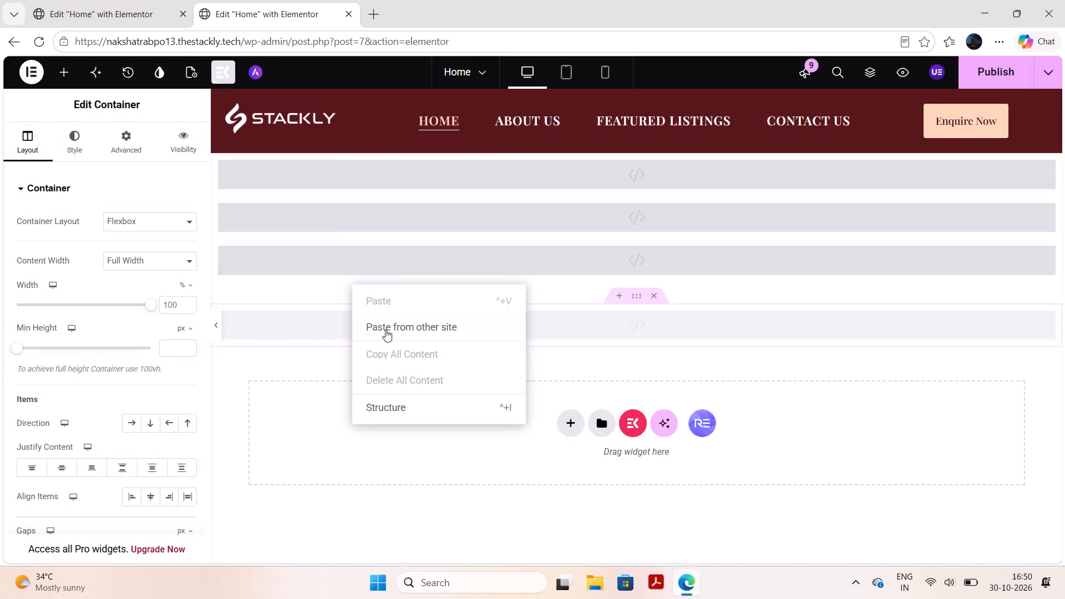
click(386, 329)
key(ctrl+v)
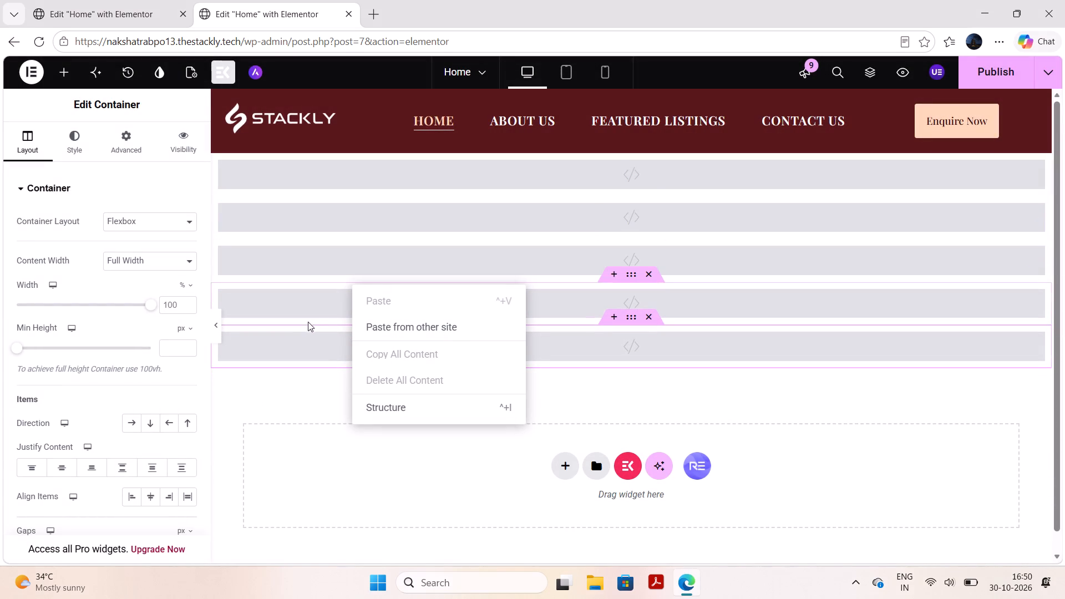
click(387, 324)
key(ctrl+c)
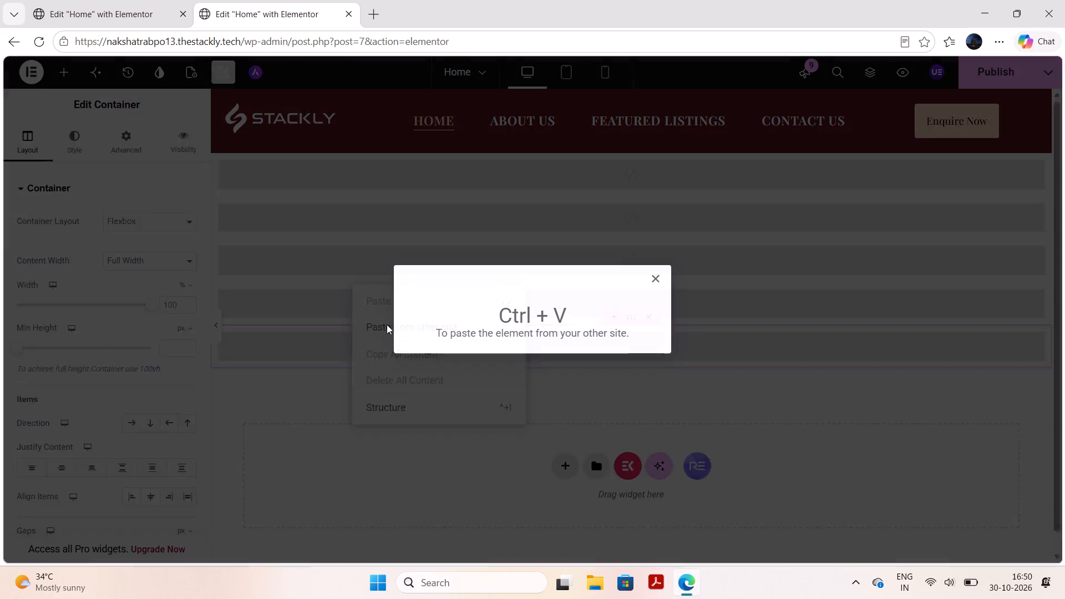
key(ctrl+v)
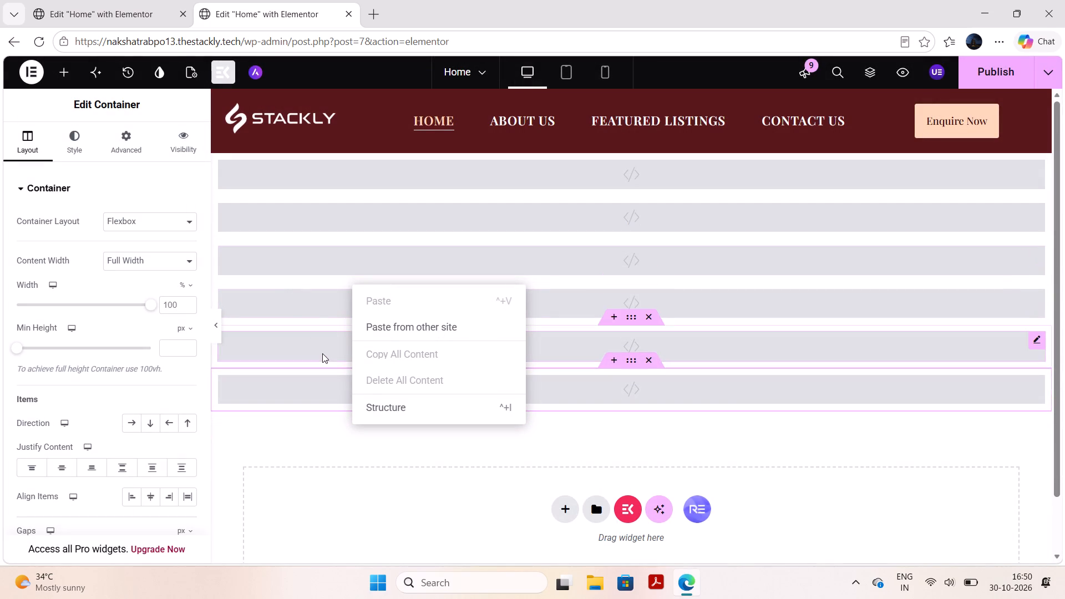
click(408, 337)
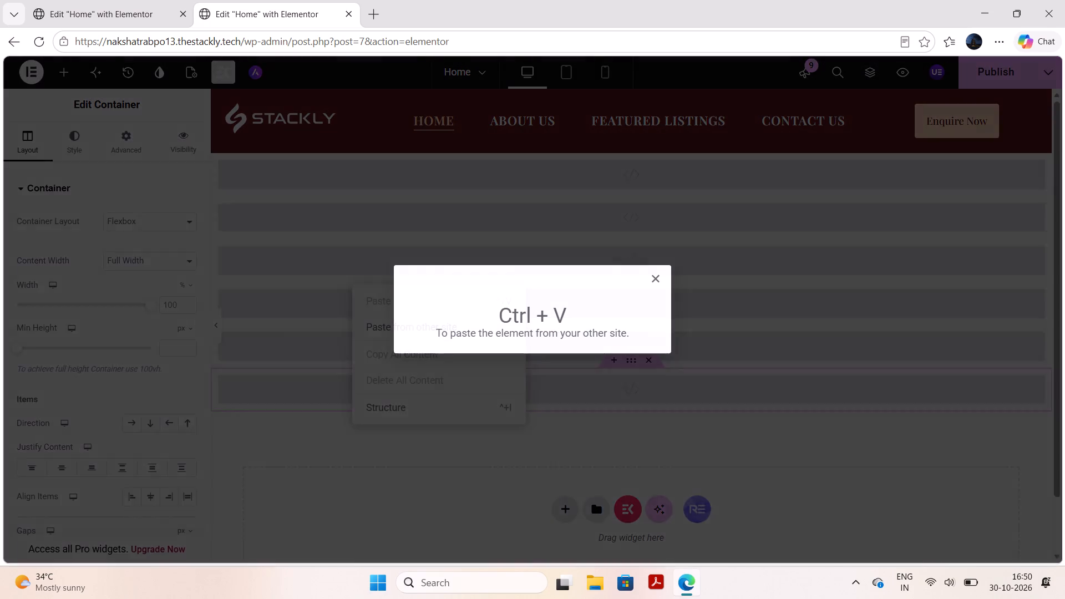
key(ctrl+v)
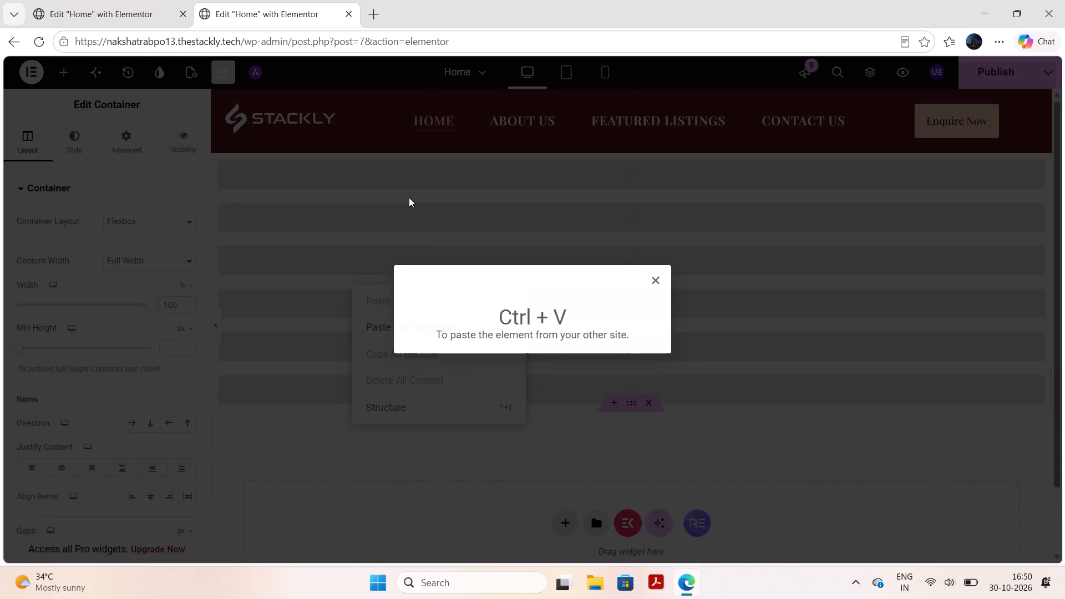
click(414, 185)
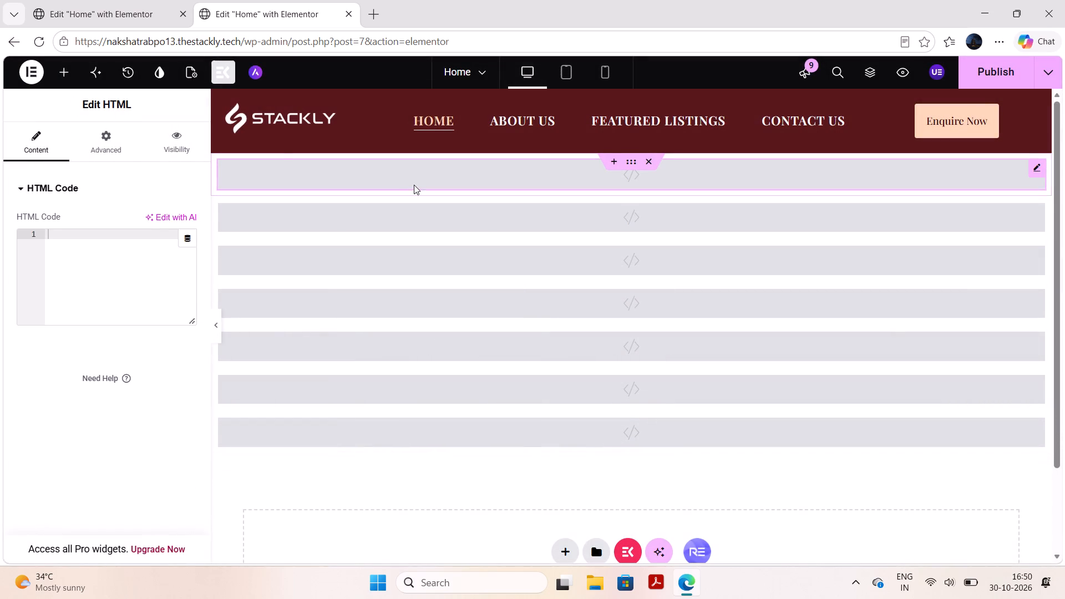
Set the Home page's body margin and padding to 0 px on all sides in the page settings.
click(182, 74)
click(106, 133)
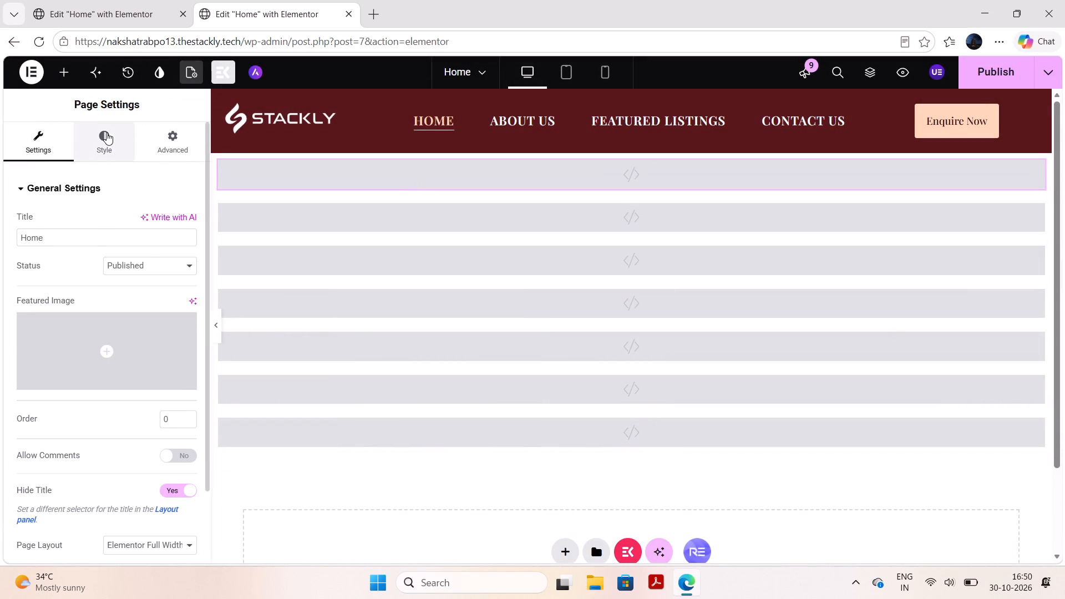
click(151, 233)
key(0)
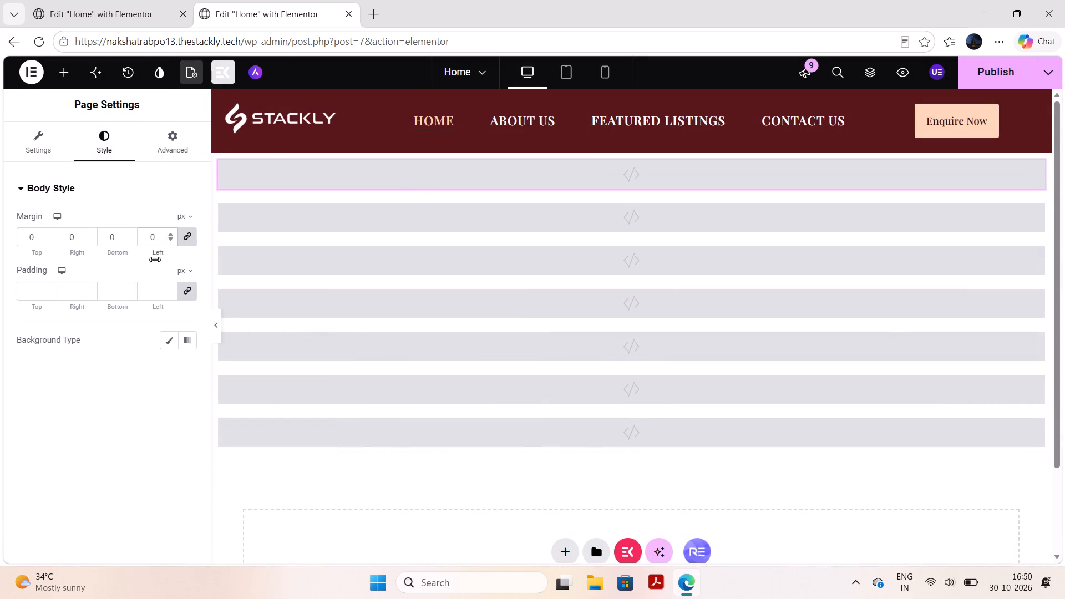
click(155, 286)
key(0)
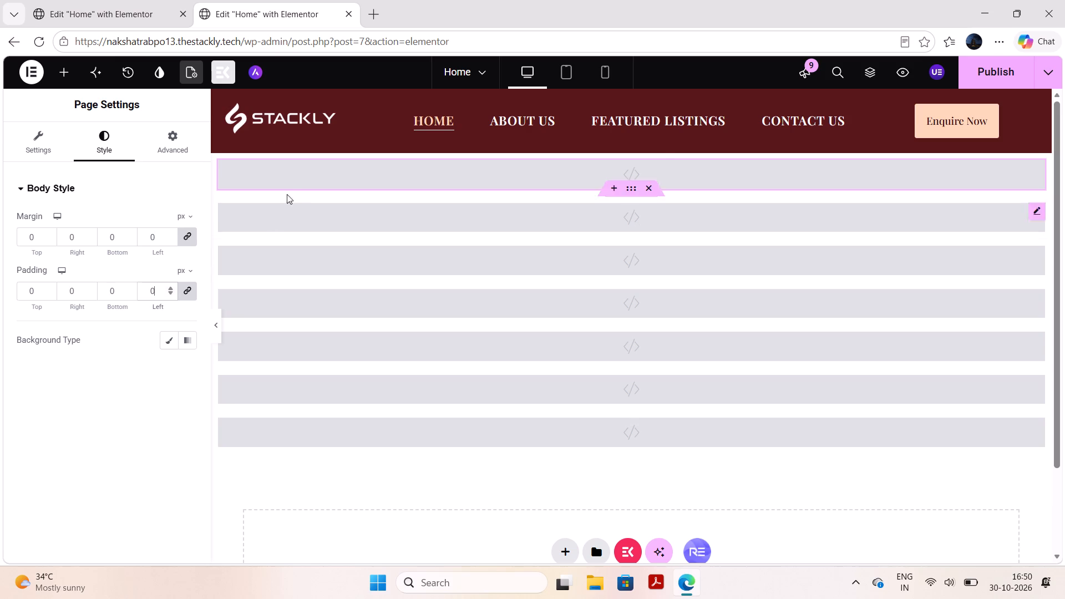
Set the margin and padding of the first container below the header to 0 px on all sides.
click(289, 189)
click(289, 189)
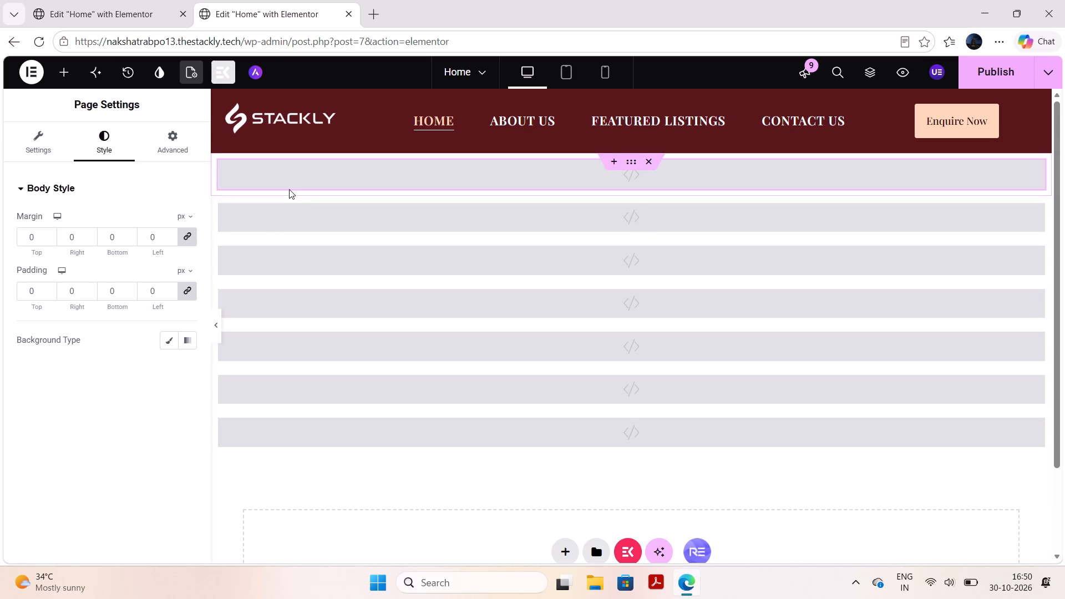
click(289, 189)
click(633, 159)
click(114, 144)
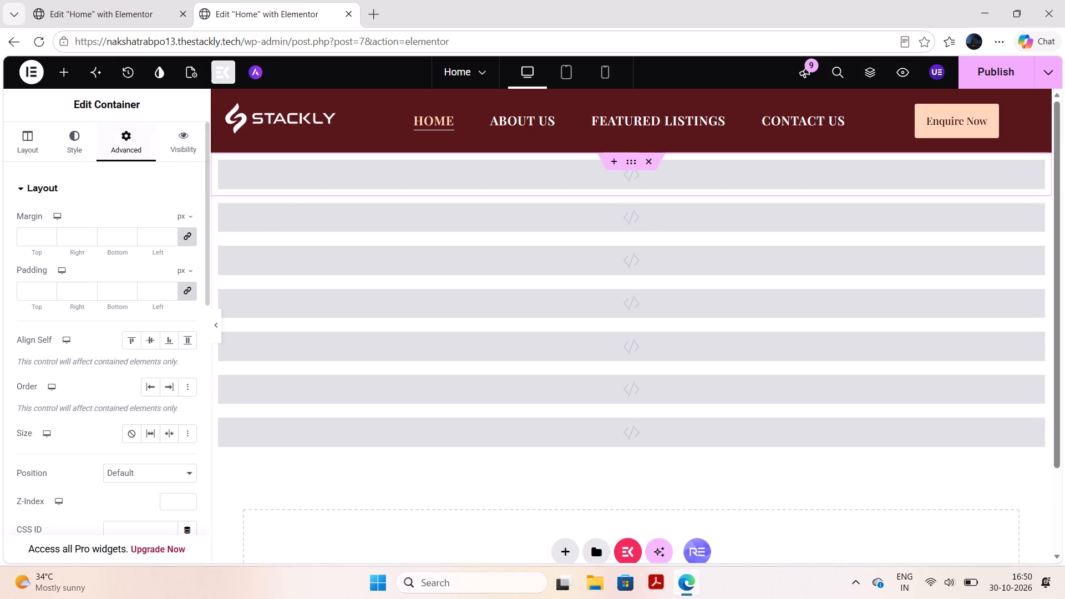
click(150, 239)
key(0)
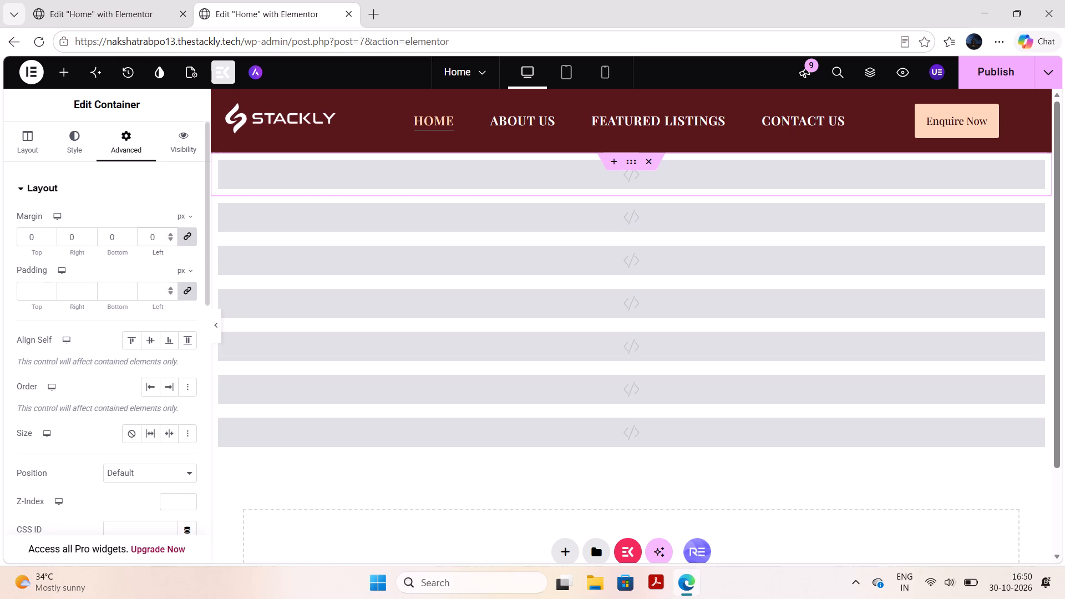
click(149, 289)
key(0)
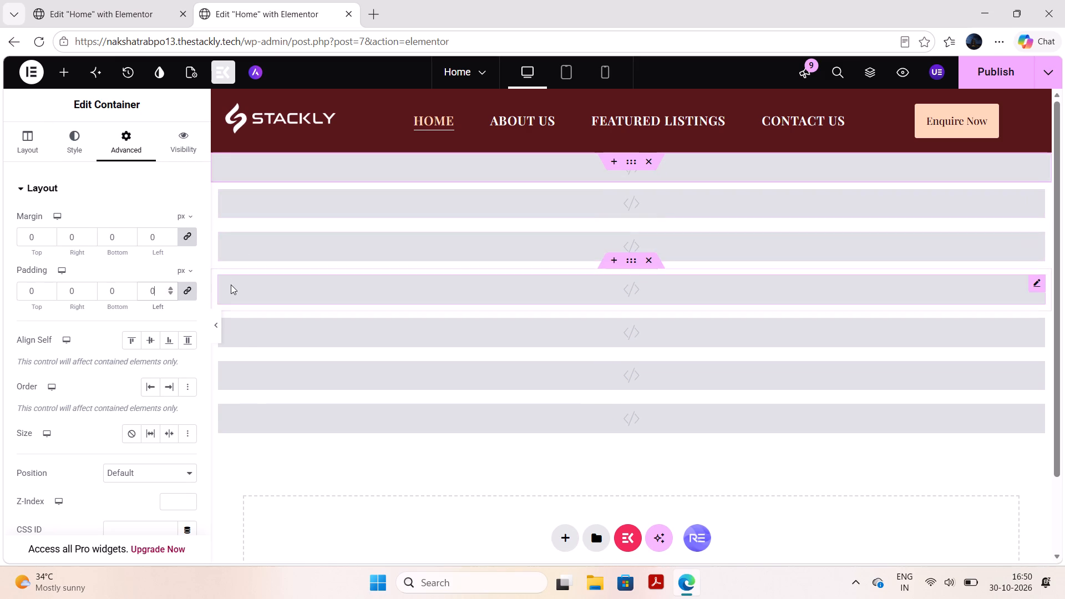
Publish the nakshatrabpo13 Home page and switch its Elementor editor to the About Us page.
click(980, 76)
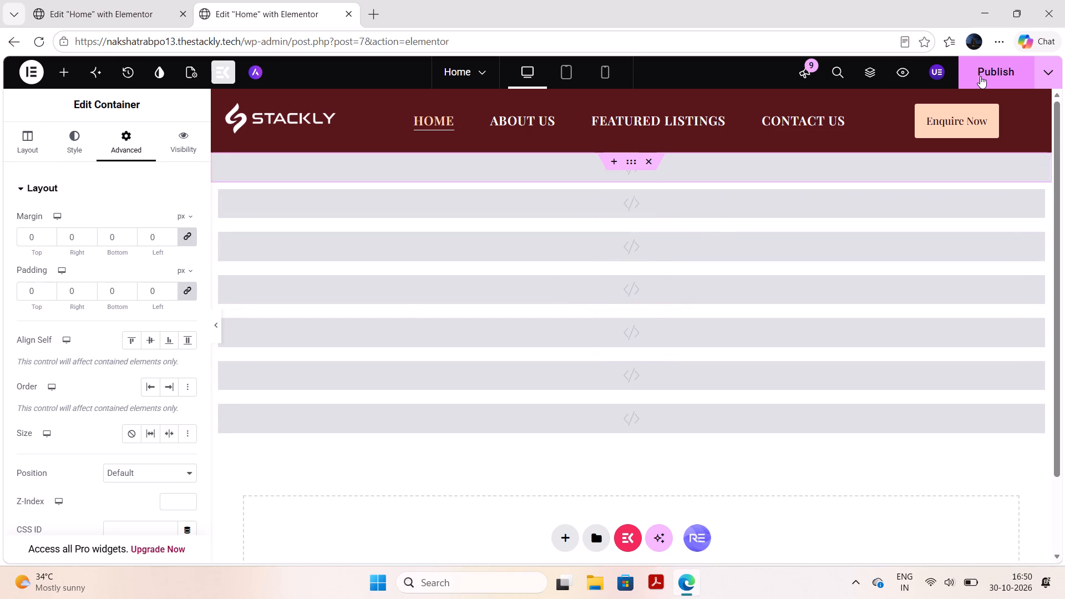
click(478, 74)
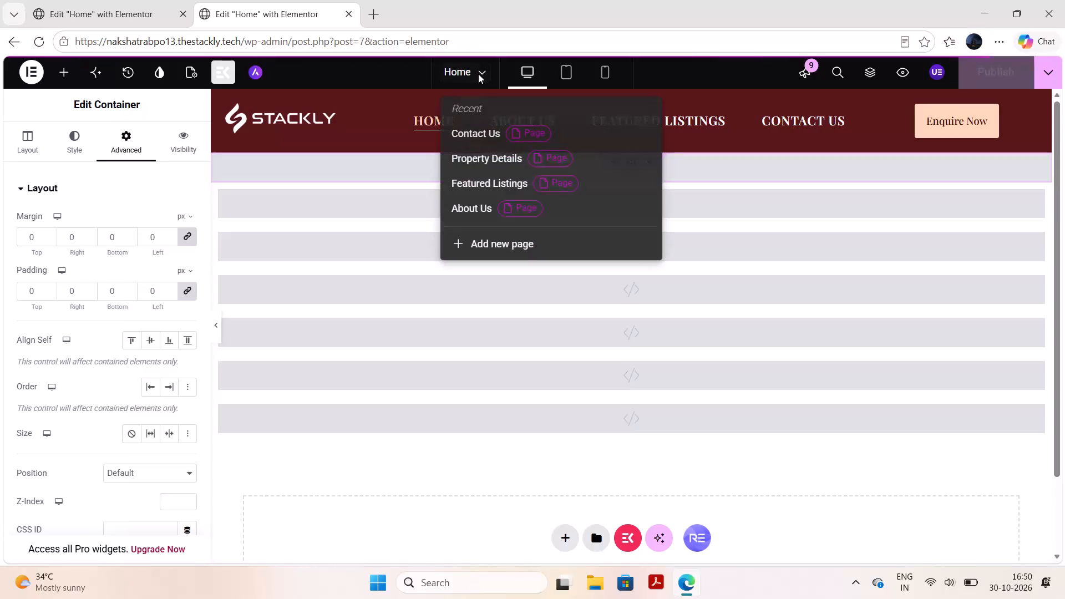
click(471, 210)
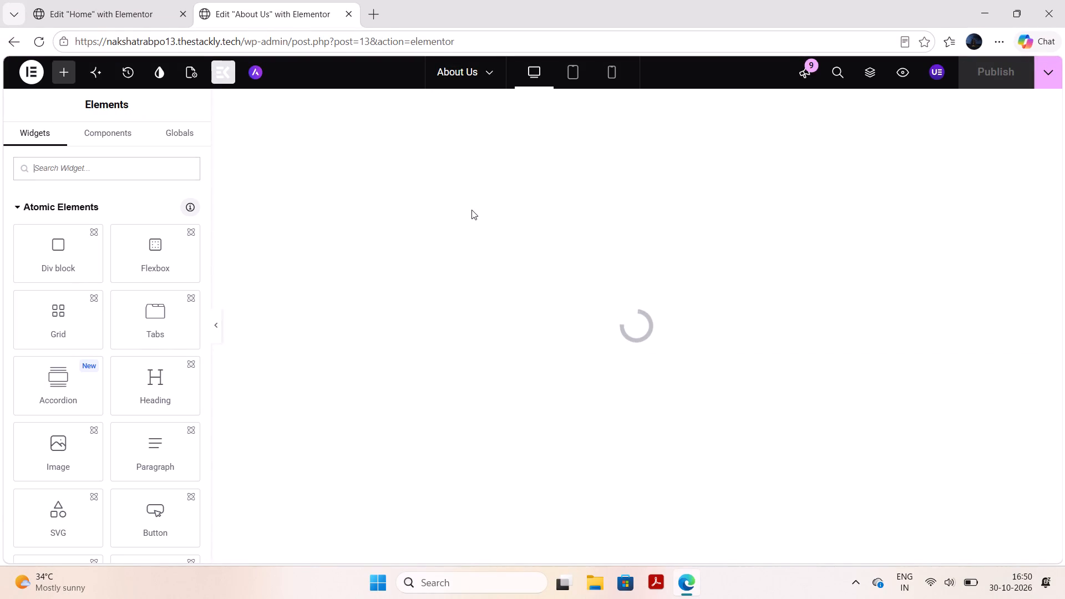
Leave the nakshatrabpo2 Elementor editor and load that site's front page at nakshatrabpo2.thestackly.tech.
click(92, 0)
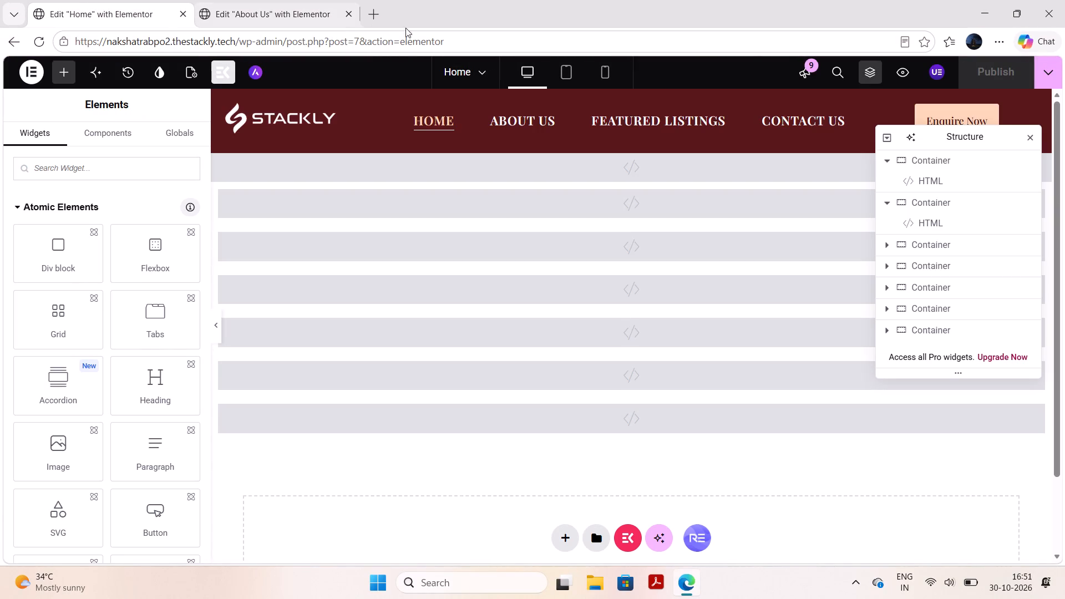
drag(475, 40, 245, 41)
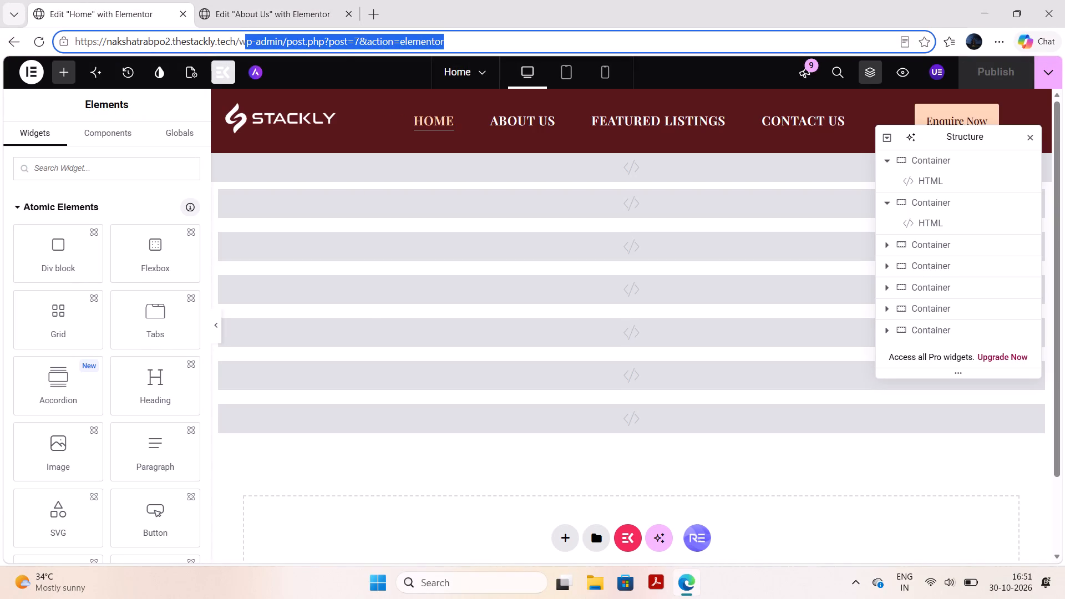
drag(245, 41, 242, 41)
key(BackSpace)
key(Return)
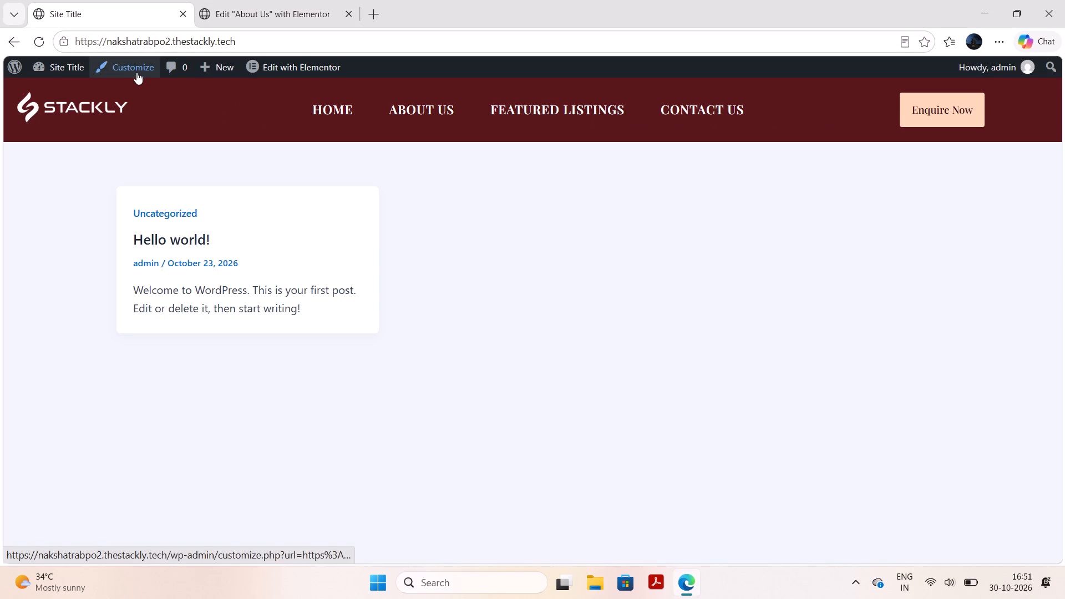
Set the nakshatrabpo2 homepage to display a static page, choose Home as the homepage, and publish the customization.
click(138, 69)
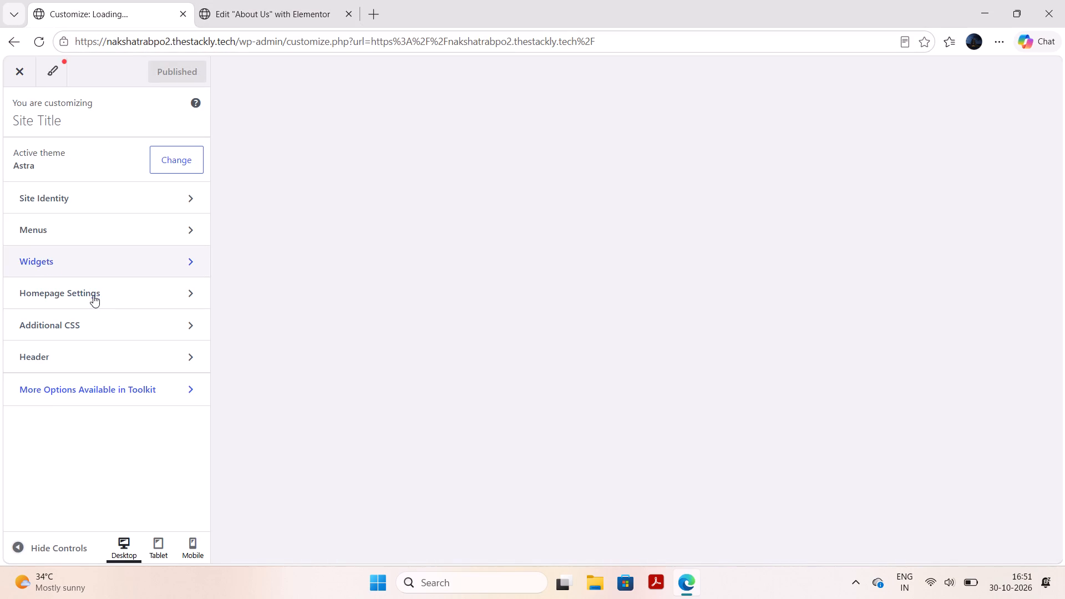
click(80, 474)
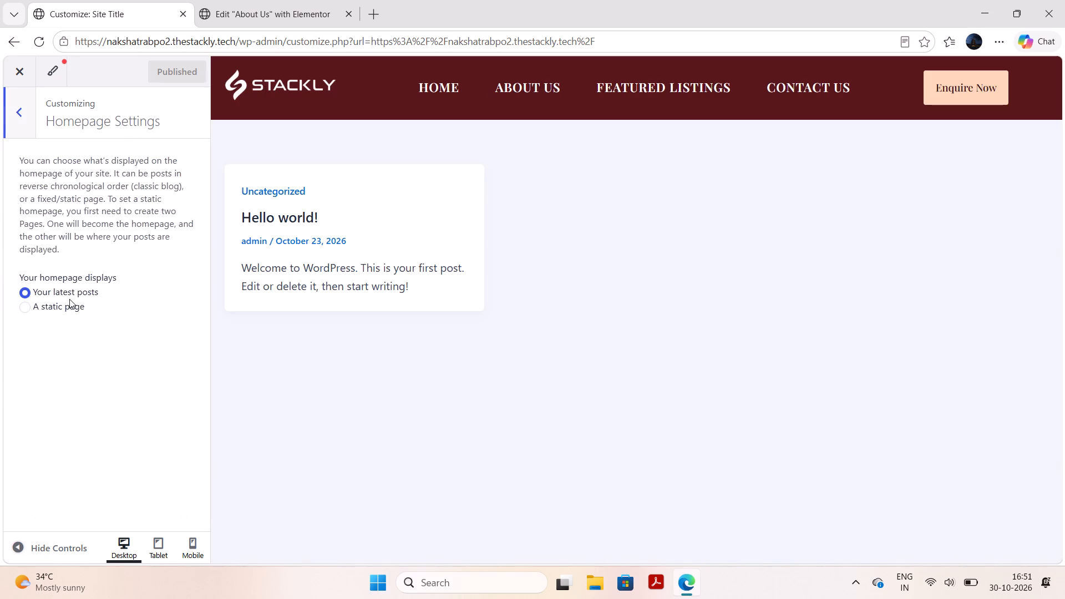
click(69, 306)
click(67, 360)
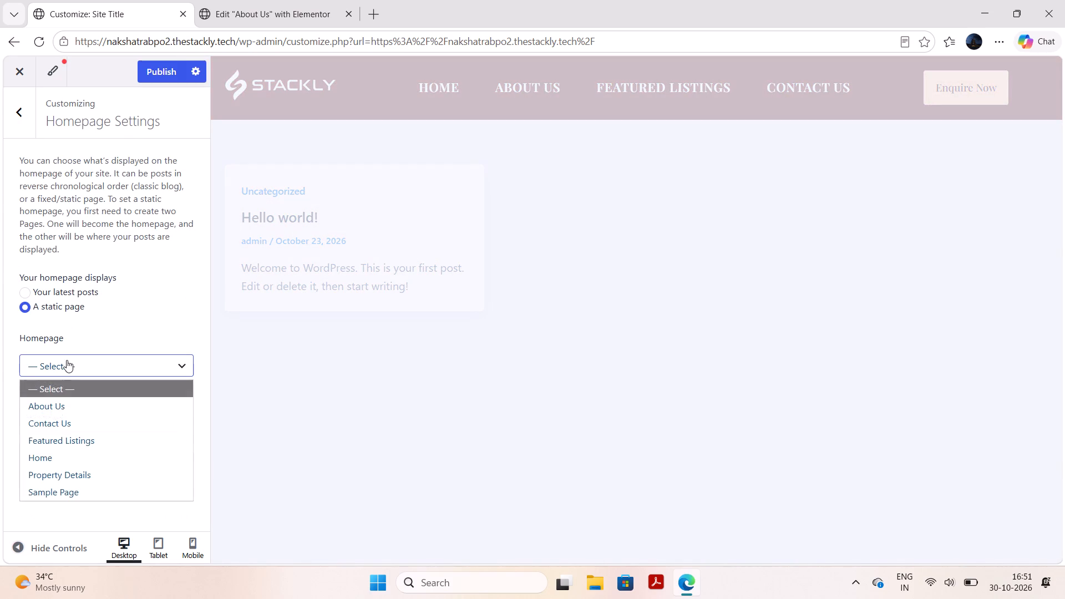
click(73, 452)
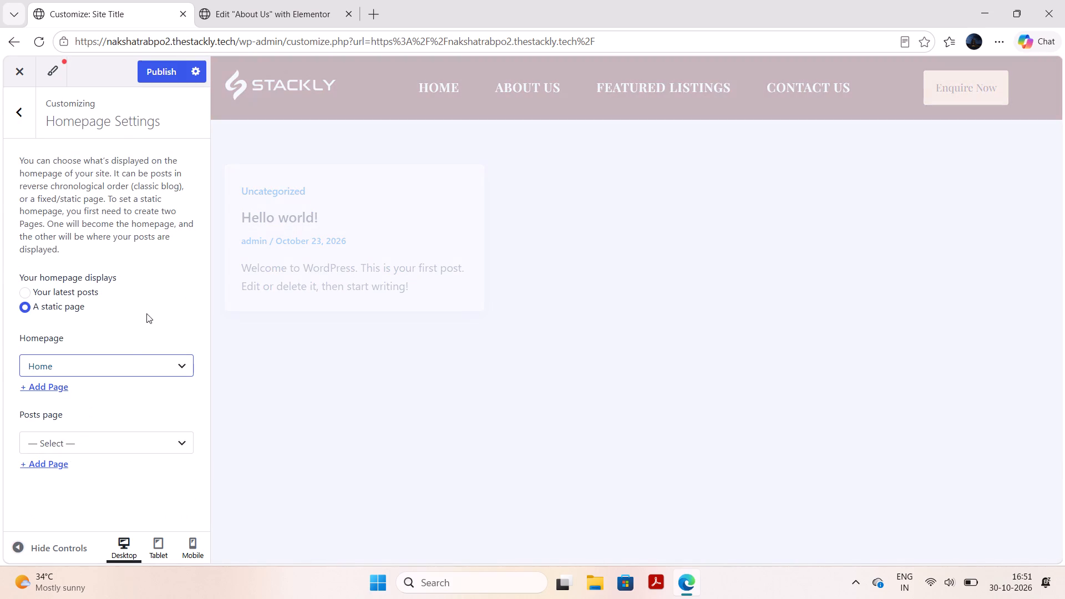
click(161, 74)
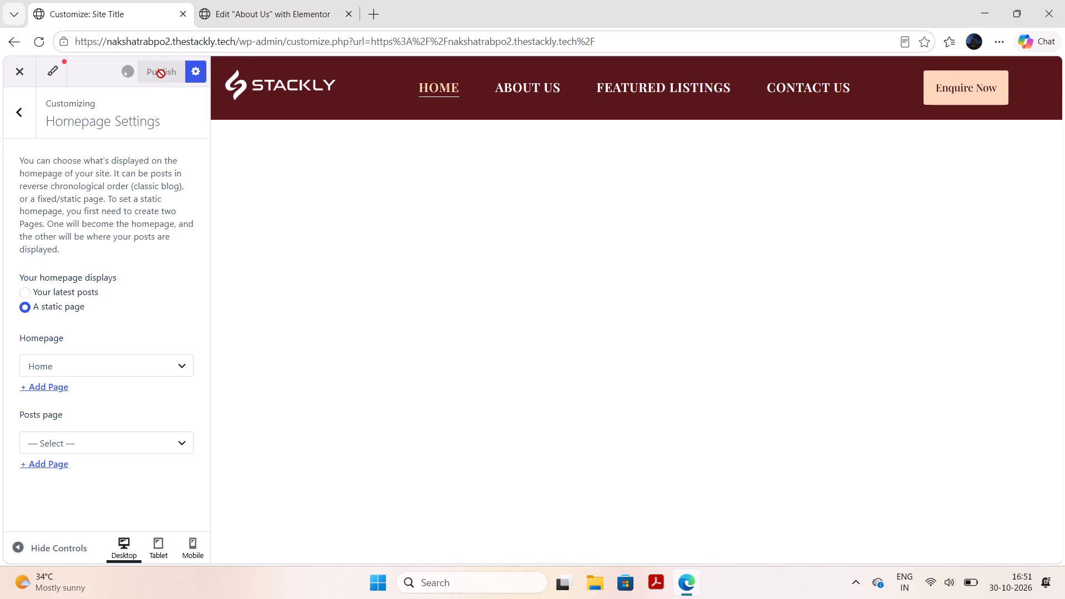
In the nakshatrabpo13 Elementor editor, paste the HTML container copied from the other site eight times into the About Us page.
click(270, 0)
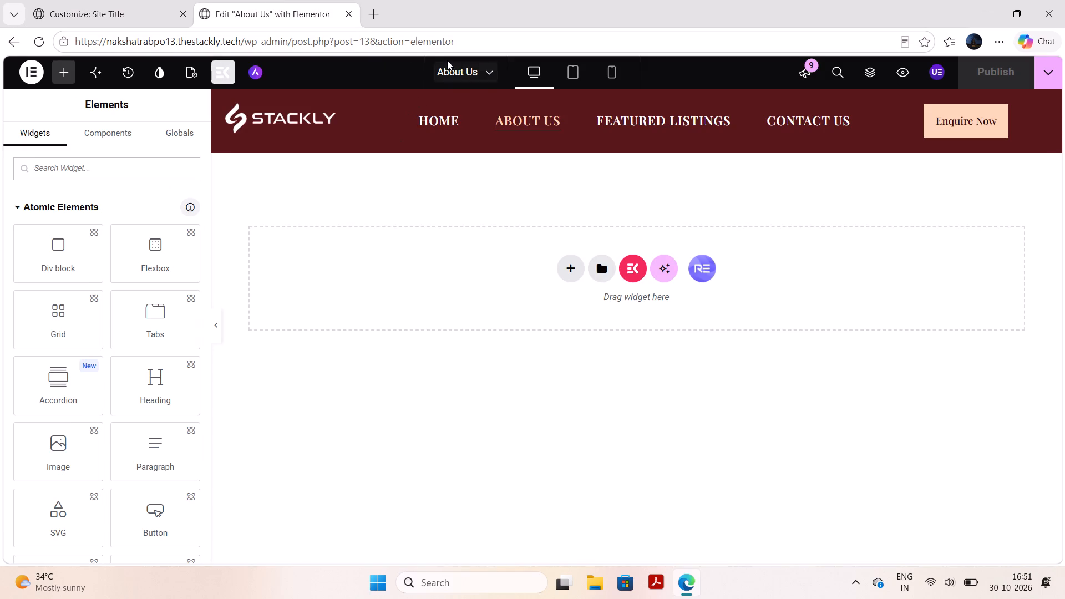
click(325, 266)
right_click(333, 273)
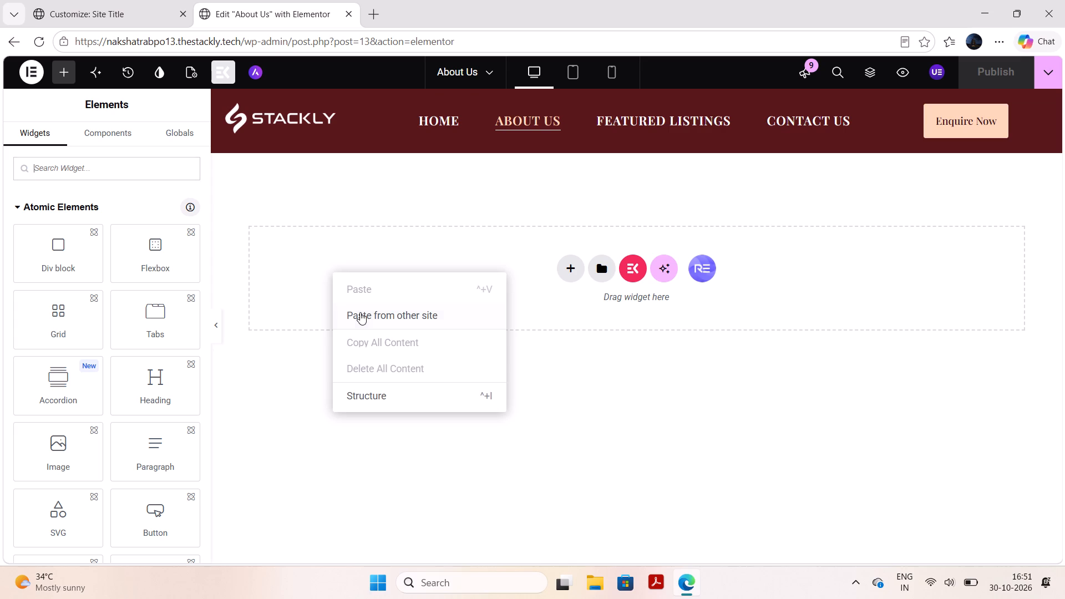
click(360, 312)
key(ctrl+v)
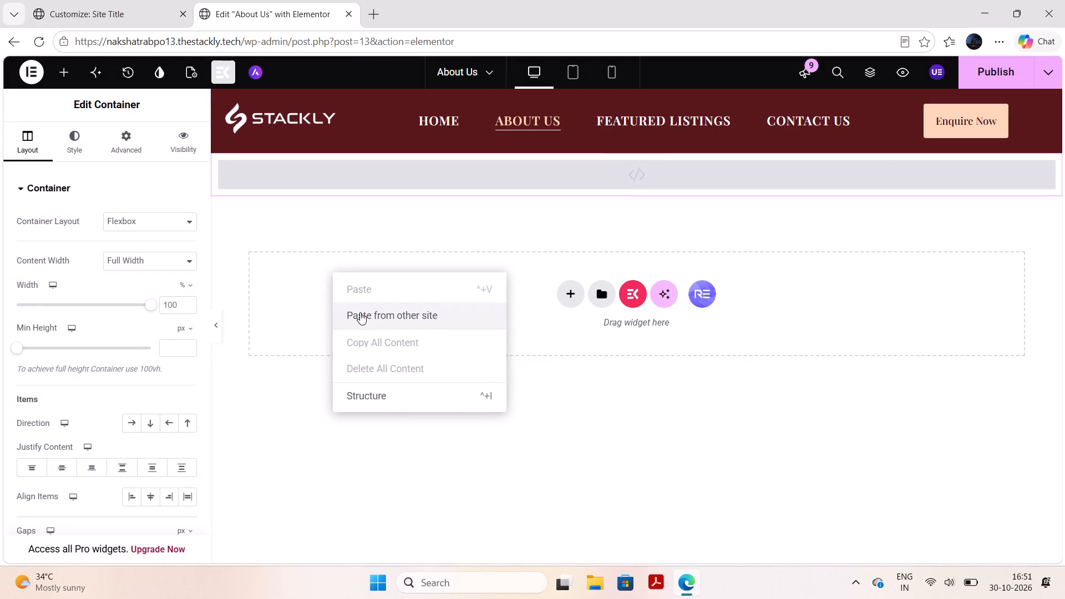
click(369, 313)
key(ctrl+v)
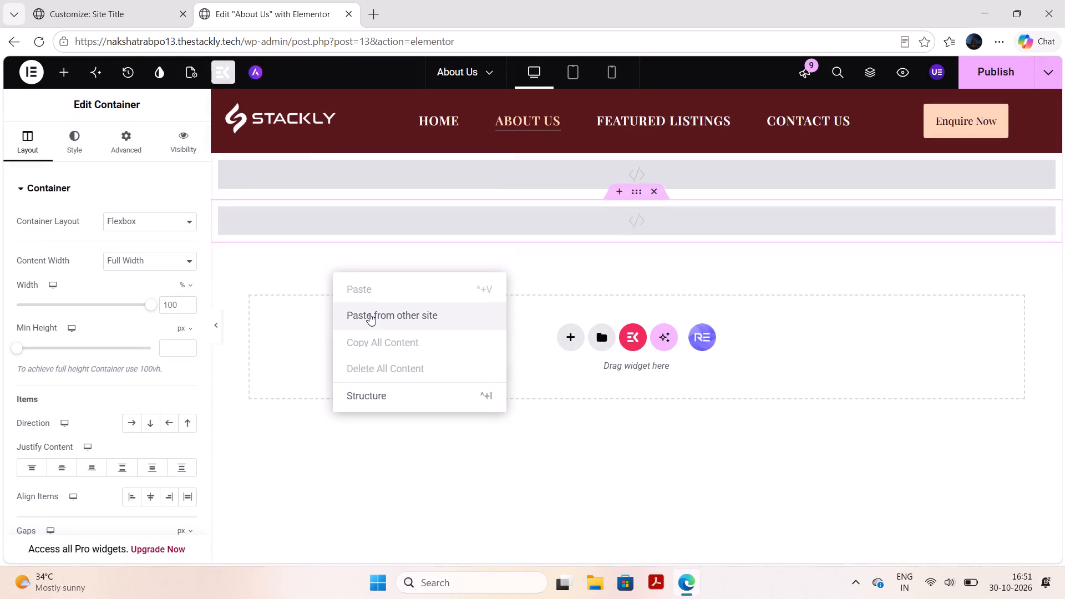
click(369, 313)
key(ctrl+v)
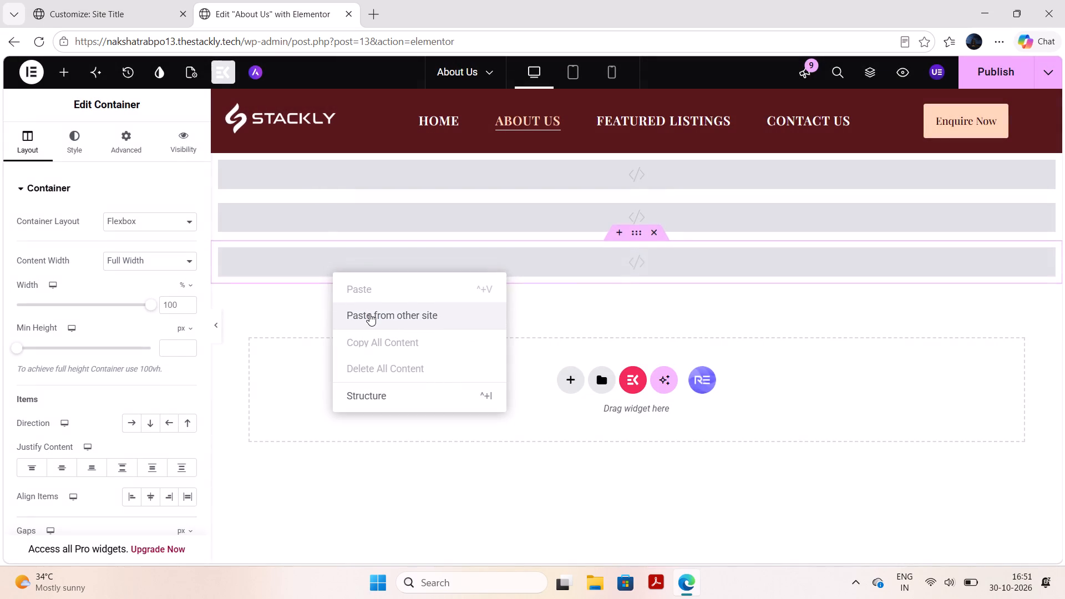
click(369, 313)
key(ctrl+v)
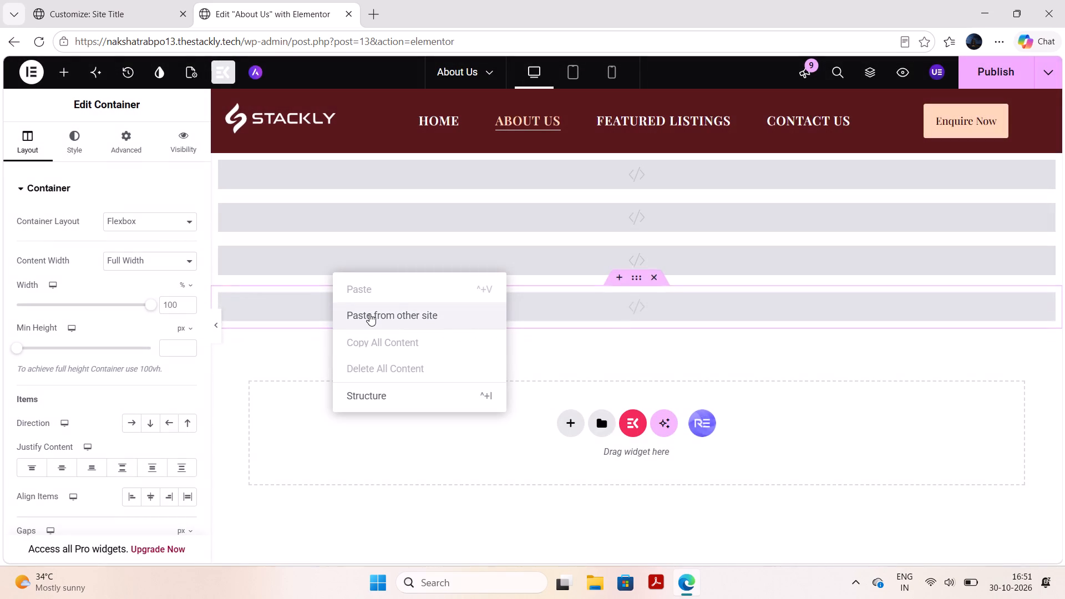
click(369, 313)
key(ctrl+v)
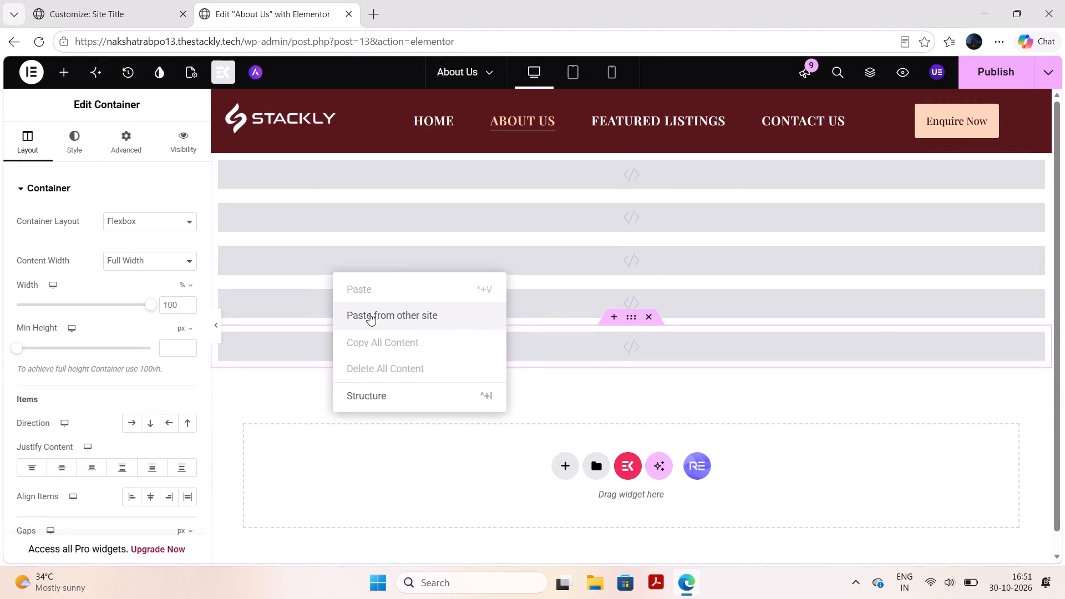
click(369, 313)
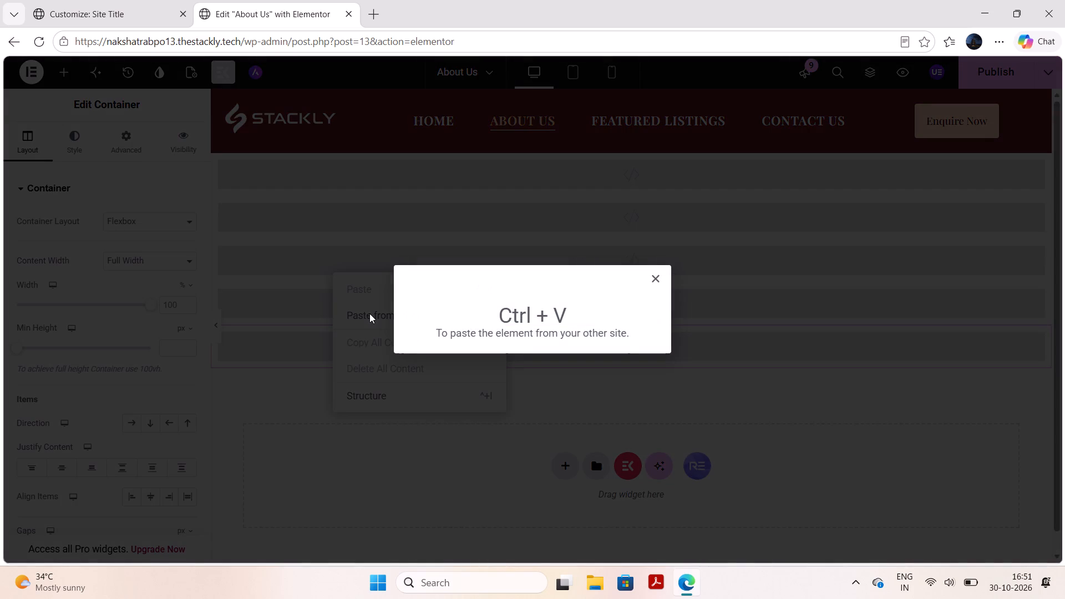
key(ctrl+v)
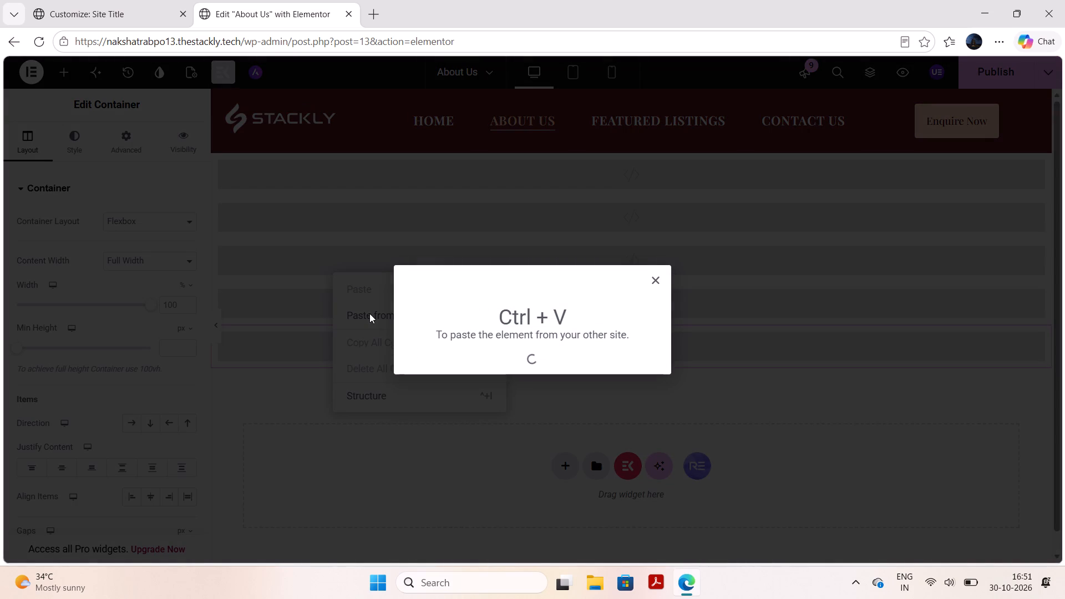
click(369, 313)
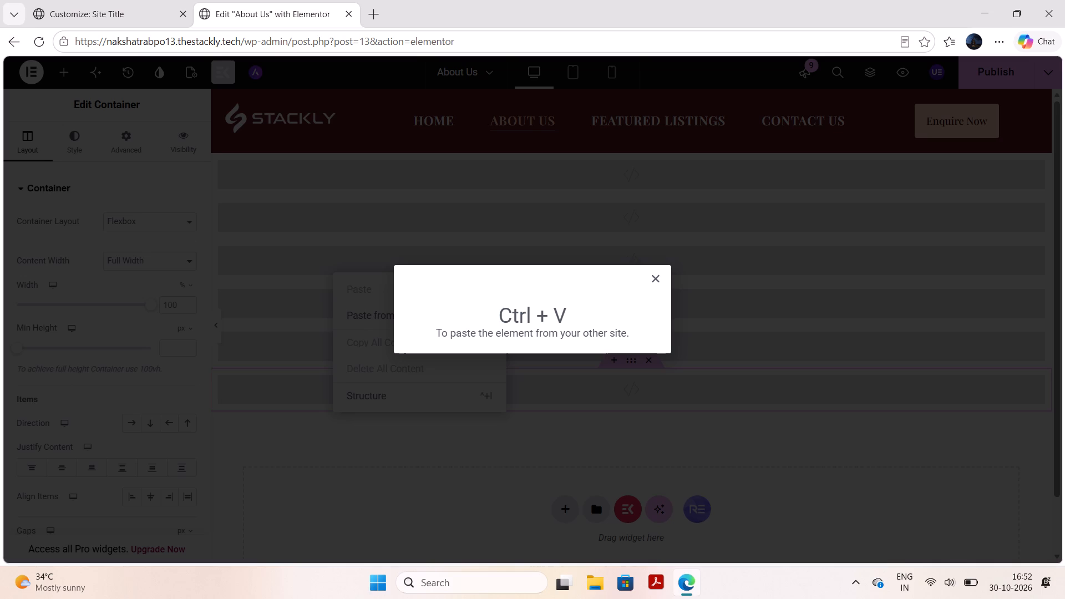
key(ctrl+v)
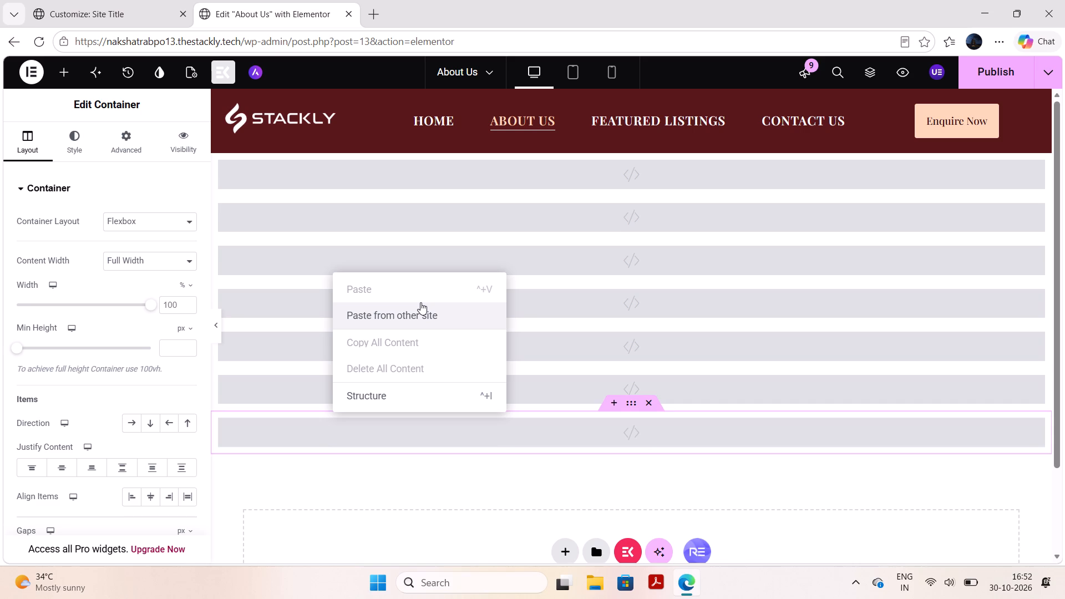
click(420, 302)
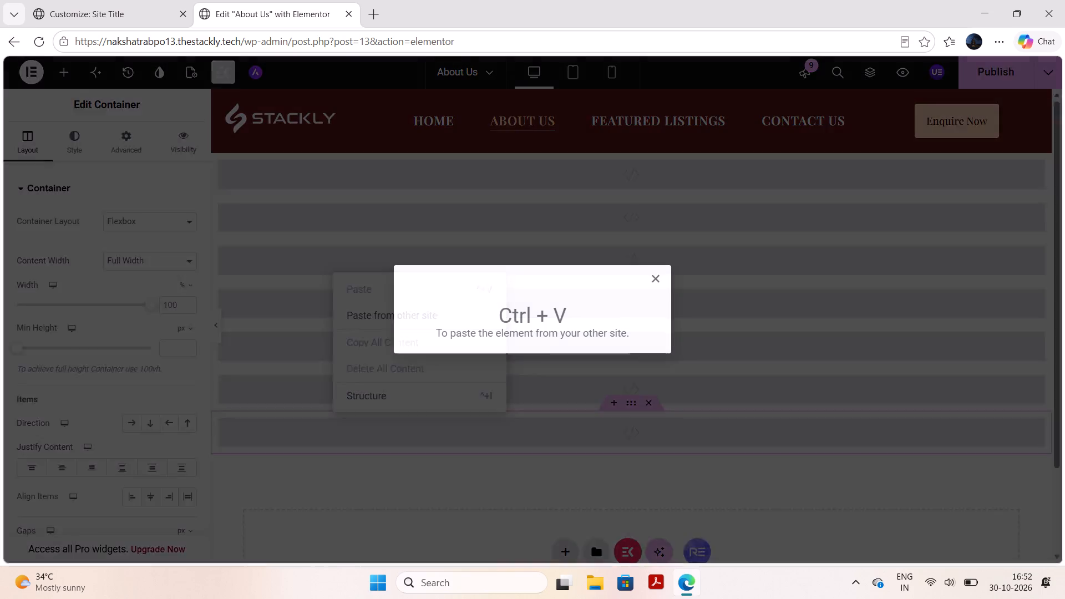
key(ctrl+v)
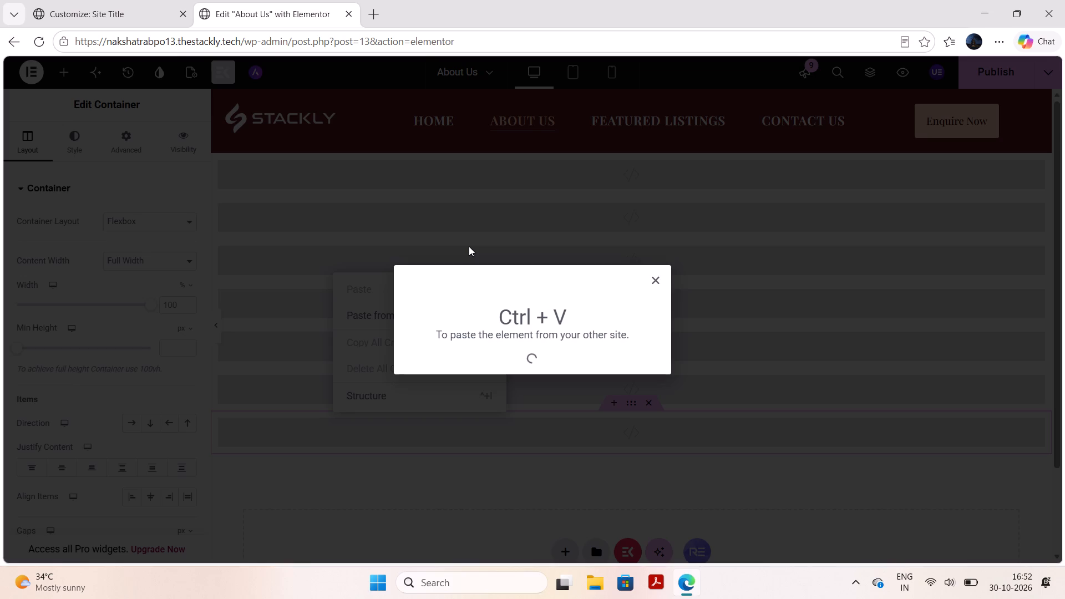
Set the margin and padding of the first About Us container below the header to 0 px on all sides.
click(449, 167)
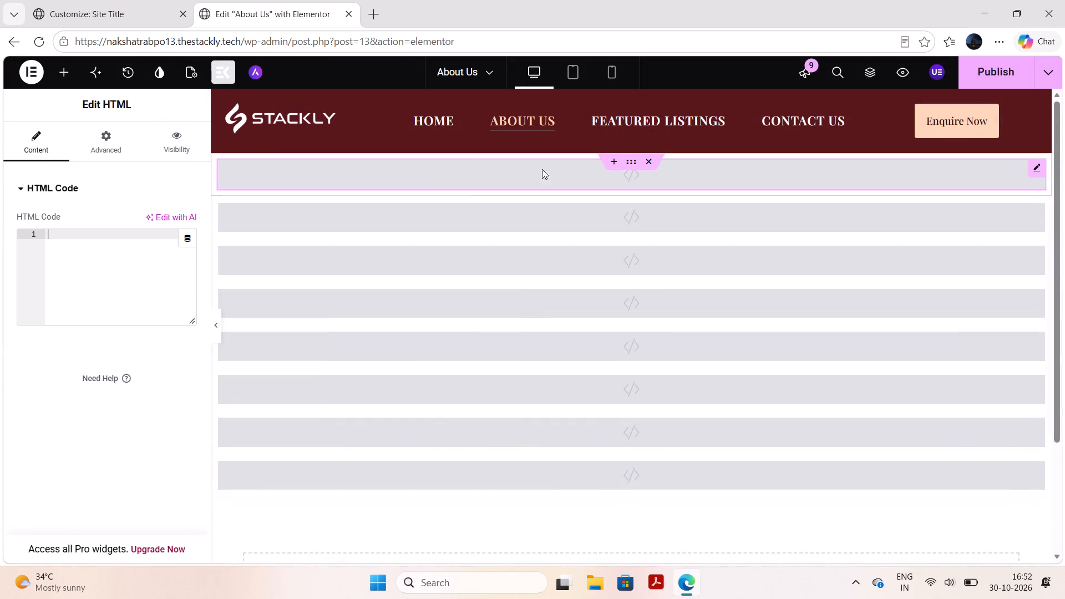
click(635, 154)
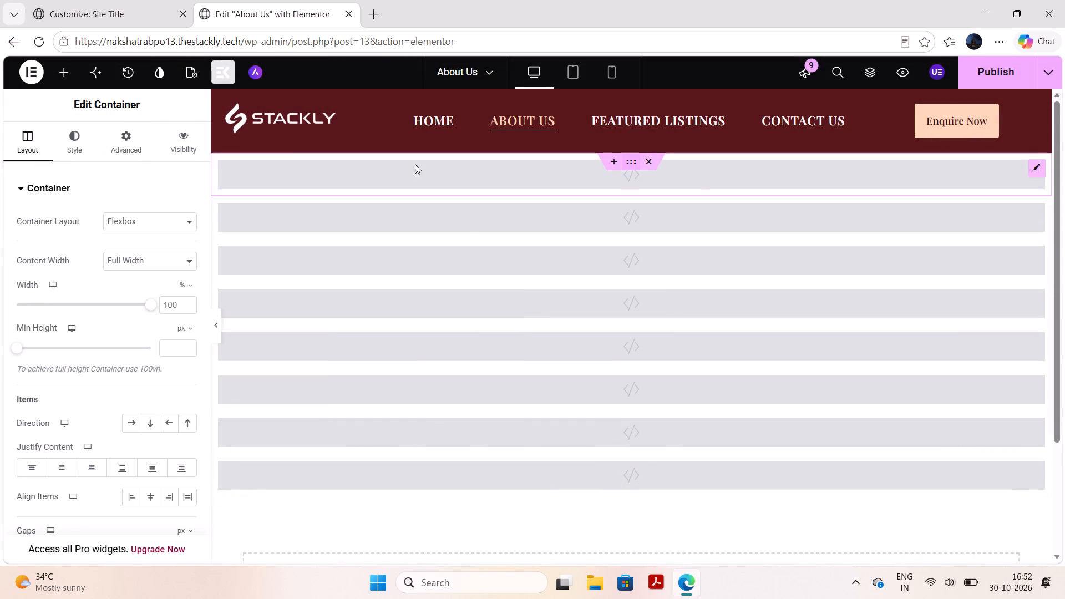
click(136, 148)
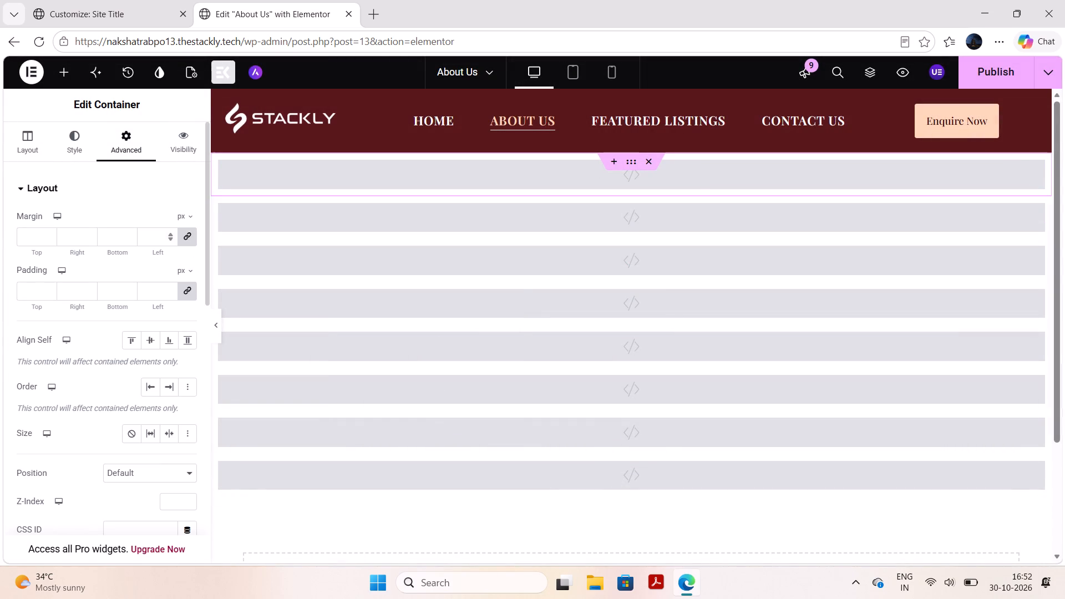
click(151, 242)
key(0)
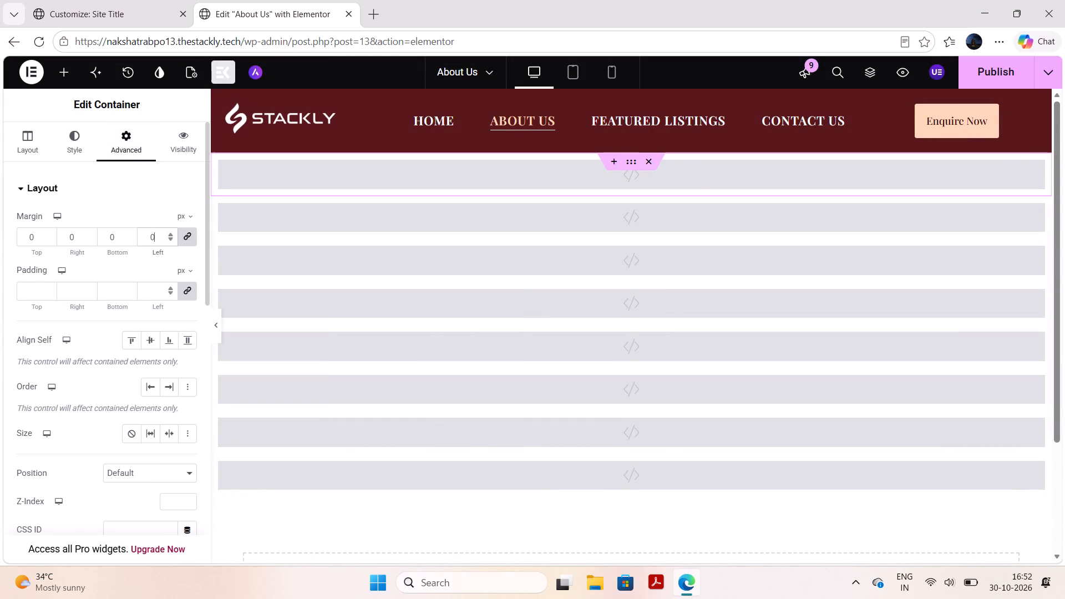
click(153, 296)
key(0)
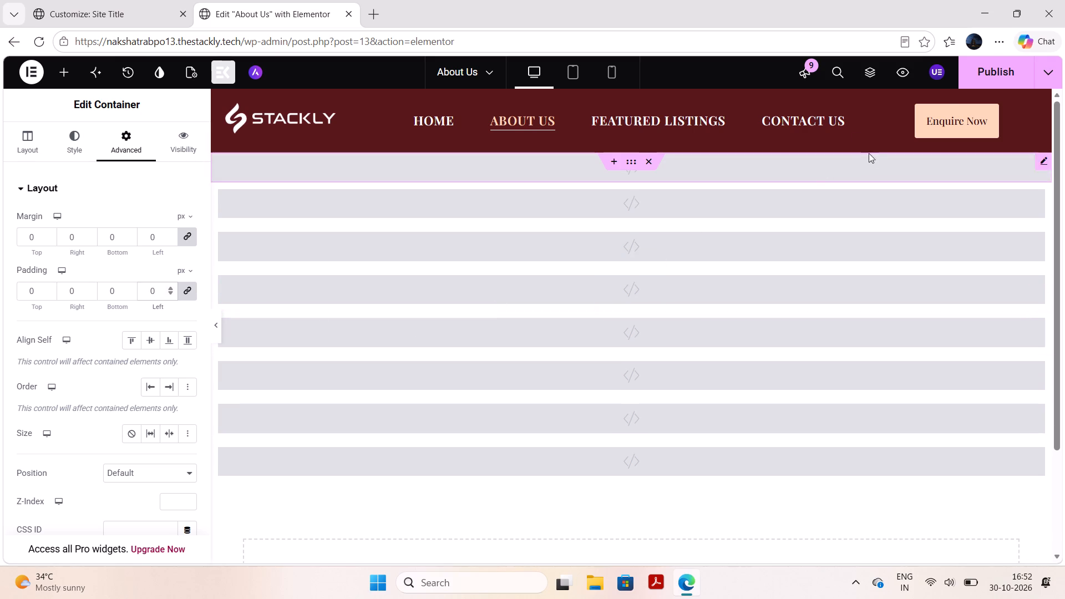
Publish the About Us page and switch the Elementor editor to the Featured Listings page.
click(981, 68)
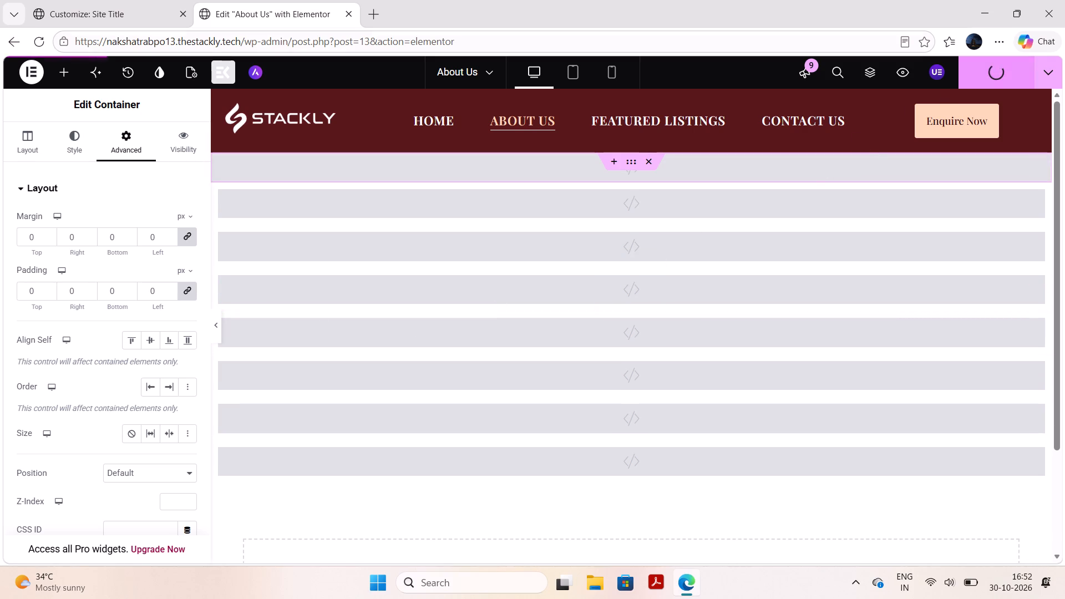
click(471, 67)
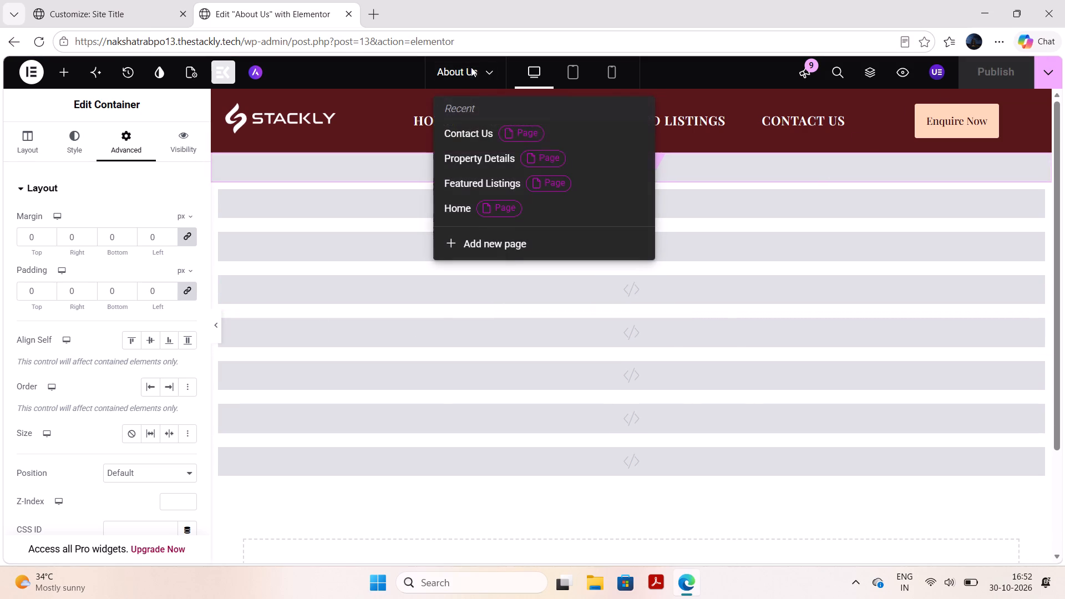
click(463, 180)
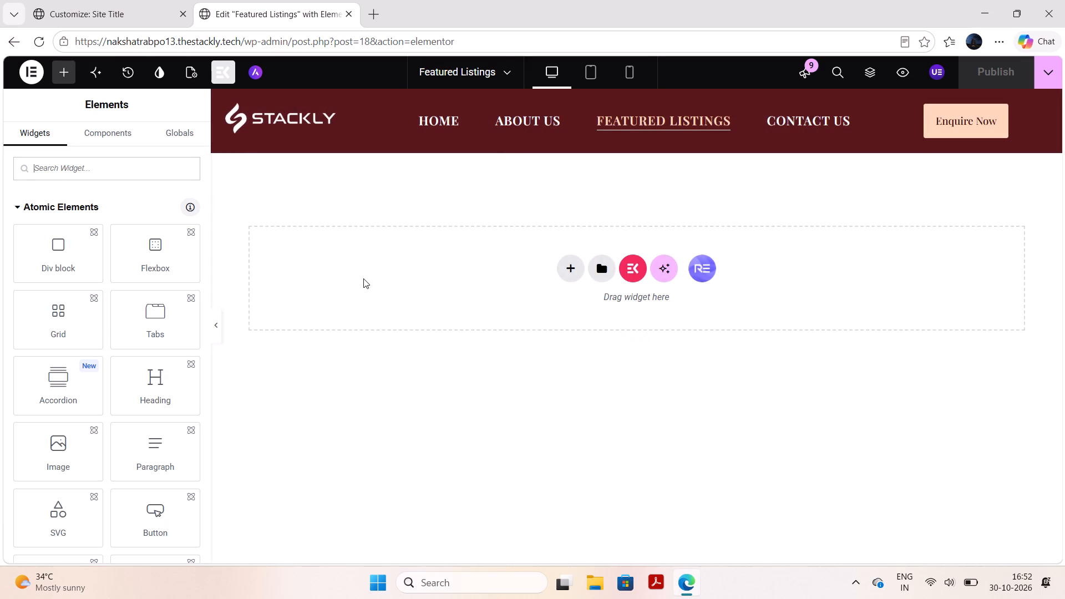
Paste the HTML container copied from the other site seven times into the Featured Listings page.
right_click(363, 278)
click(389, 309)
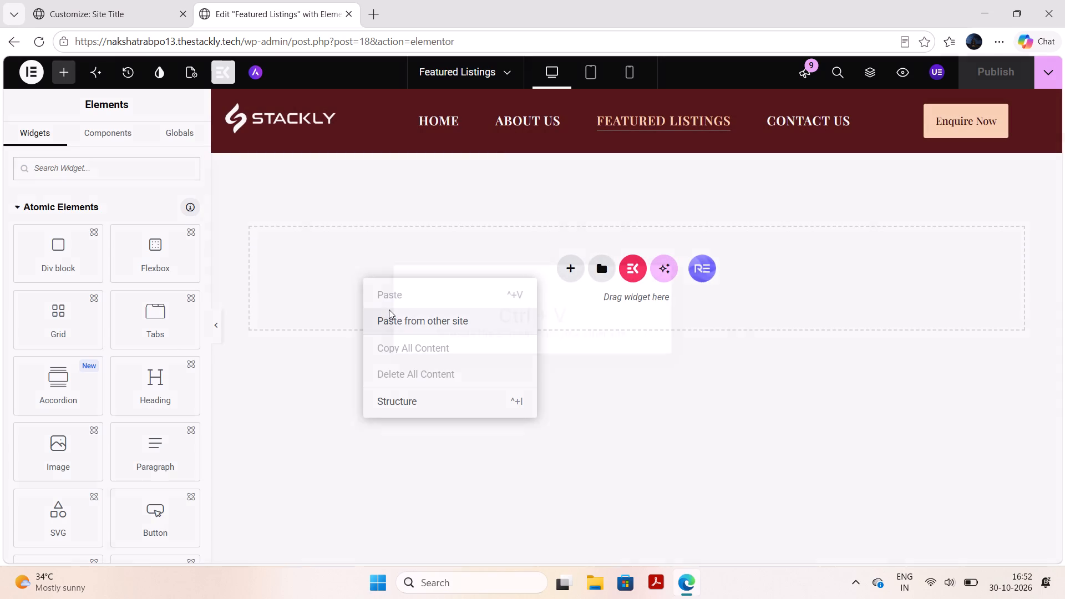
key(ctrl+v)
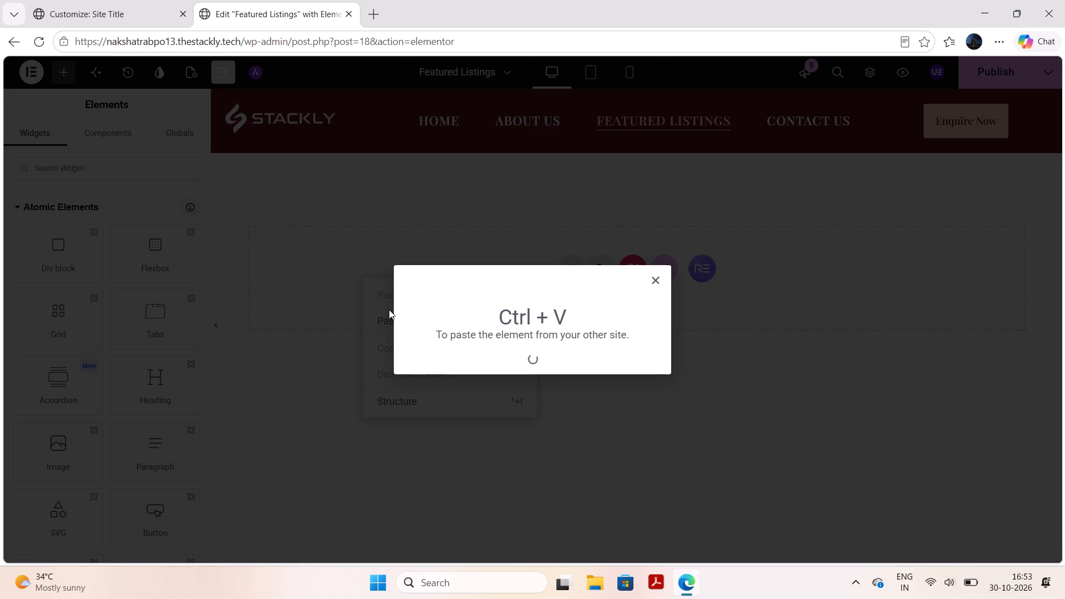
click(398, 318)
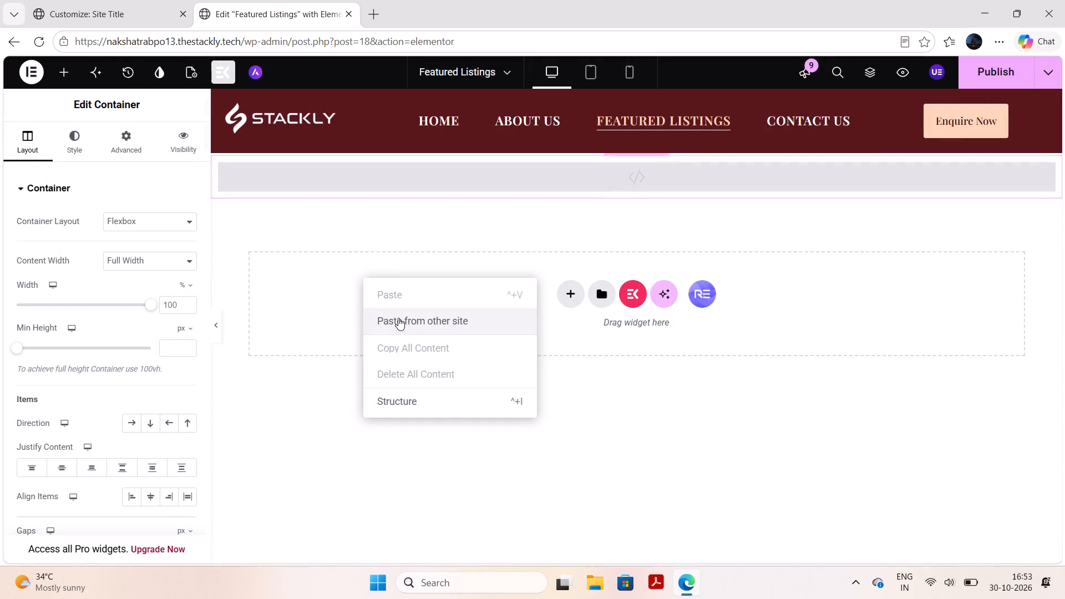
key(ctrl+v)
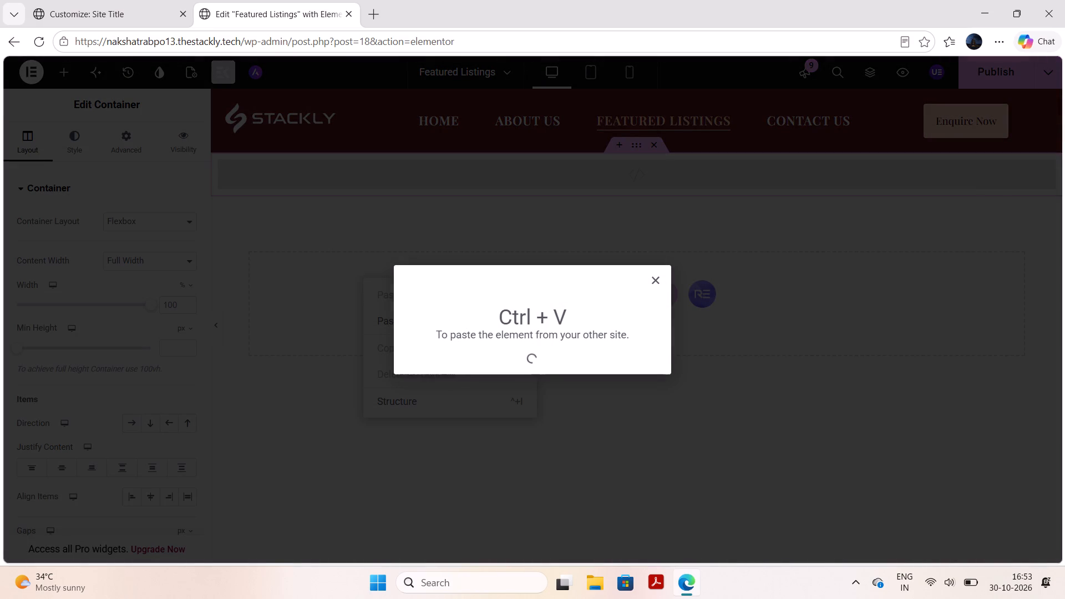
click(398, 318)
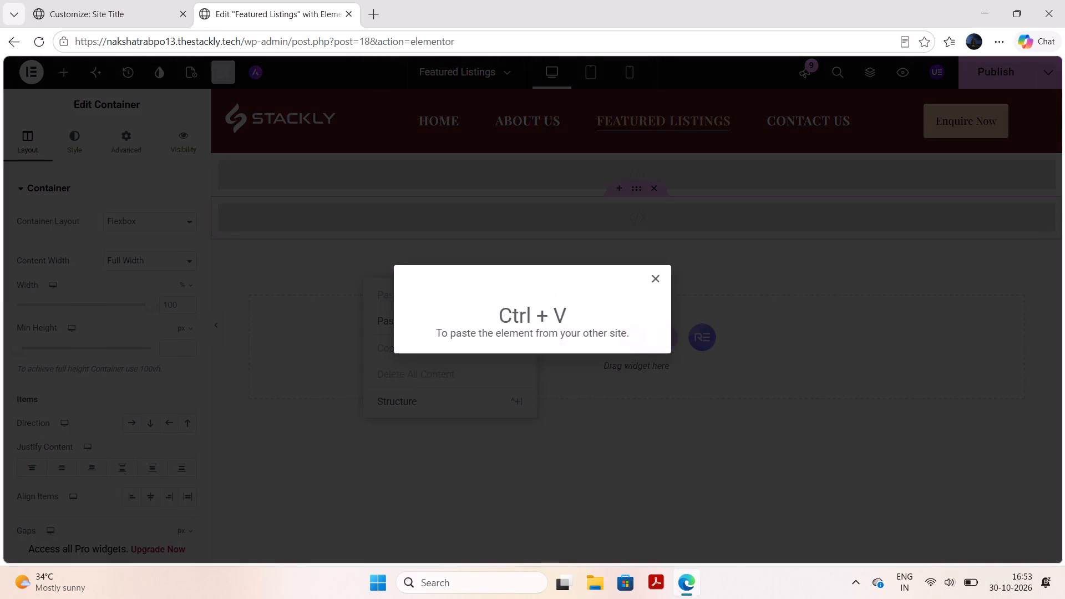
key(ctrl+v)
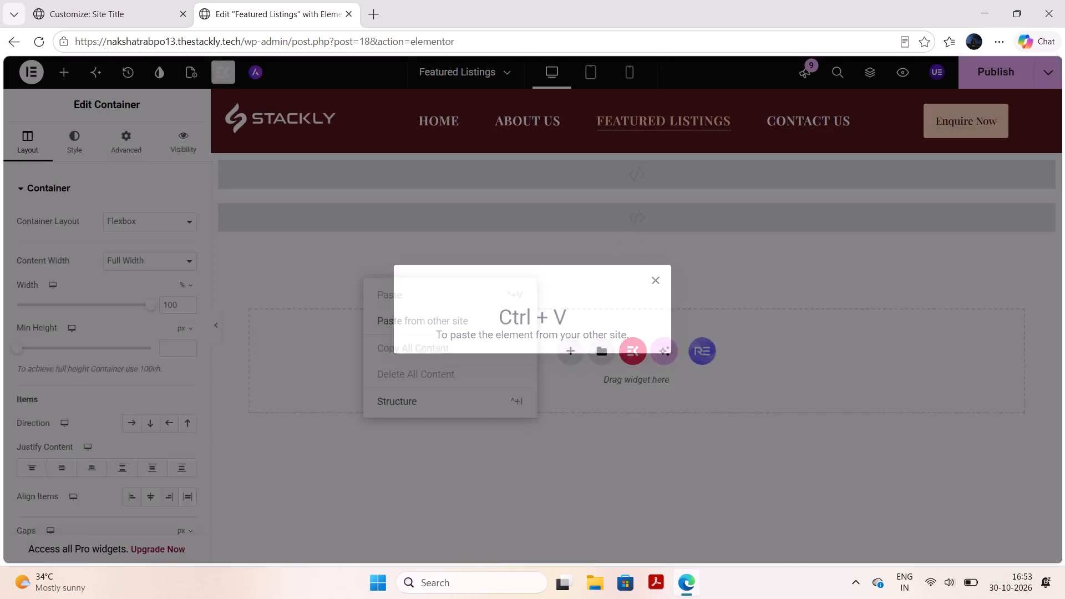
click(398, 318)
key(ctrl+v)
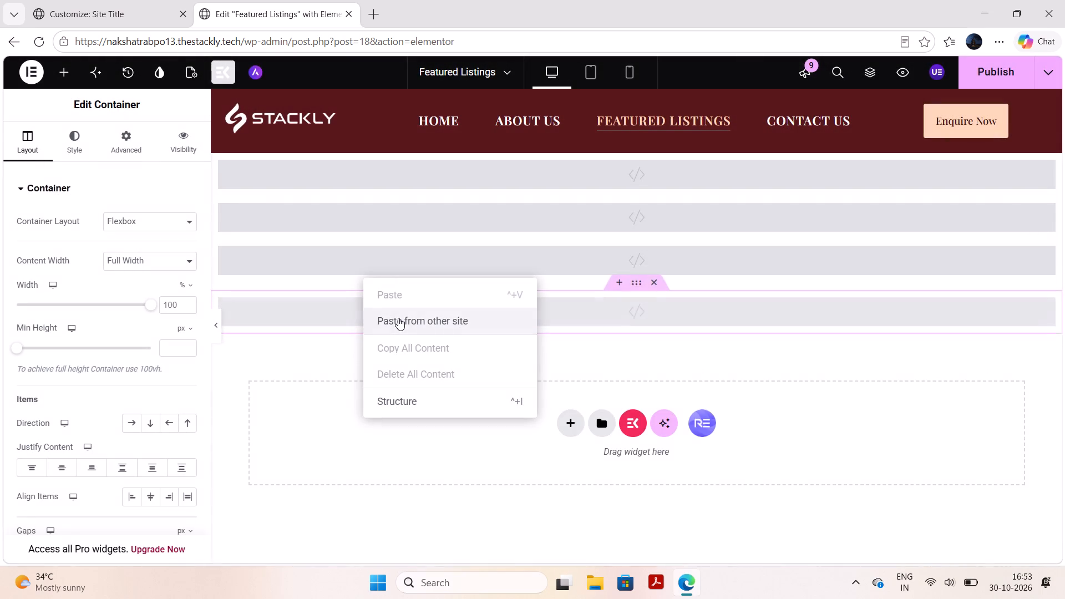
click(398, 318)
key(ctrl+v)
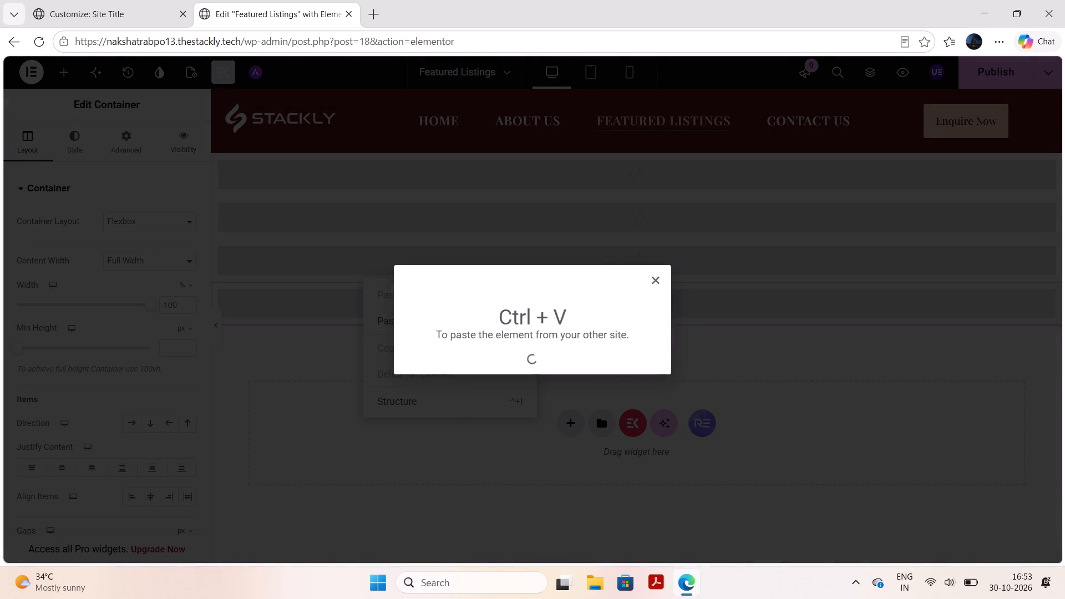
click(398, 318)
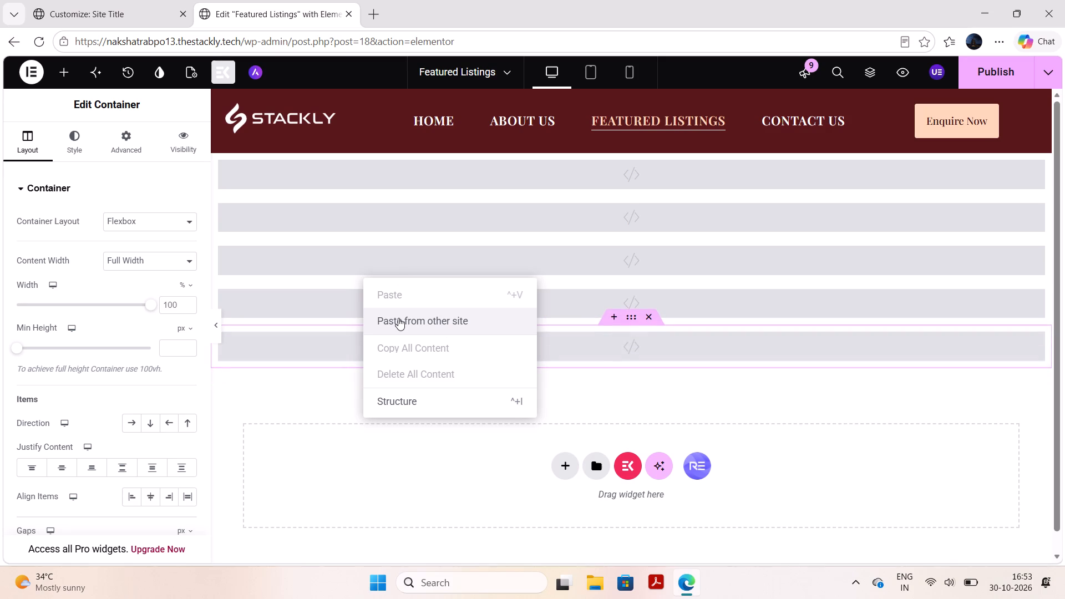
key(ctrl+v)
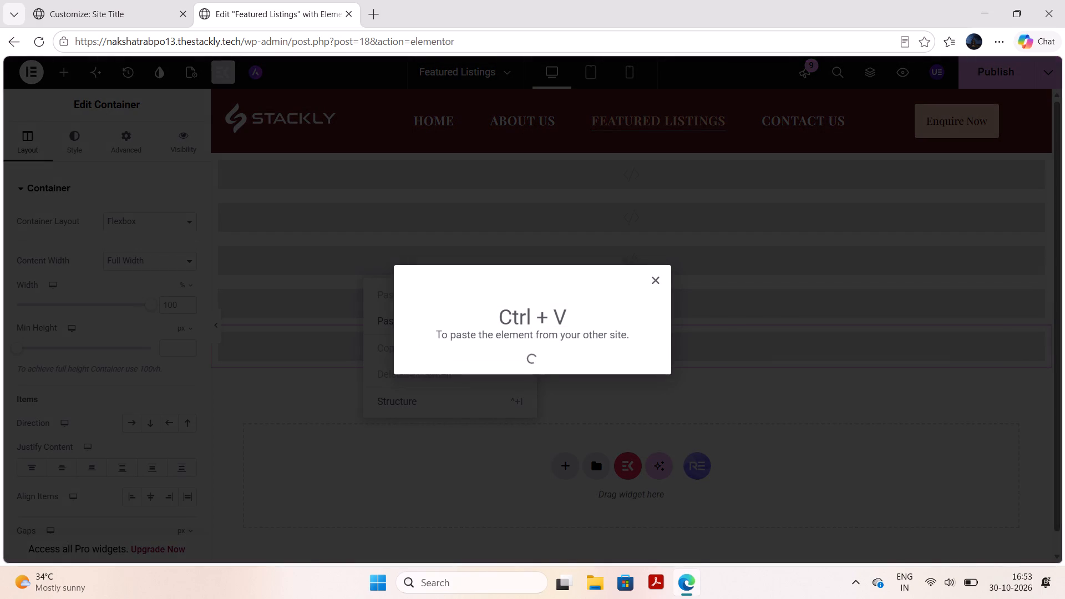
click(398, 318)
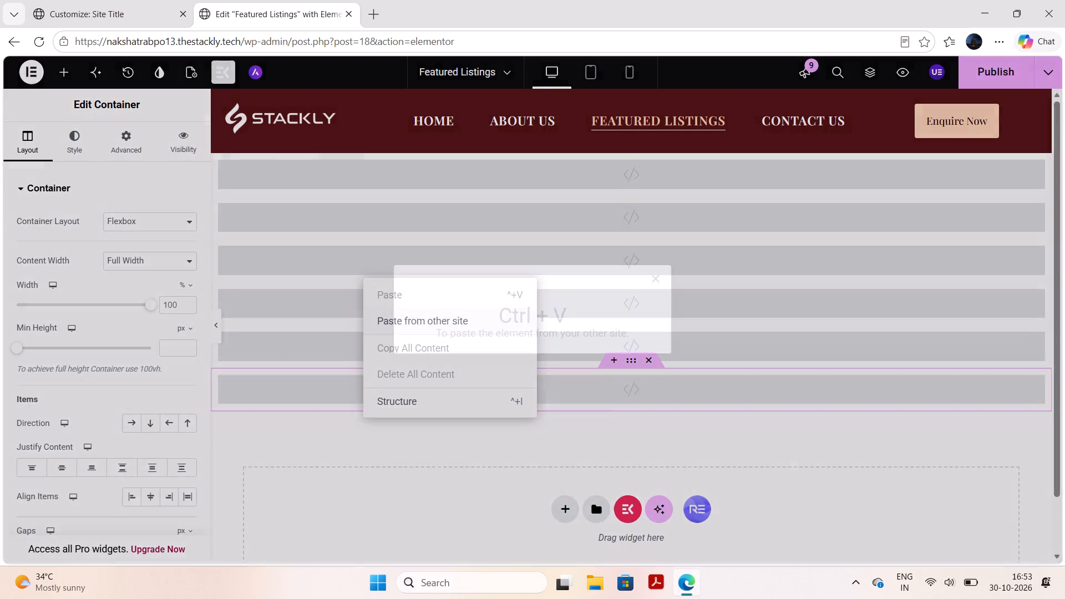
key(ctrl+c)
key(ctrl+v)
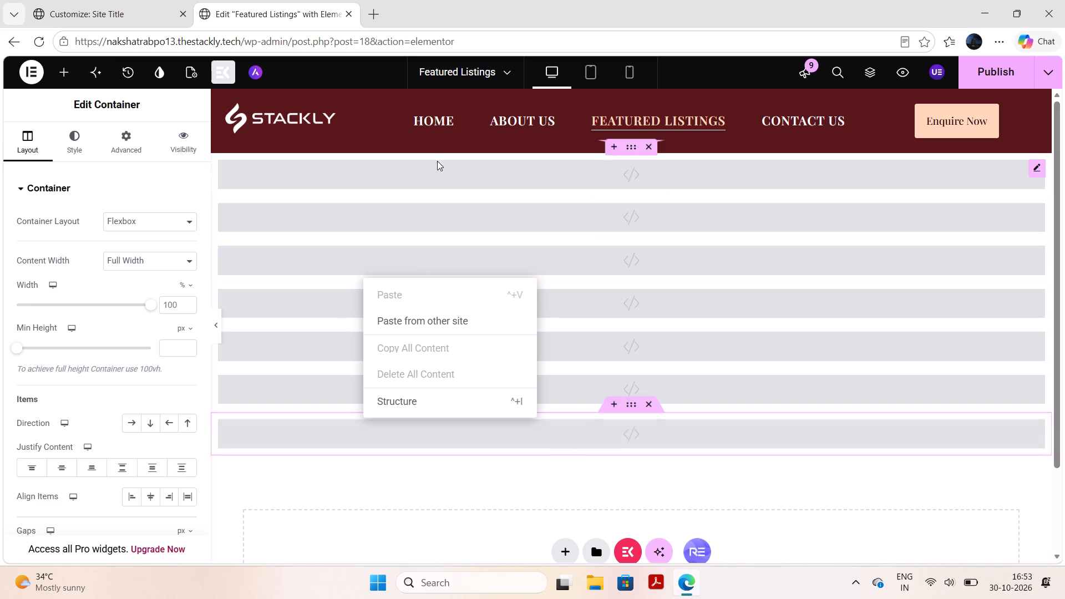
Set the margin and padding of the first Featured Listings container below the header to 0 px on all sides.
click(432, 170)
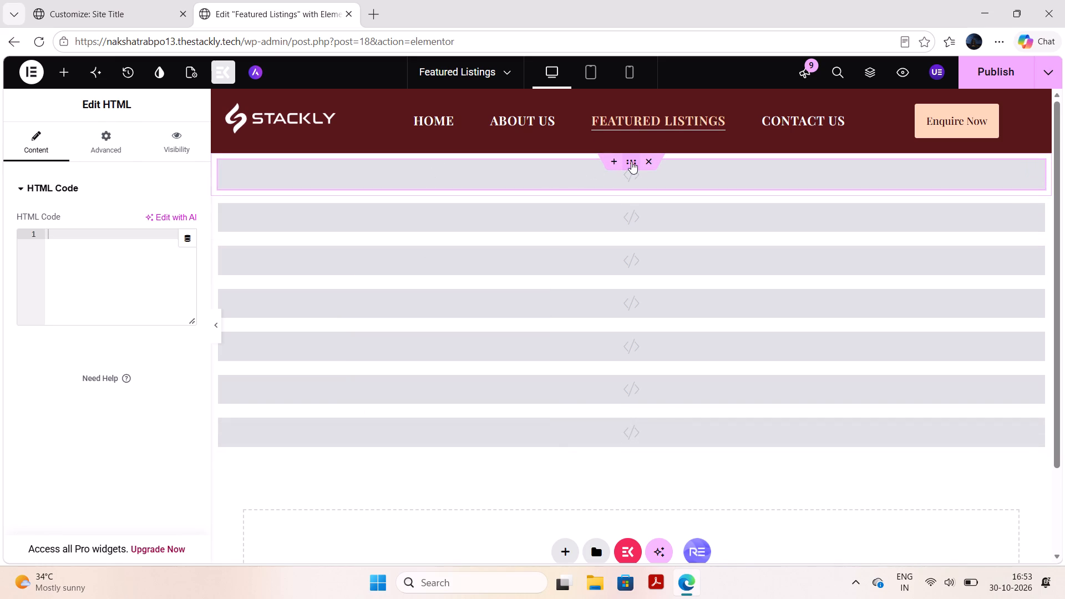
click(631, 161)
click(126, 145)
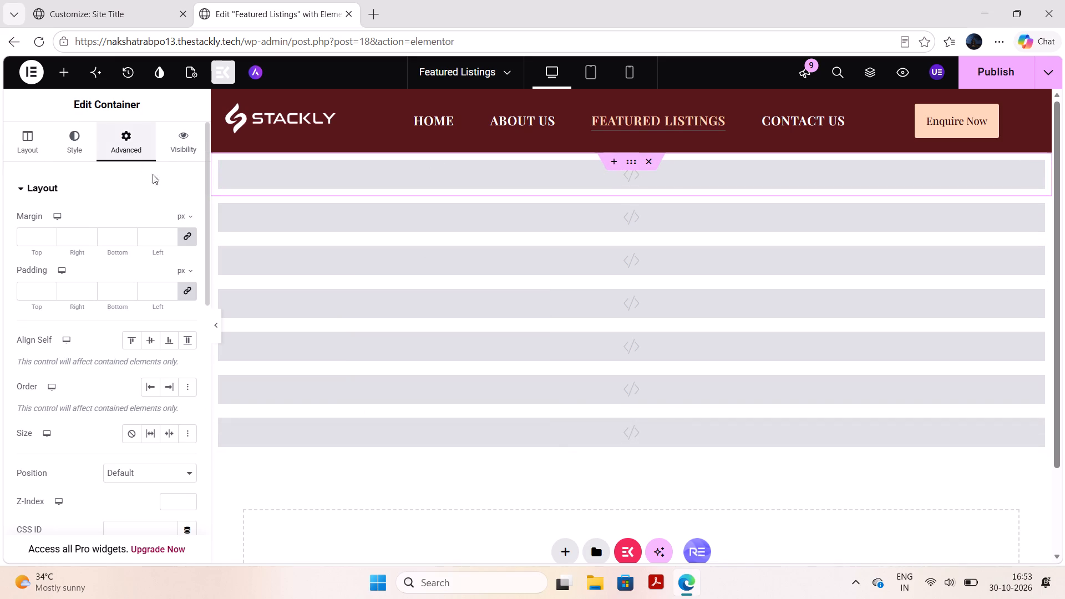
click(158, 236)
key(0)
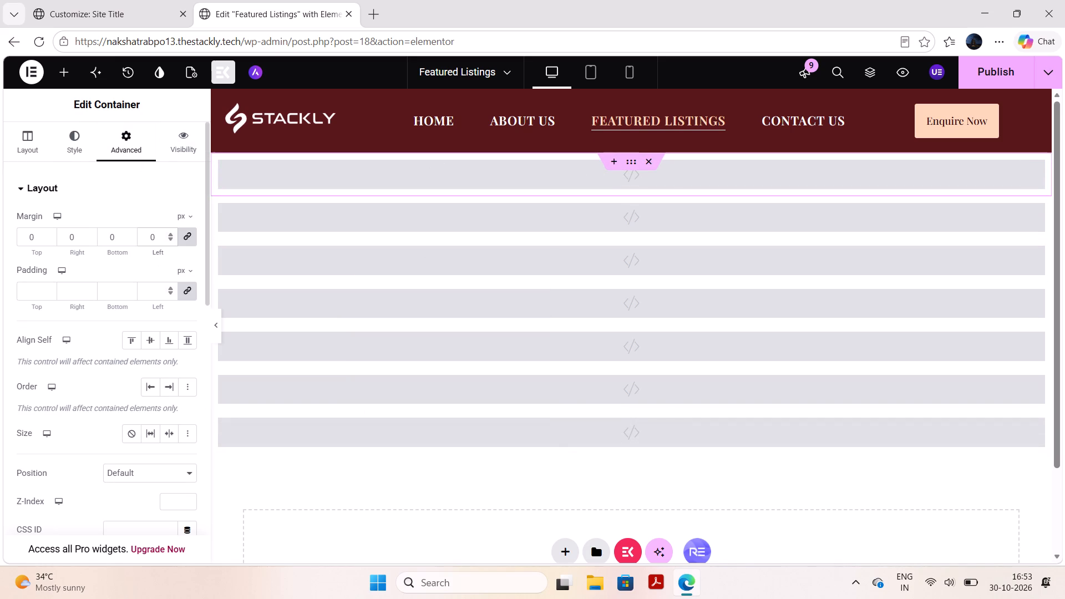
click(159, 290)
key(0)
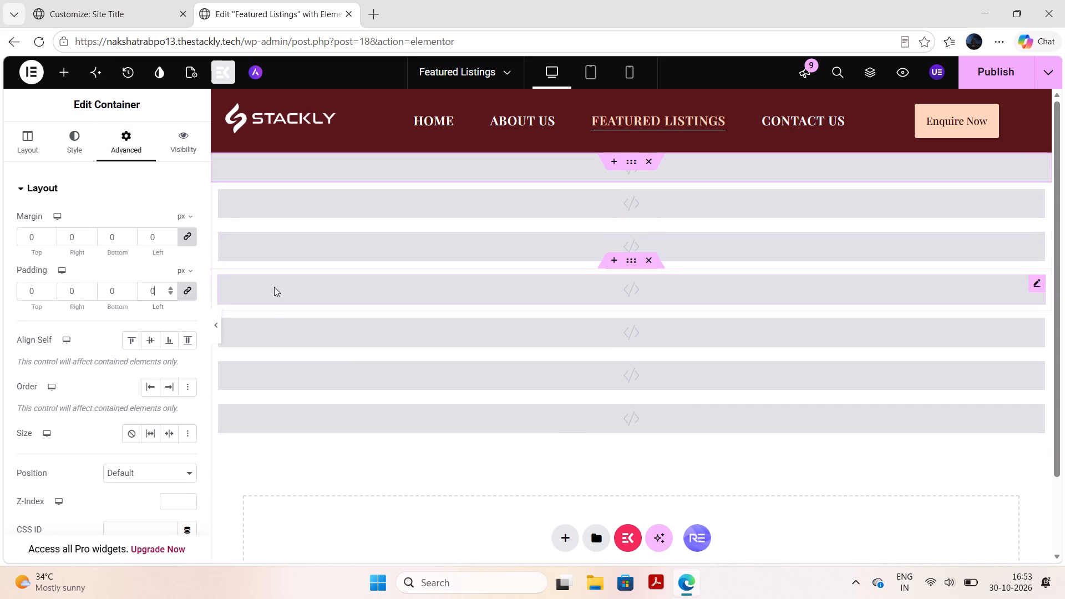
Publish the Featured Listings page and switch the Elementor editor to the Property Details page.
click(983, 72)
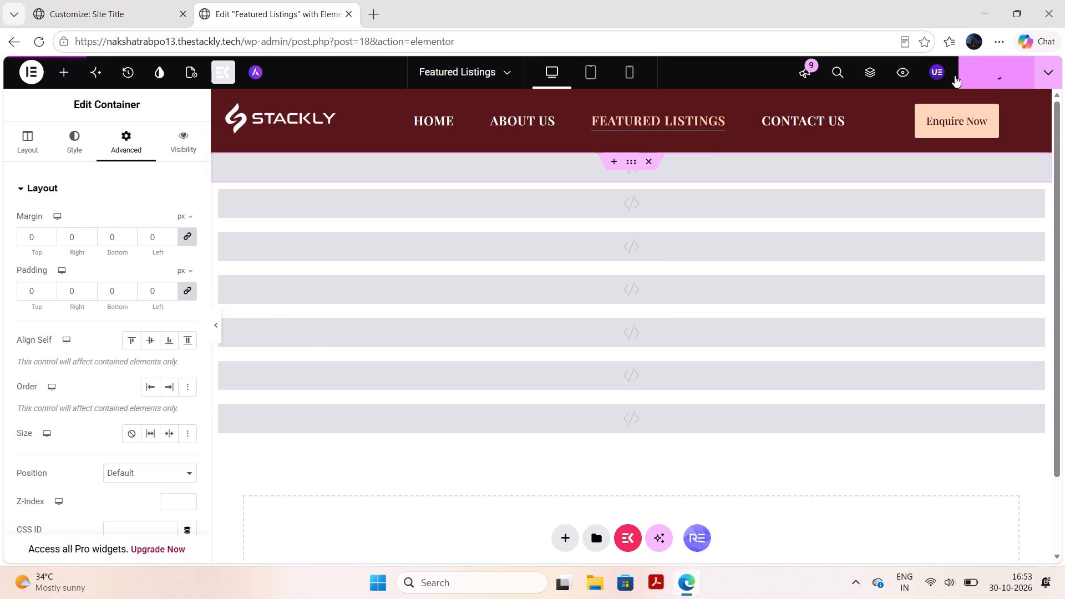
click(484, 70)
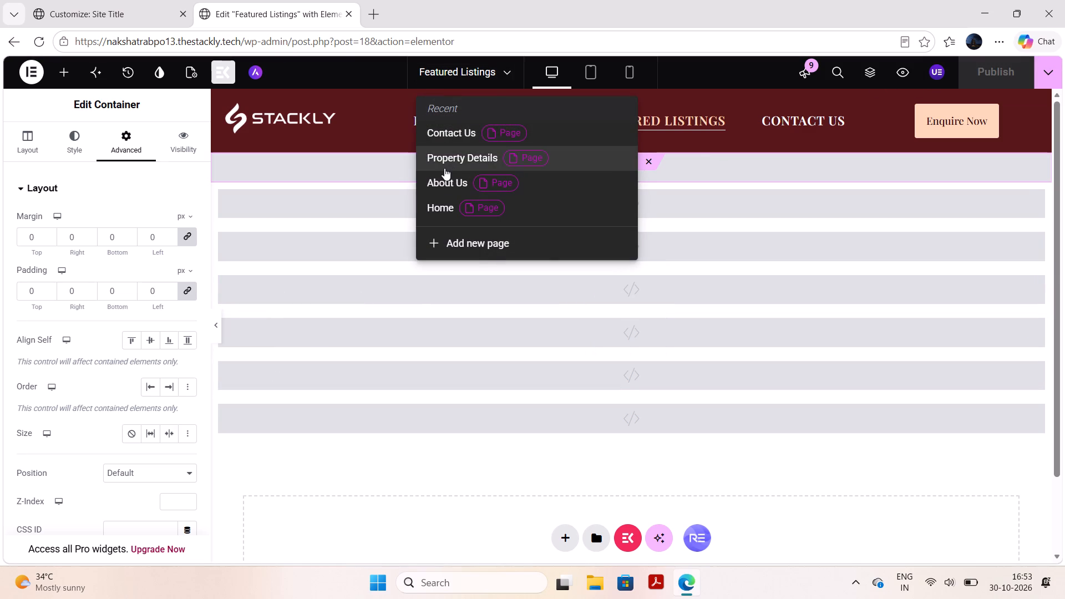
click(448, 164)
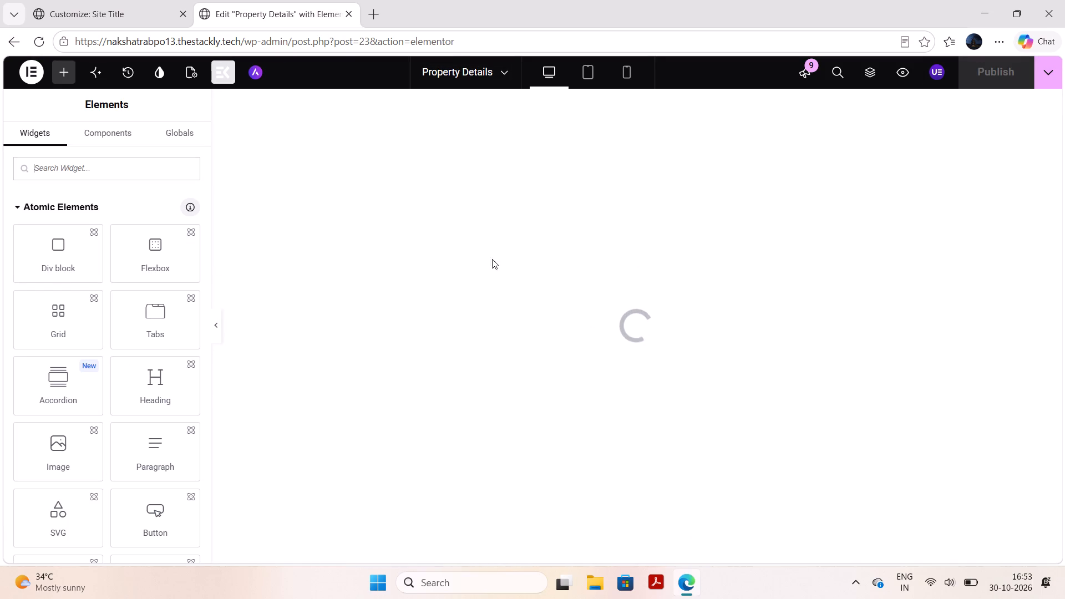
Paste the HTML container copied from the other site seven times into the Property Details page.
right_click(391, 275)
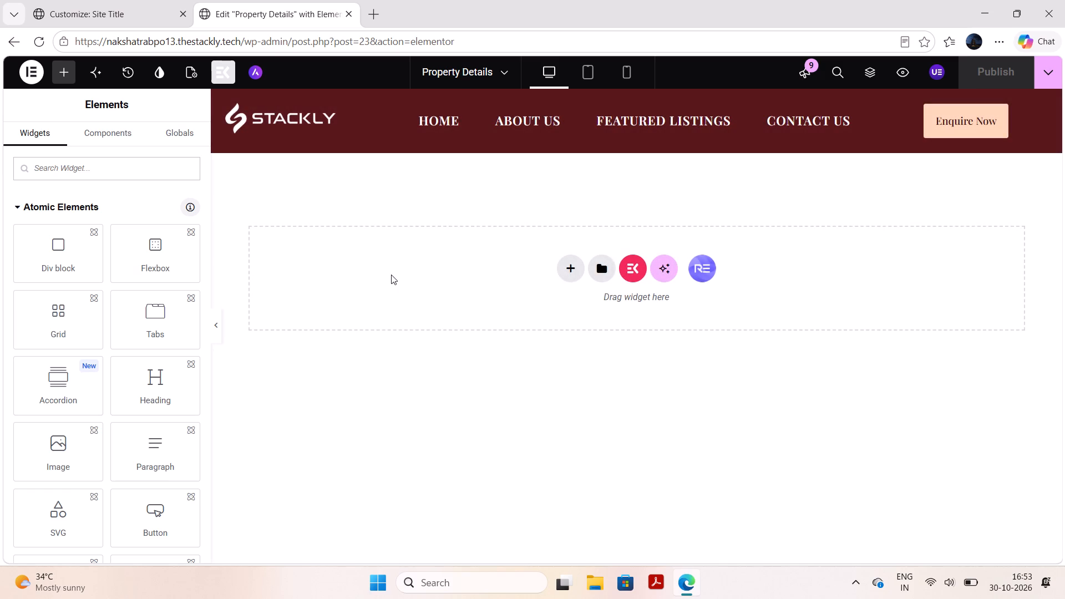
click(414, 318)
key(ctrl+v)
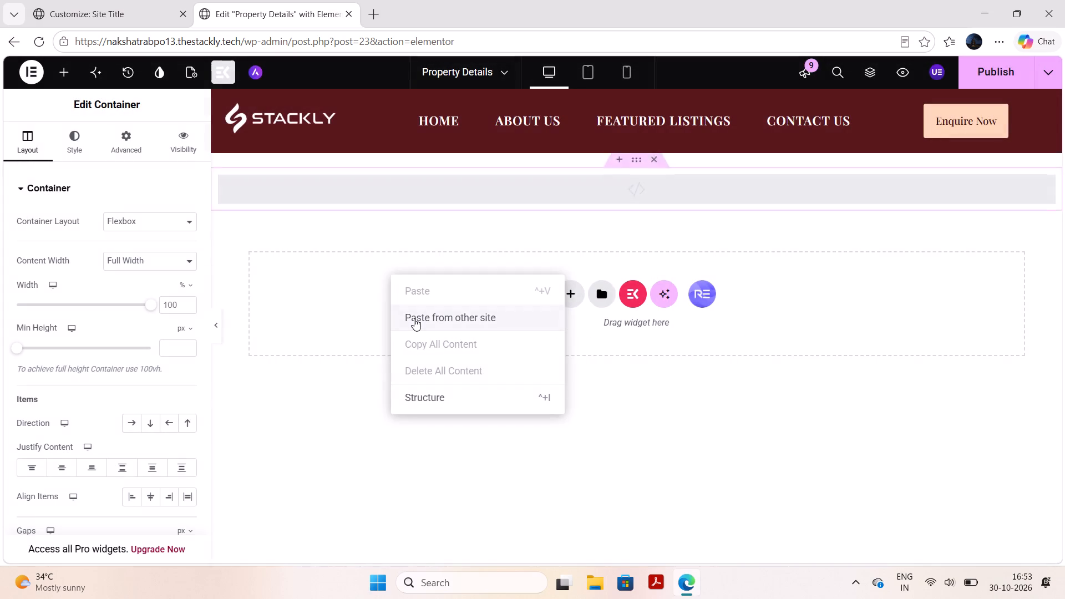
click(414, 318)
key(ctrl+v)
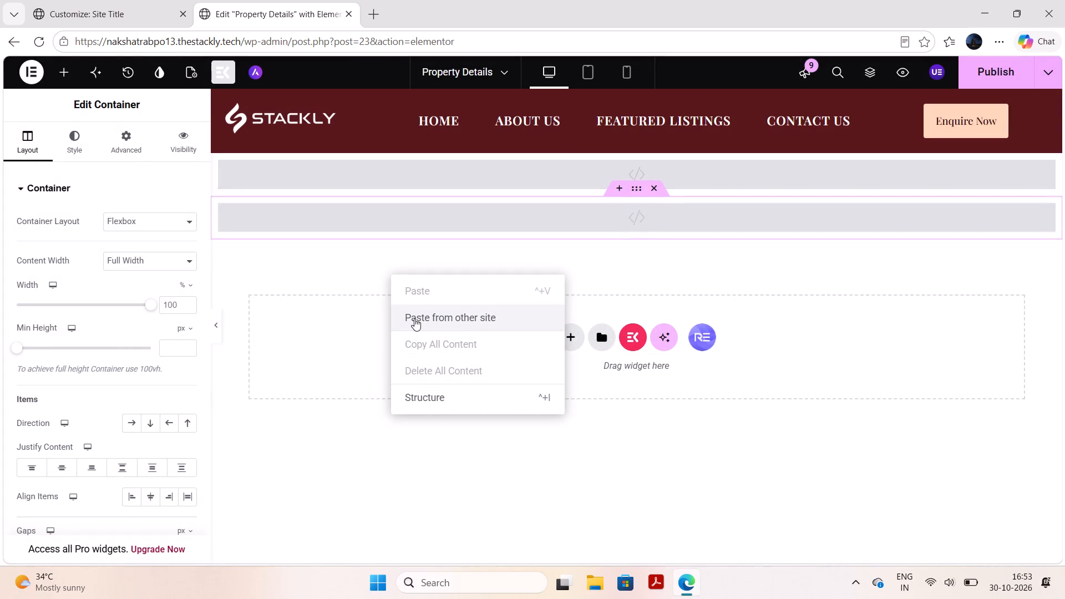
click(414, 318)
key(ctrl+v)
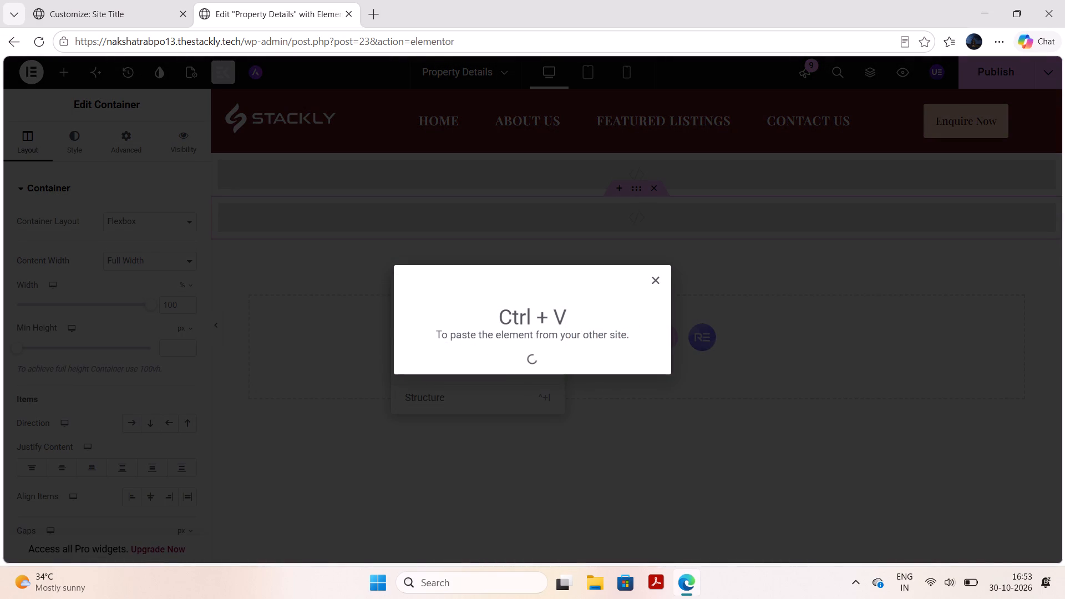
click(421, 318)
key(ctrl+v)
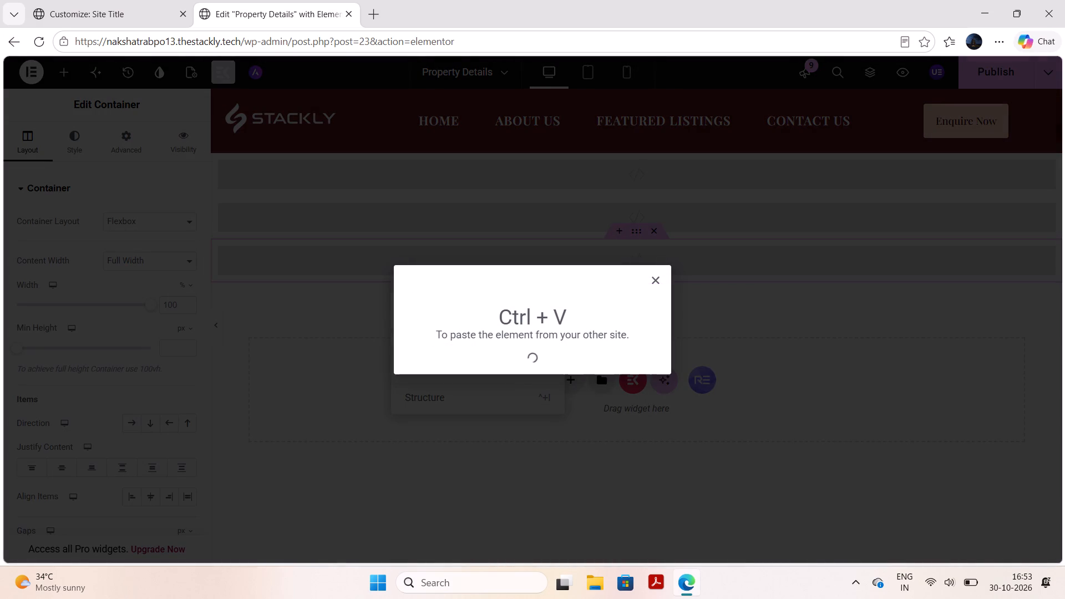
click(421, 318)
key(ctrl+v)
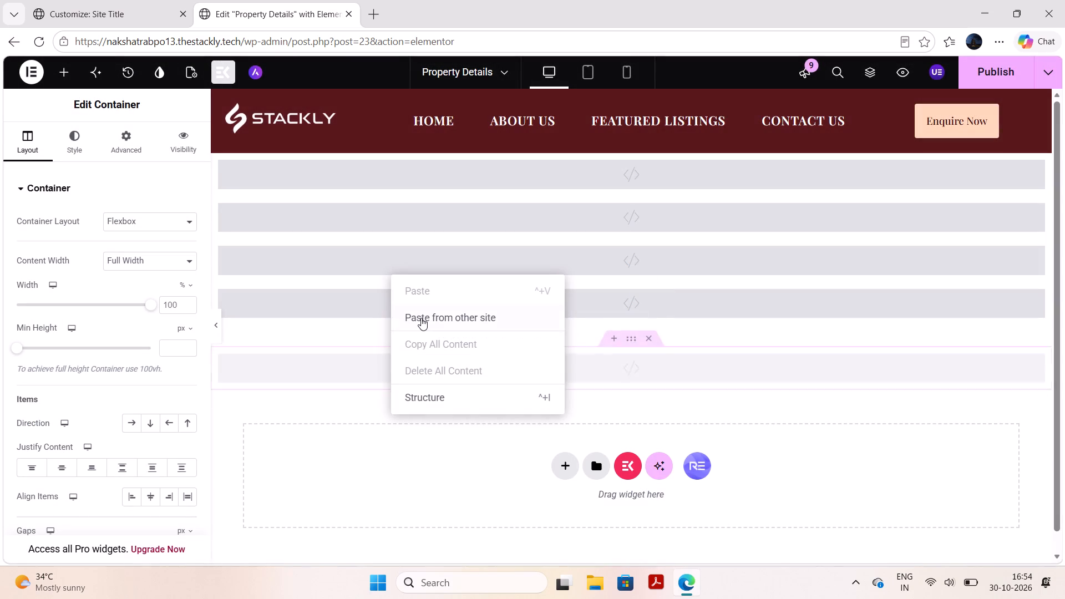
click(421, 318)
key(ctrl+v)
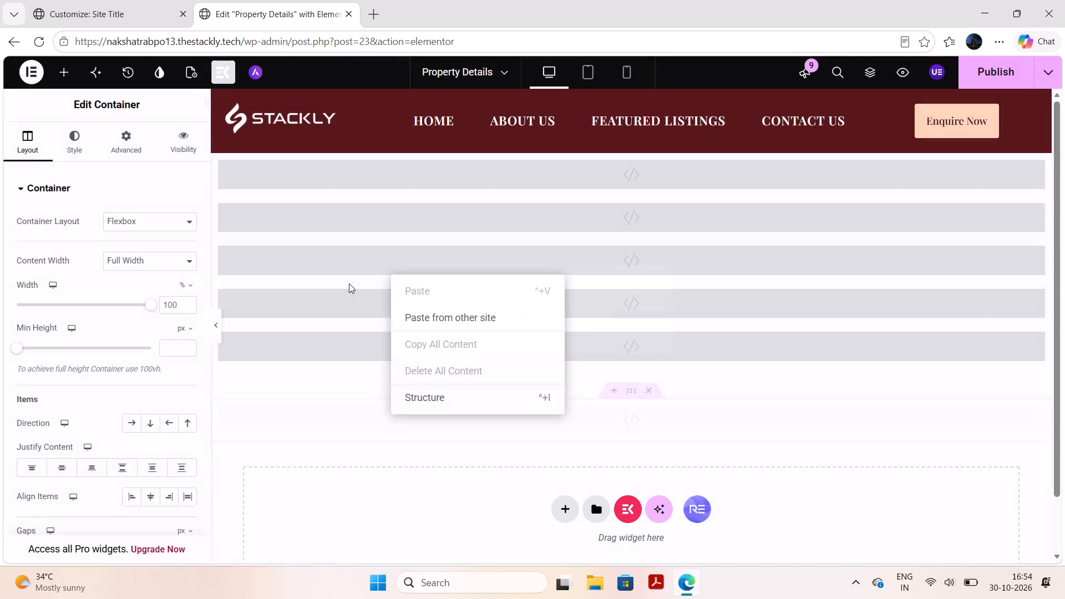
click(406, 321)
key(ctrl+v)
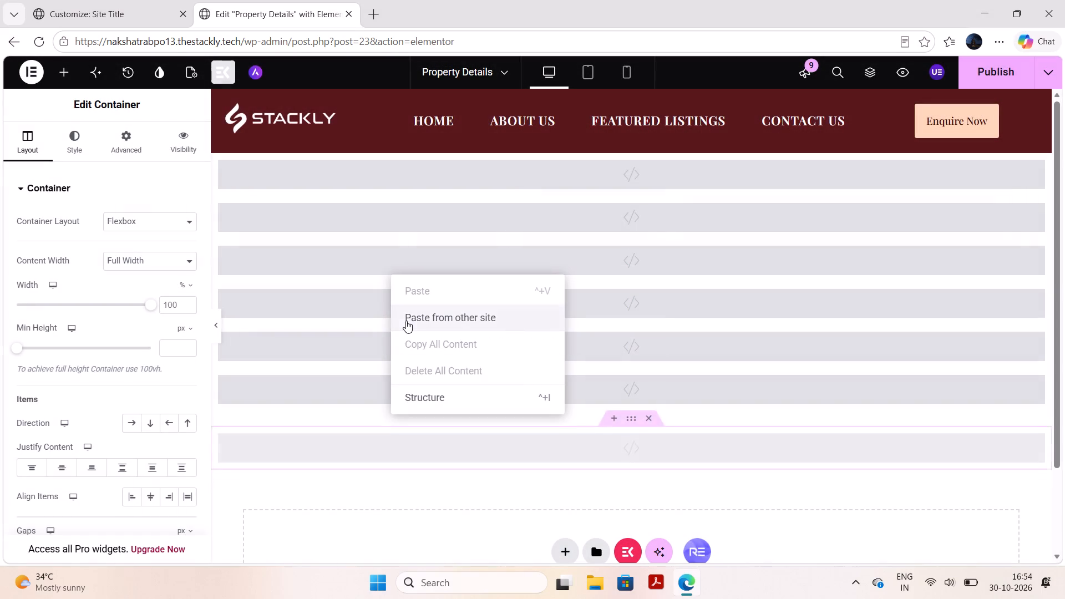
Set the margin and padding of the first Property Details container below the header to 0 px on all sides.
click(631, 163)
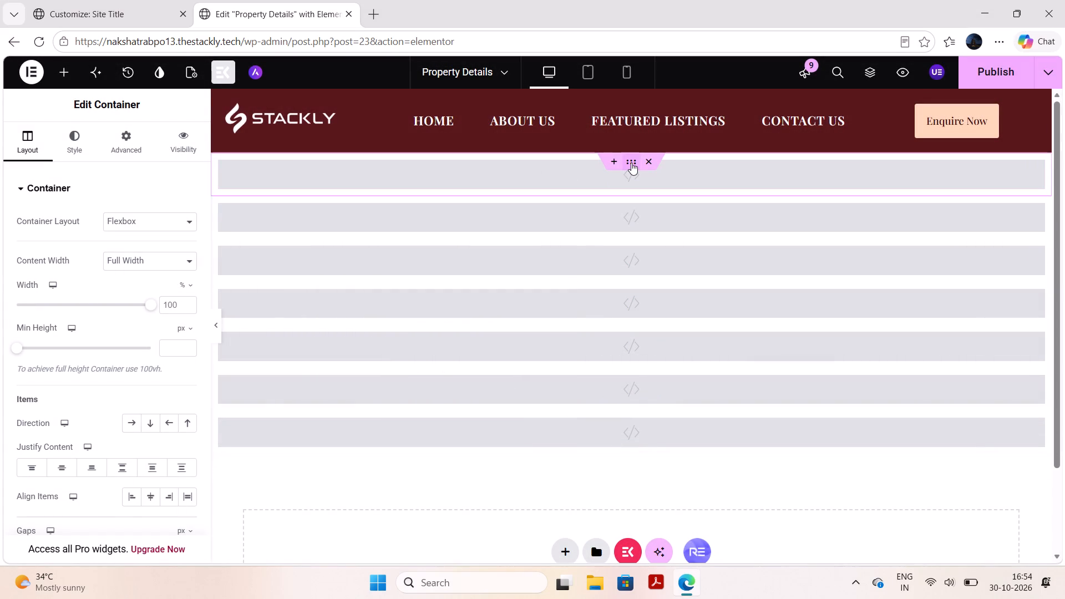
click(134, 143)
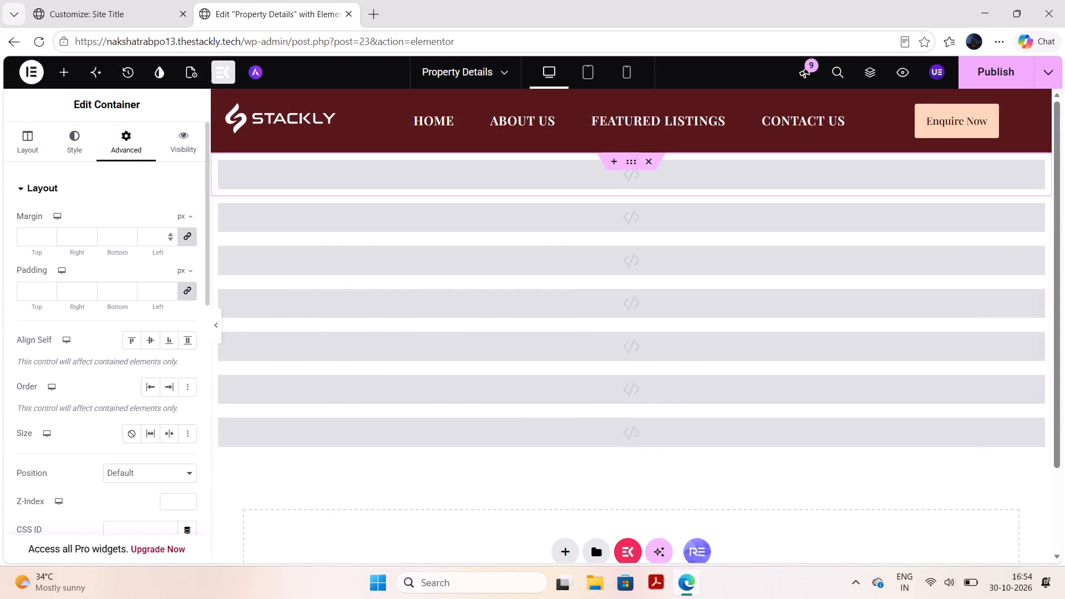
click(155, 241)
key(0)
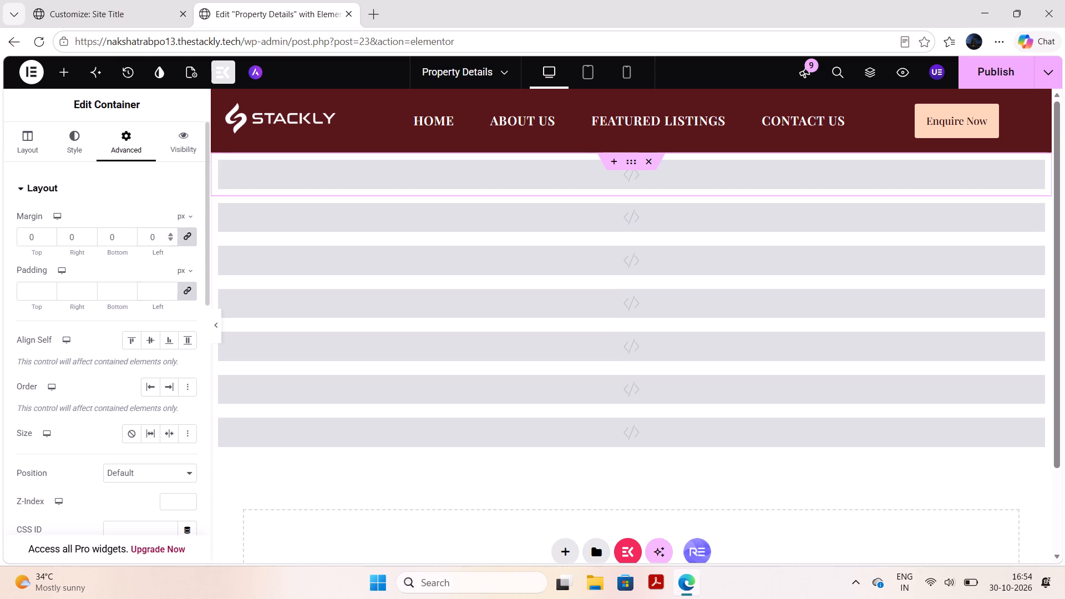
click(155, 288)
key(0)
Publish the Property Details page and switch the Elementor editor to the Contact Us page.
click(980, 74)
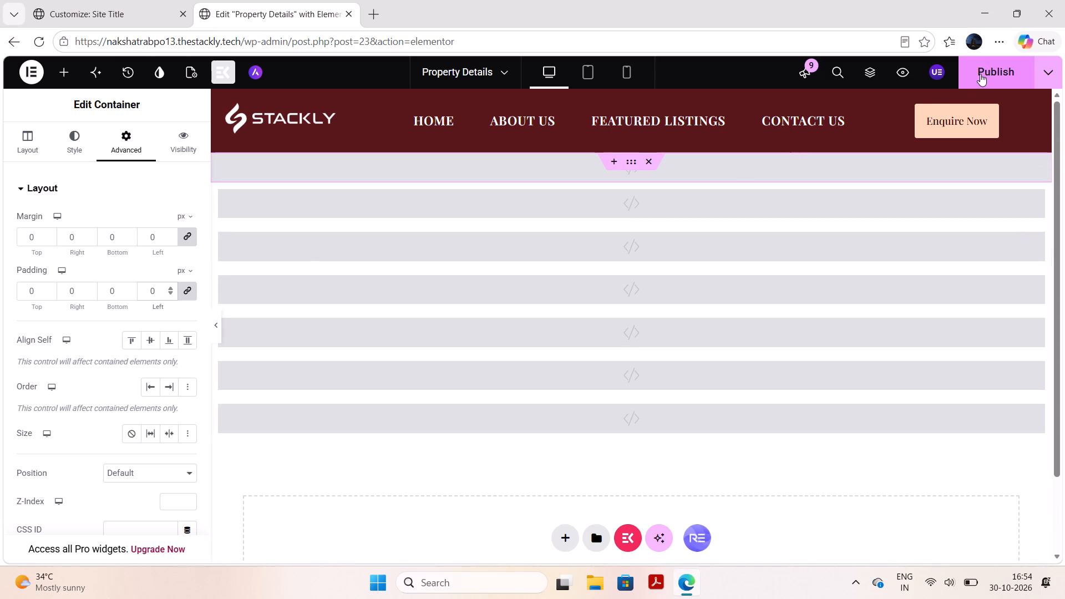
click(442, 65)
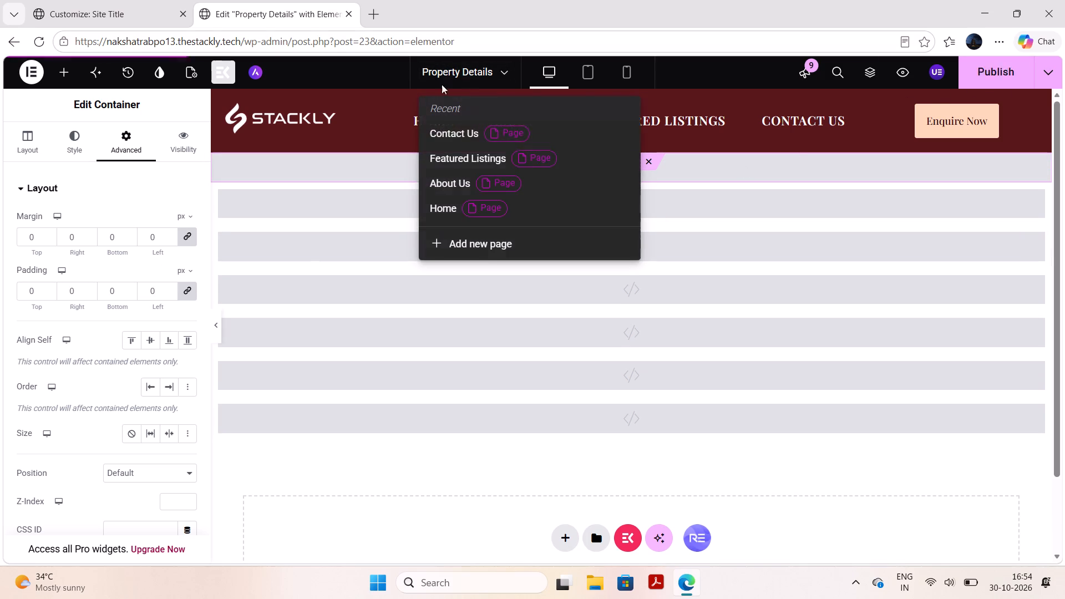
click(451, 133)
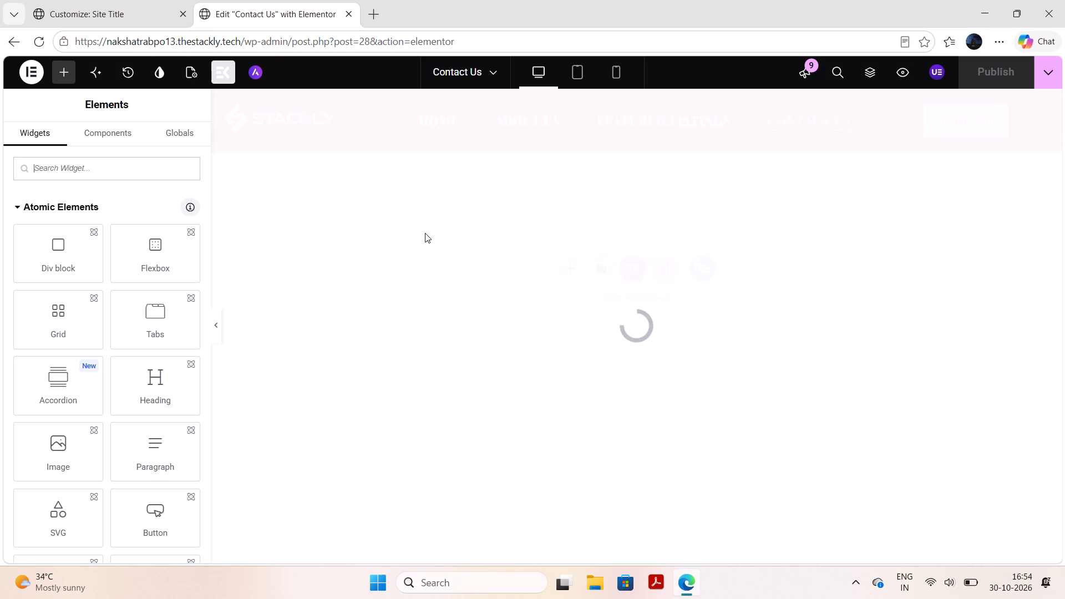
Paste the HTML container copied from the other site seven times into the Contact Us page.
right_click(441, 278)
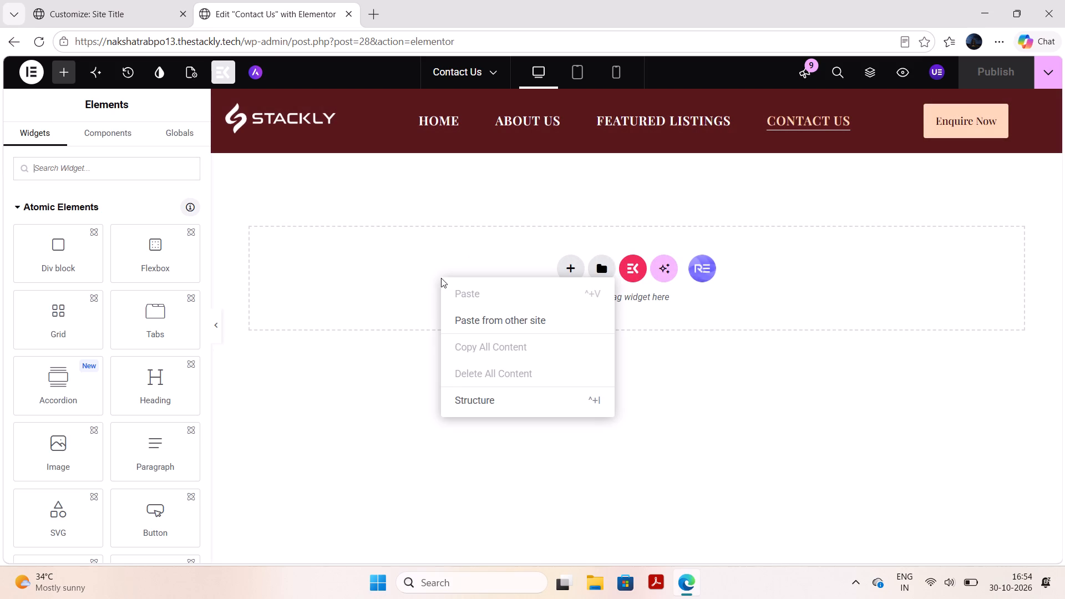
click(463, 310)
key(ctrl+v)
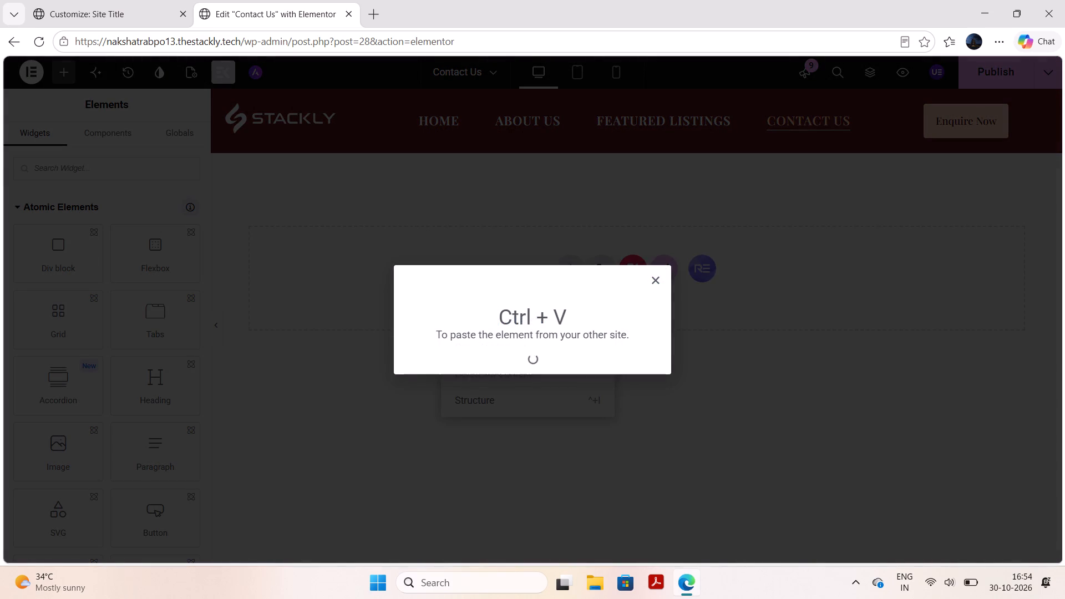
click(463, 310)
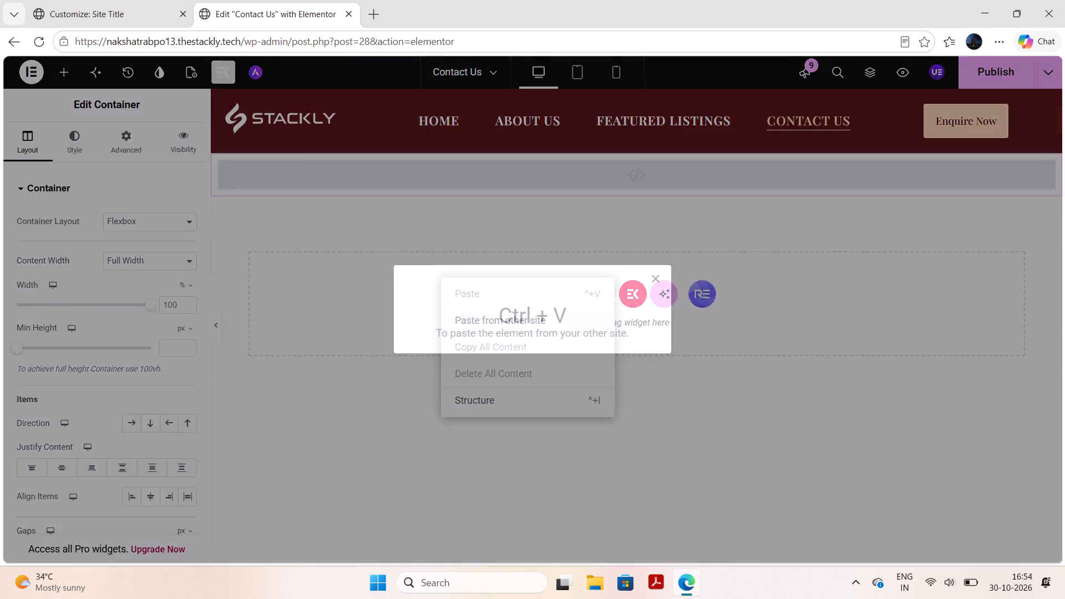
key(ctrl+v)
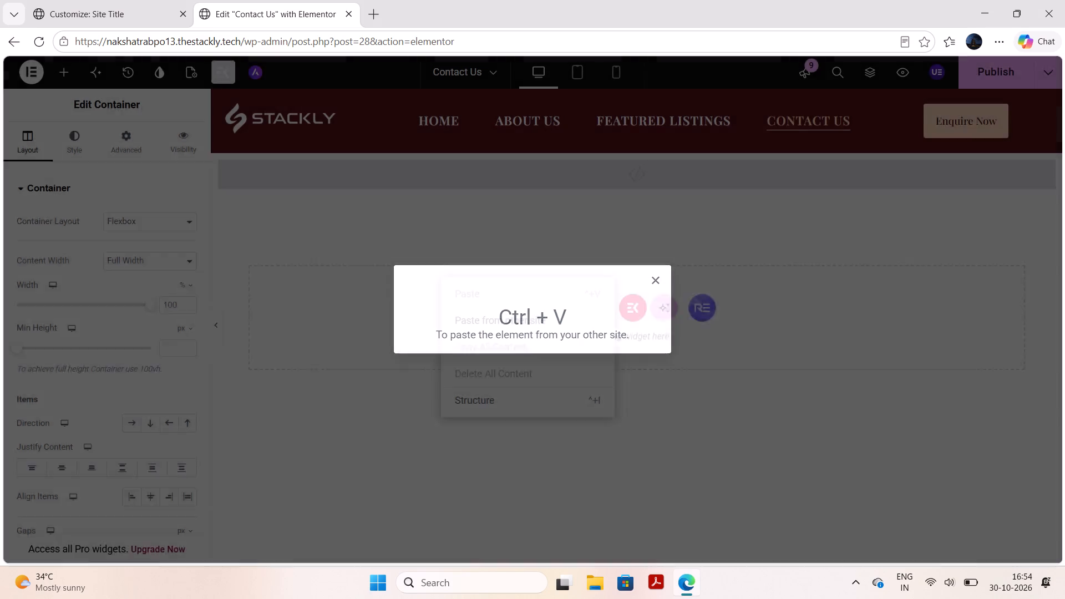
click(463, 310)
key(ctrl+v)
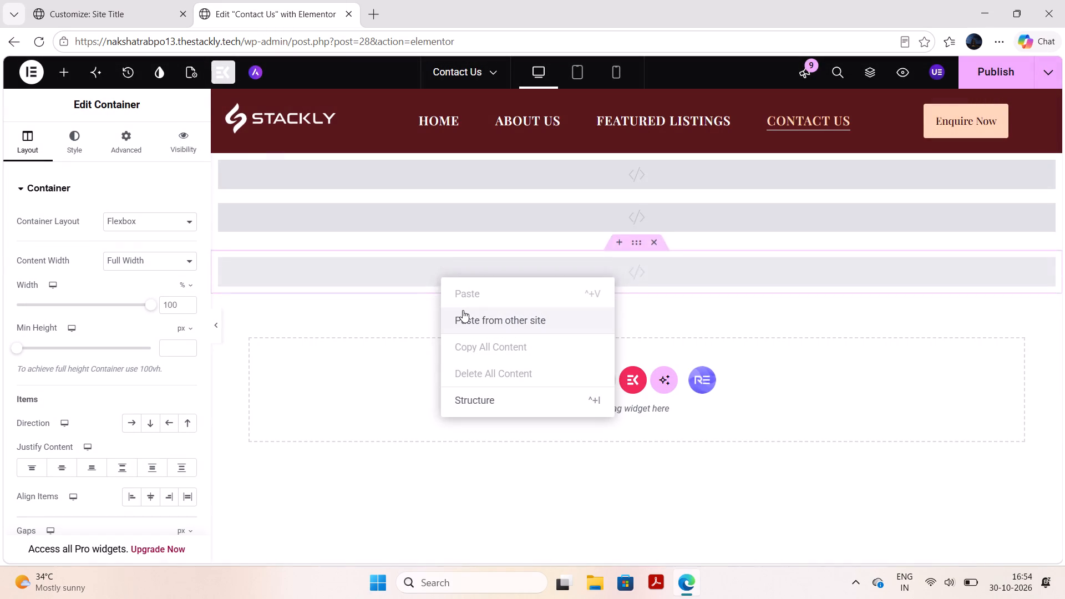
click(463, 310)
key(ctrl+v)
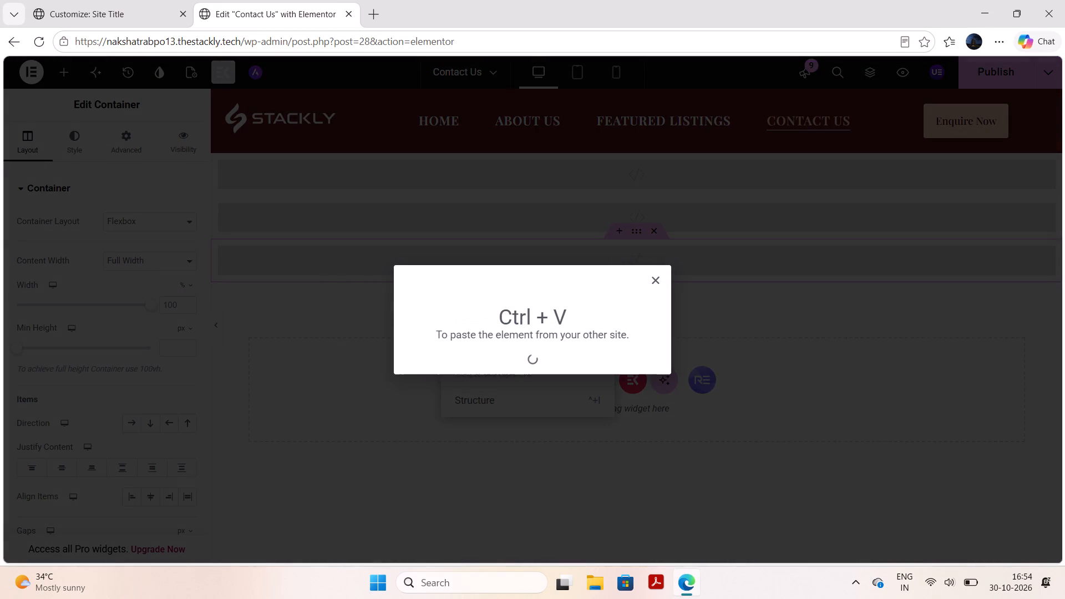
click(463, 310)
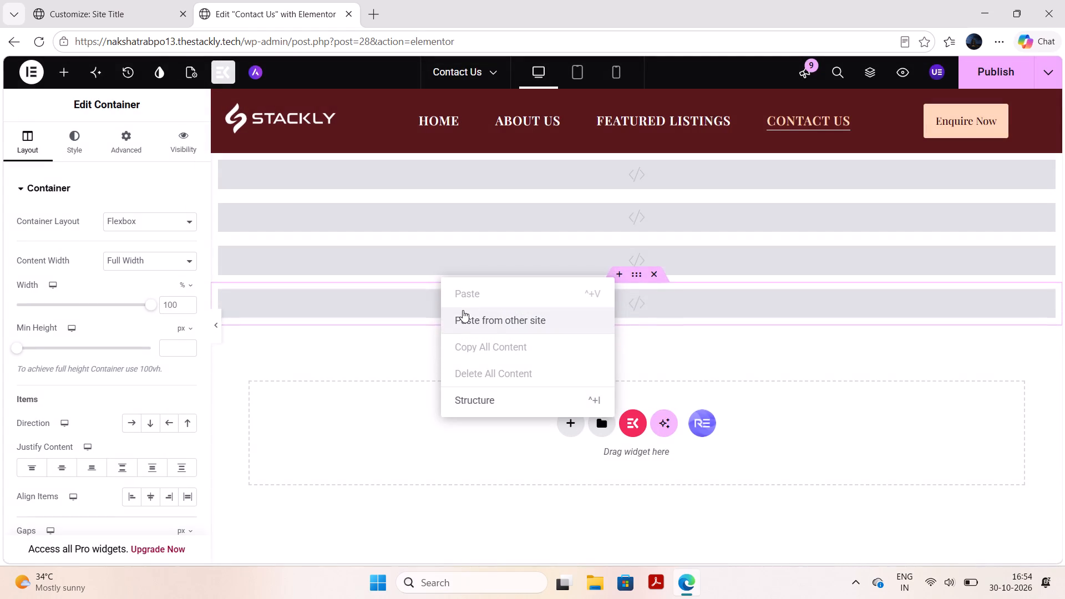
key(ctrl+v)
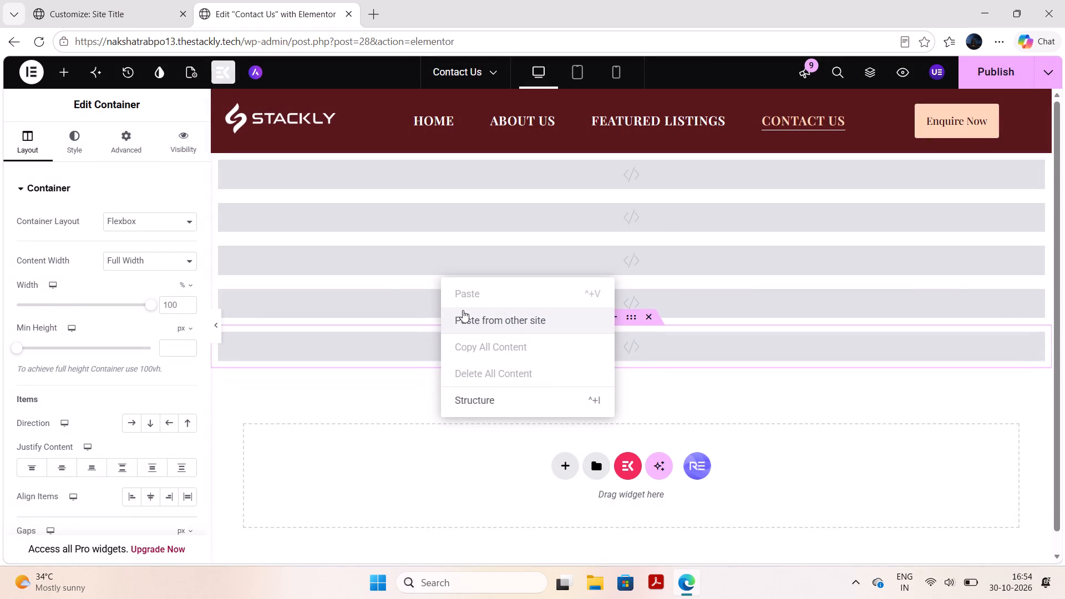
click(453, 320)
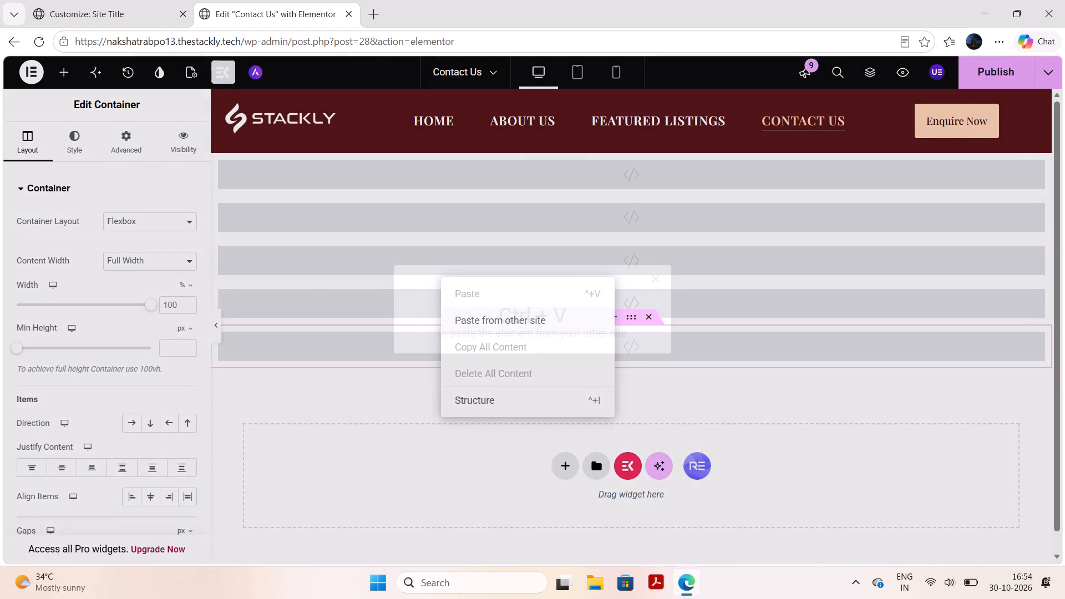
key(ctrl+v)
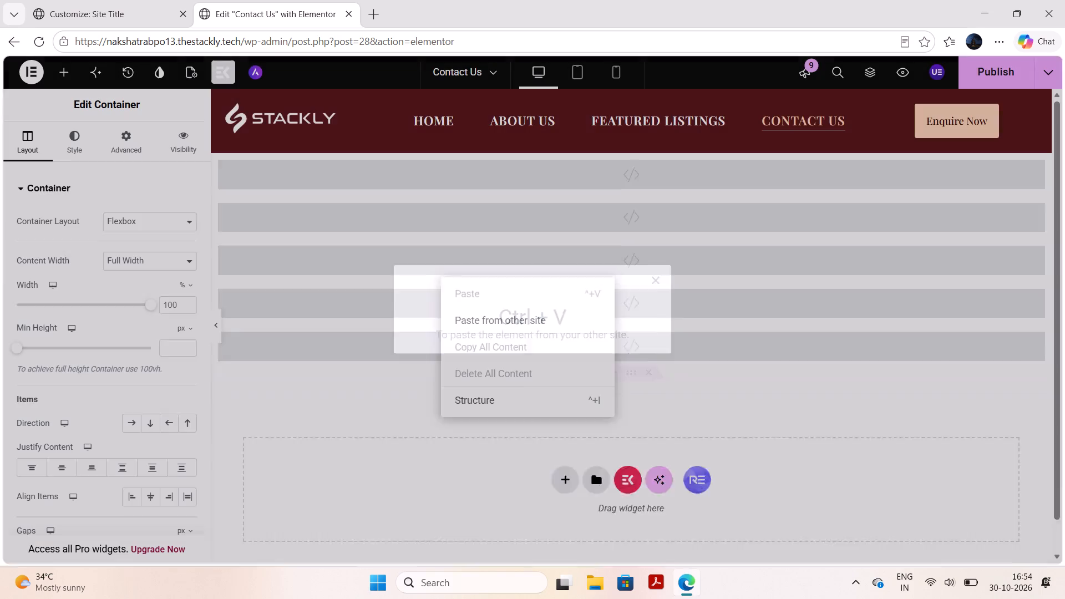
click(473, 318)
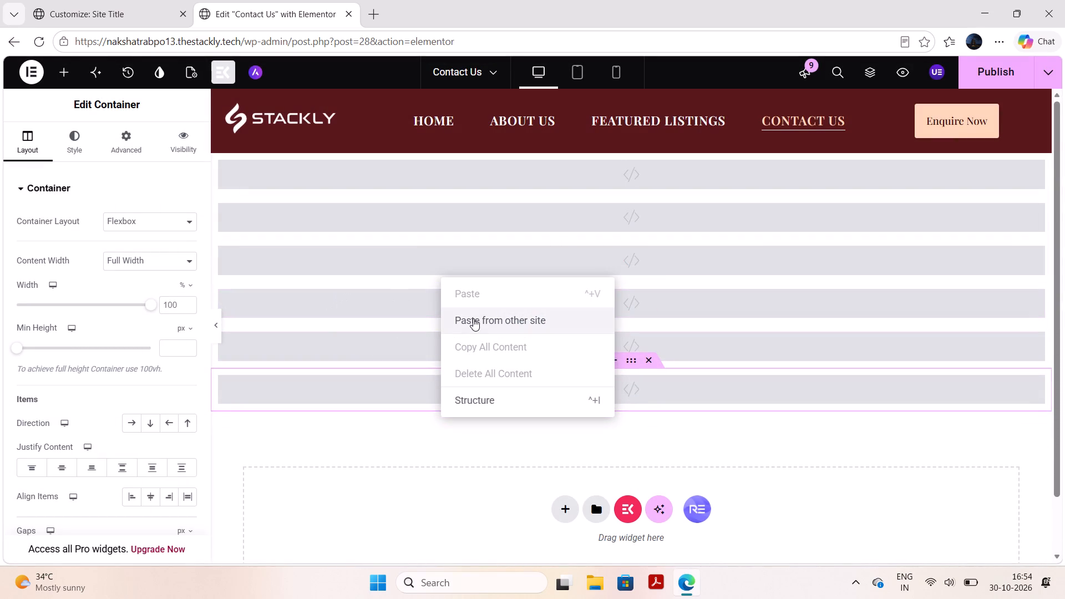
key(ctrl+v)
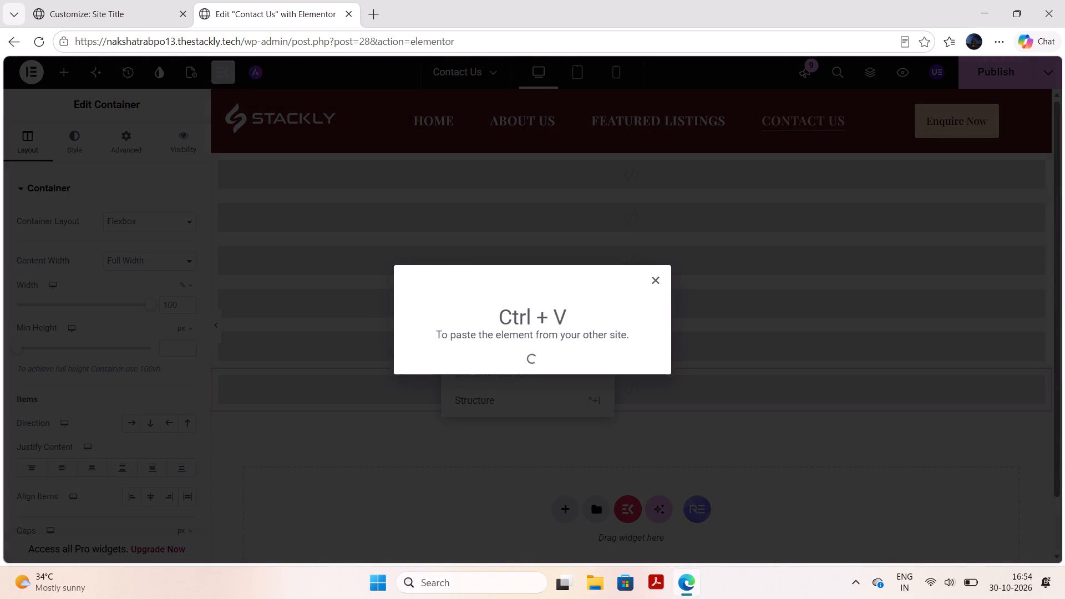
Set the margin and padding of the first Contact Us container below the header to 0 px on all sides.
click(499, 181)
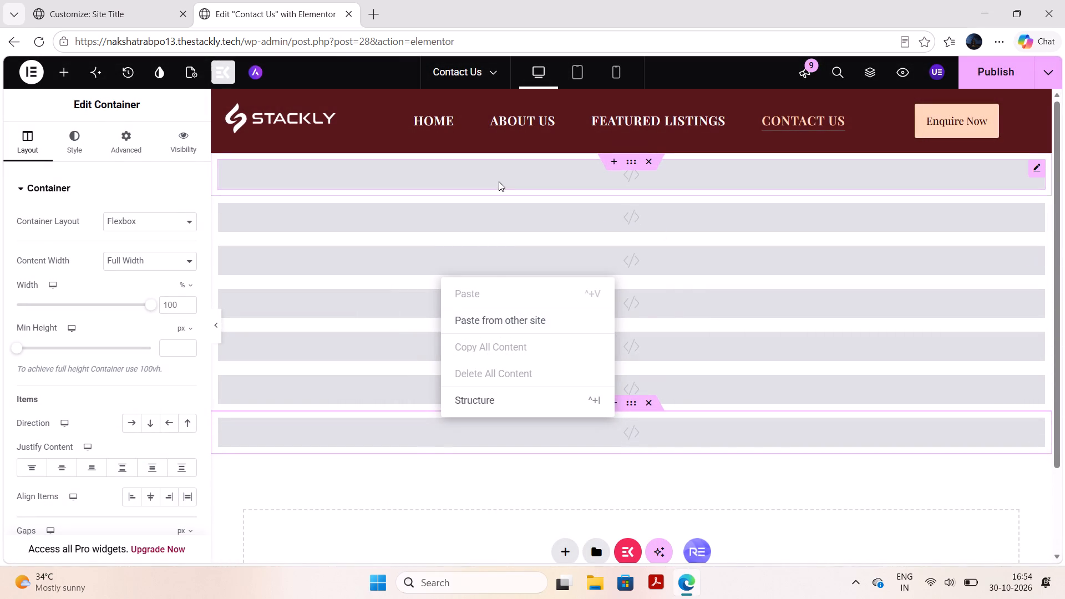
click(625, 160)
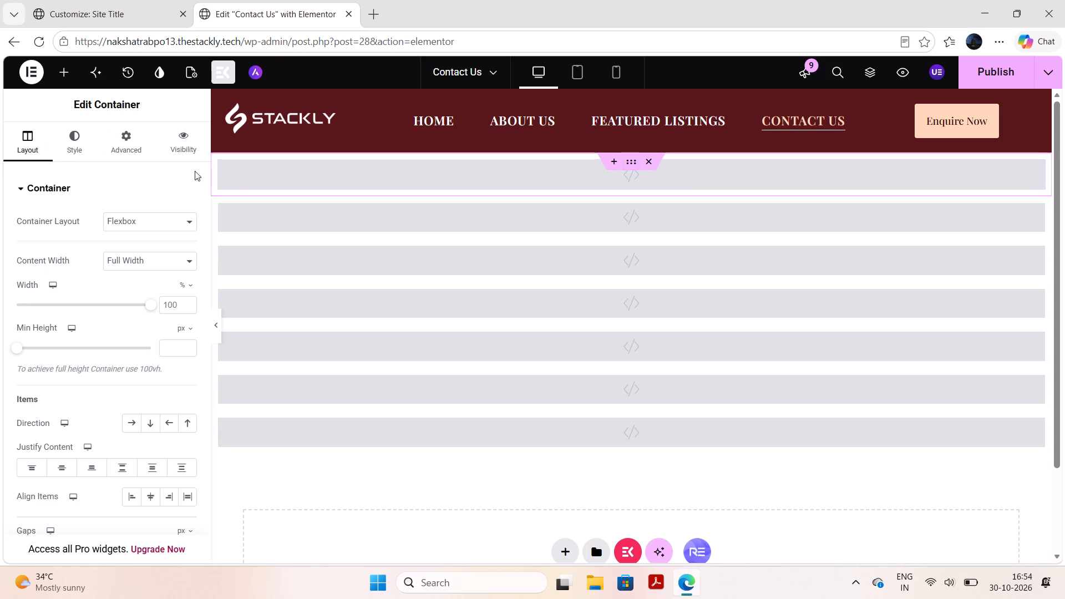
click(124, 156)
click(161, 240)
key(0)
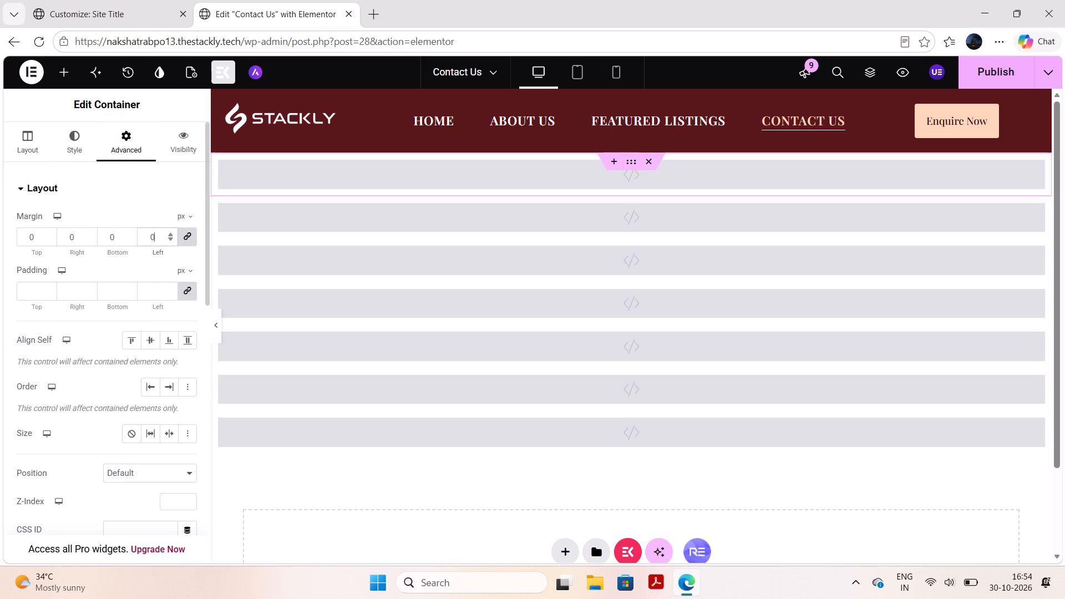
click(159, 291)
key(0)
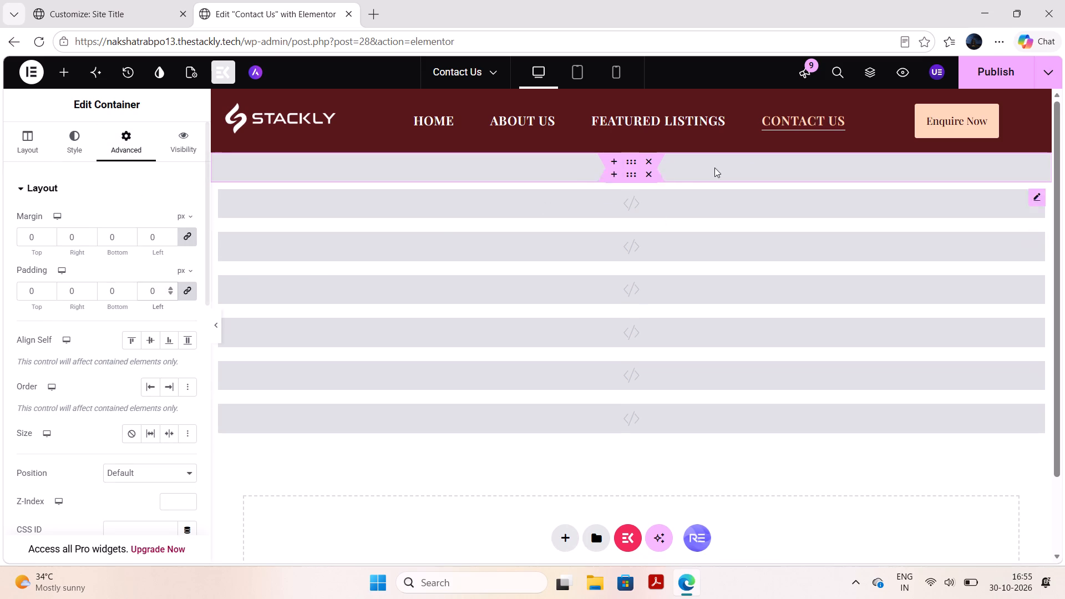
Publish the Contact Us page.
click(985, 68)
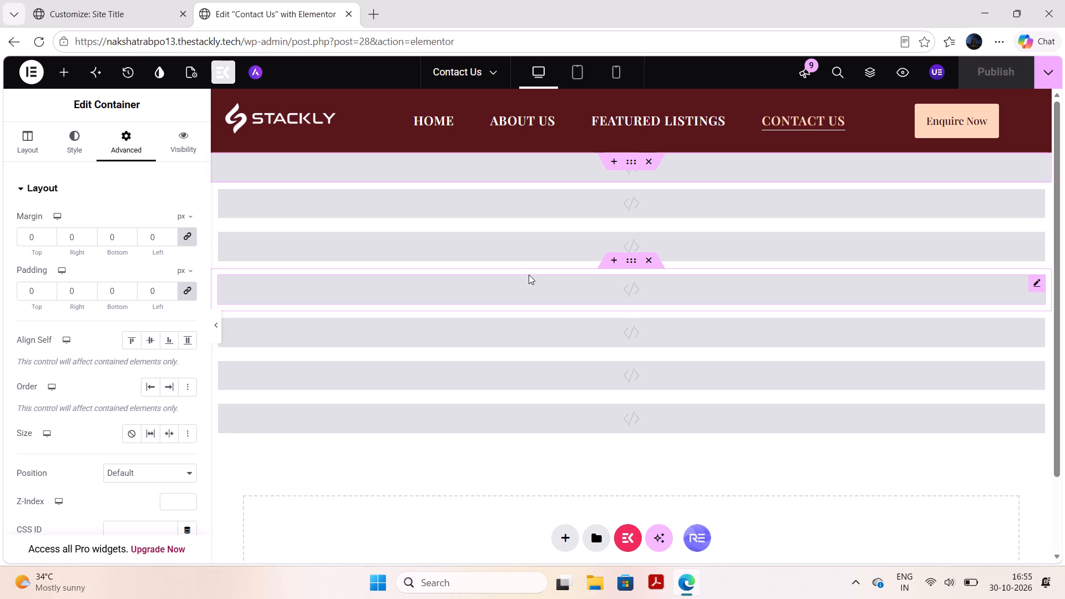
Check the Homepage Settings open for nakshatrabpo2, then load the front page of nakshatrabpo13.thestackly.tech in place of the Elementor editor.
click(132, 0)
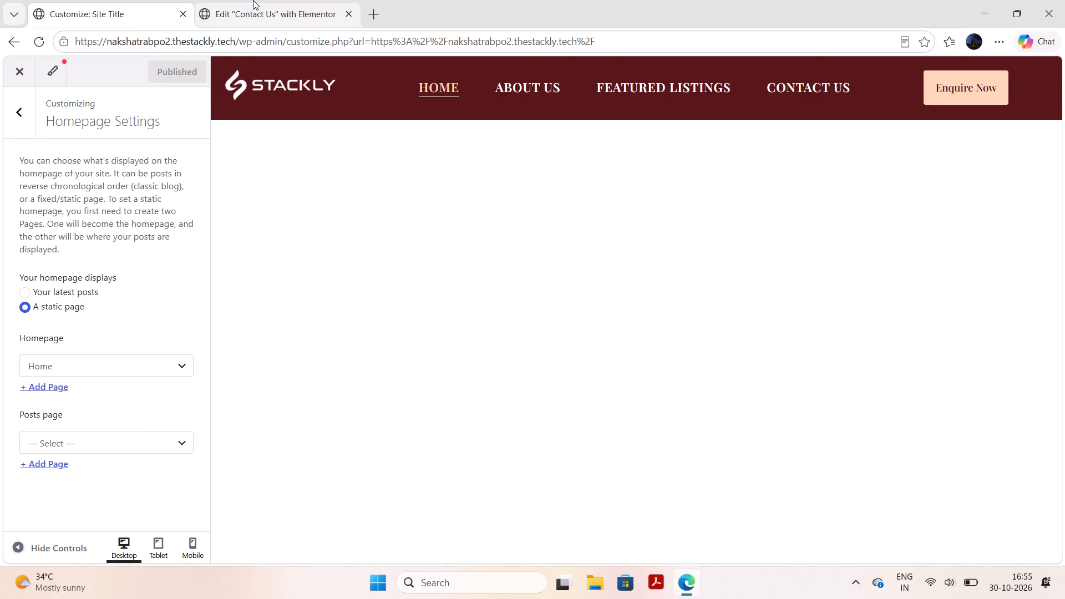
click(253, 0)
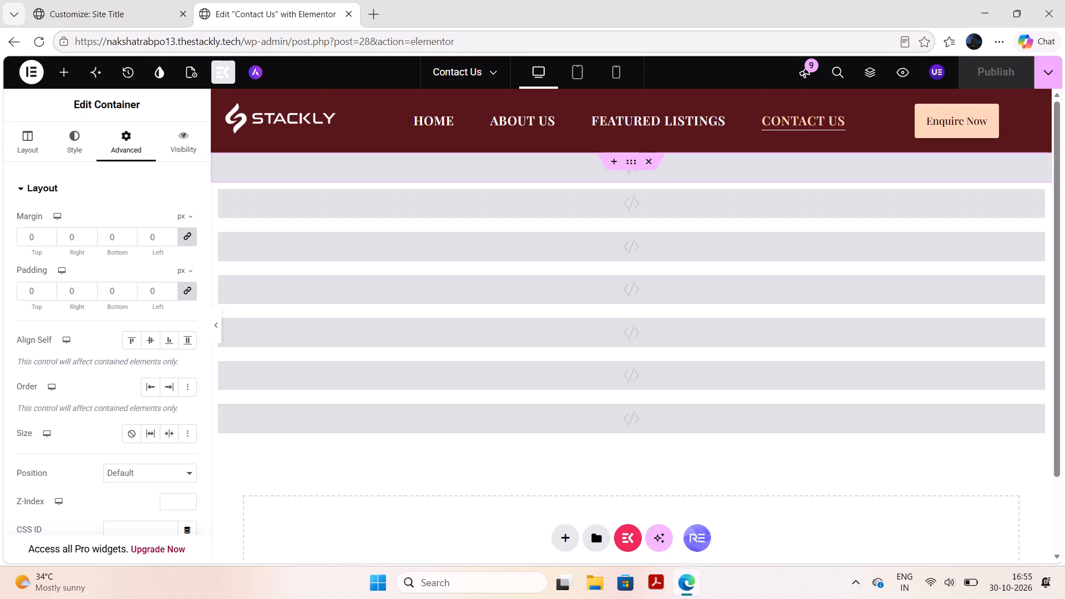
drag(459, 46, 246, 48)
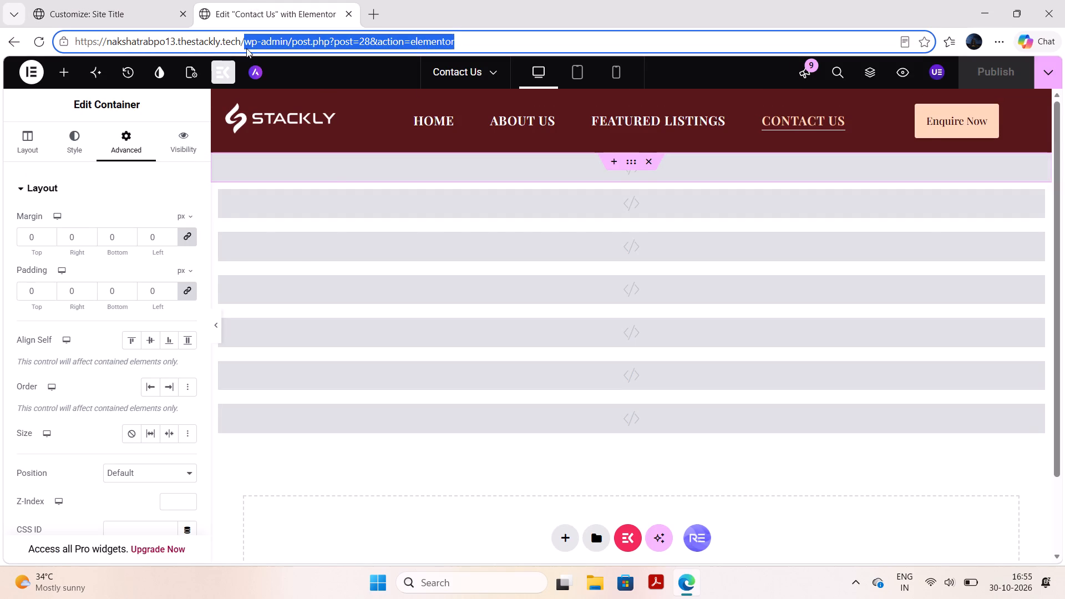
key(BackSpace)
key(Return)
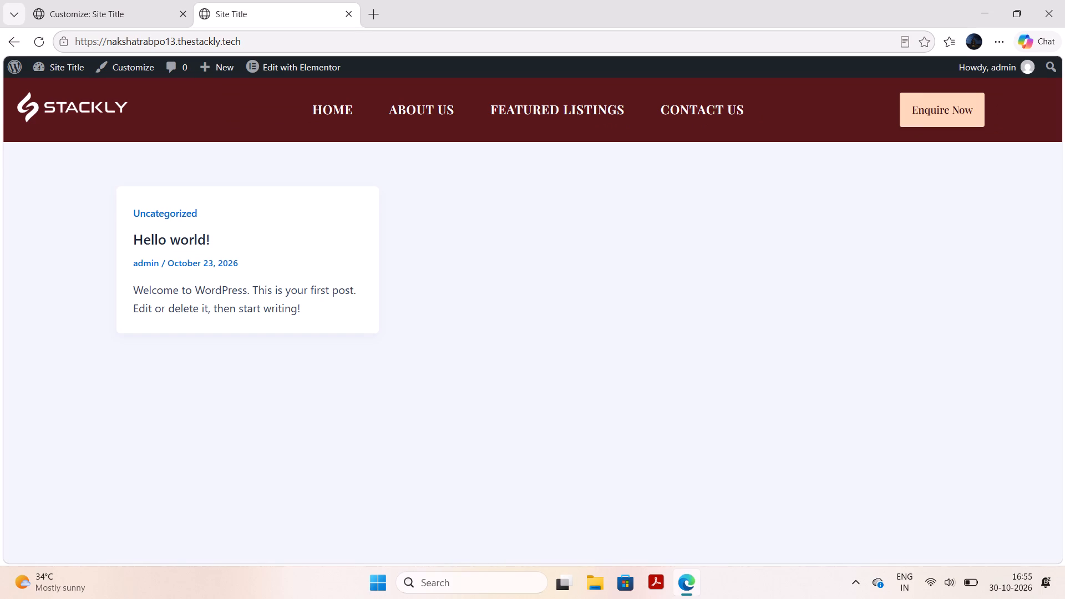
Set the nakshatrabpo13 homepage to display the static page Home in the customizer's Homepage Settings and publish the change.
click(151, 64)
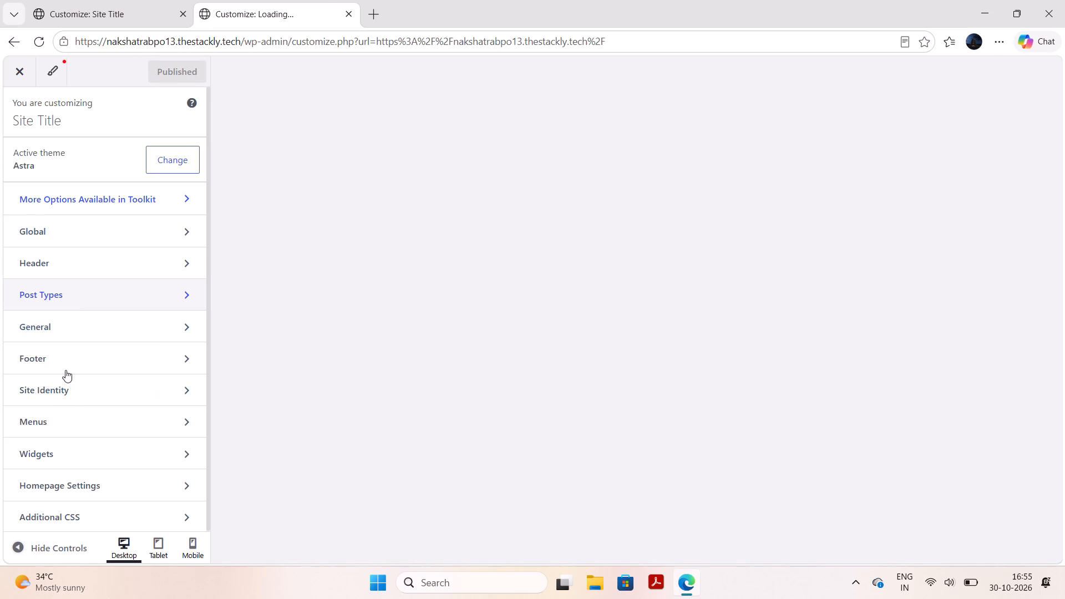
click(81, 482)
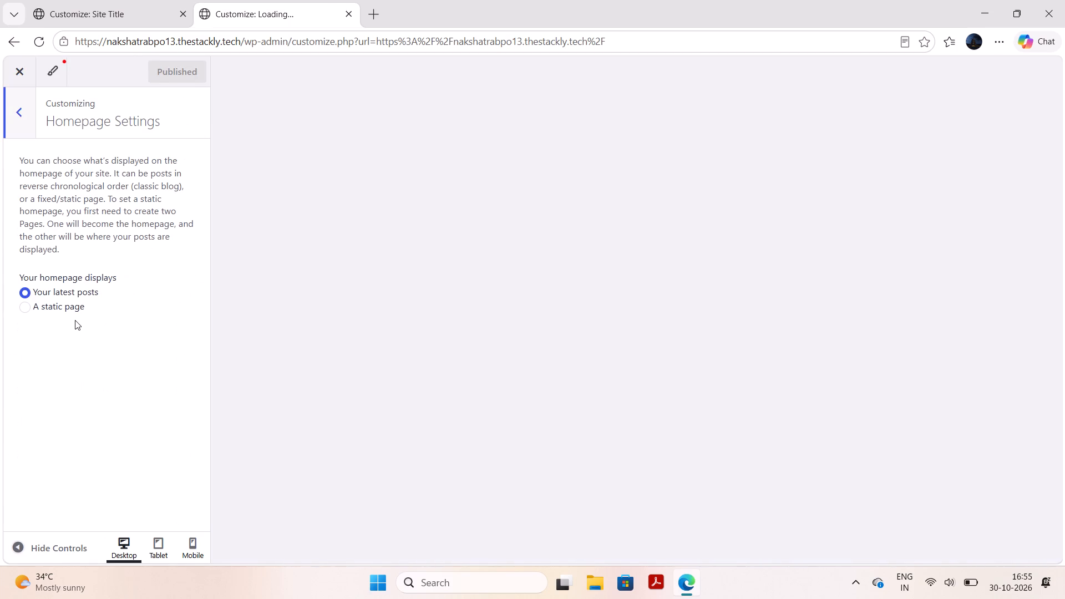
click(73, 311)
click(80, 359)
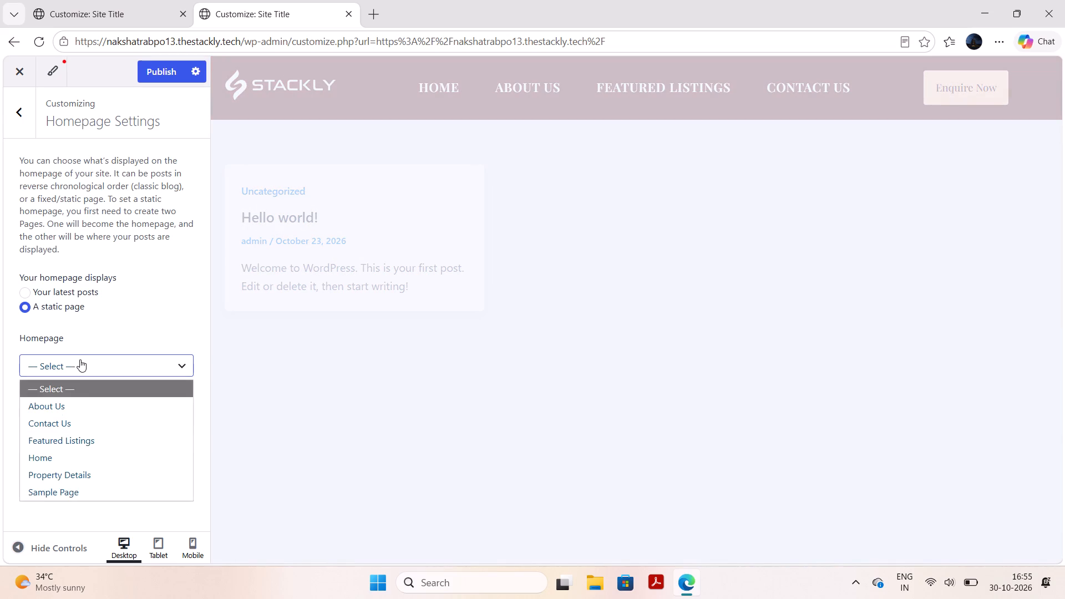
click(80, 456)
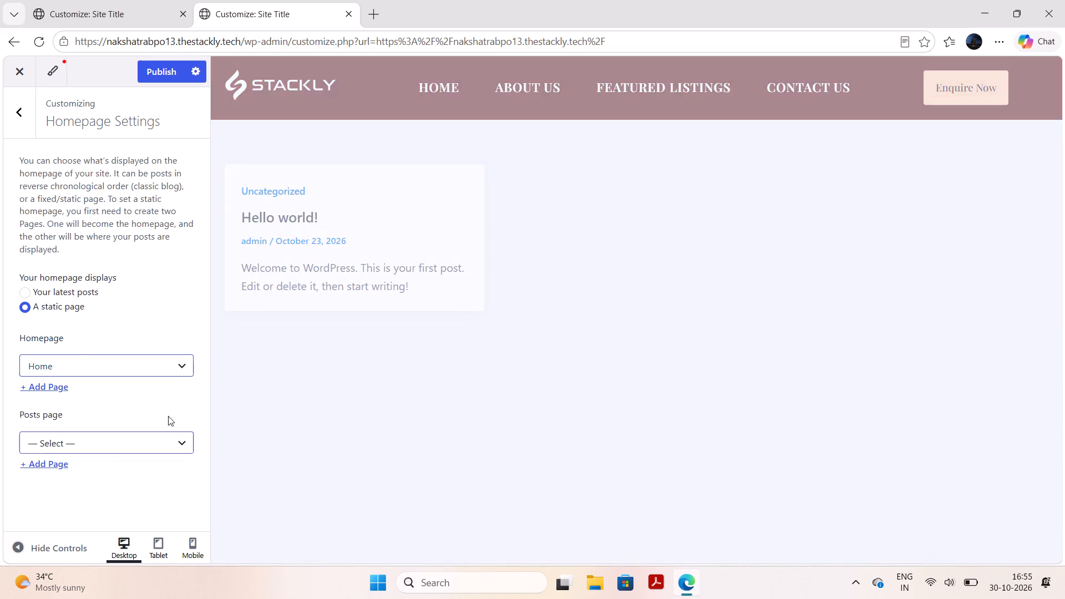
click(156, 69)
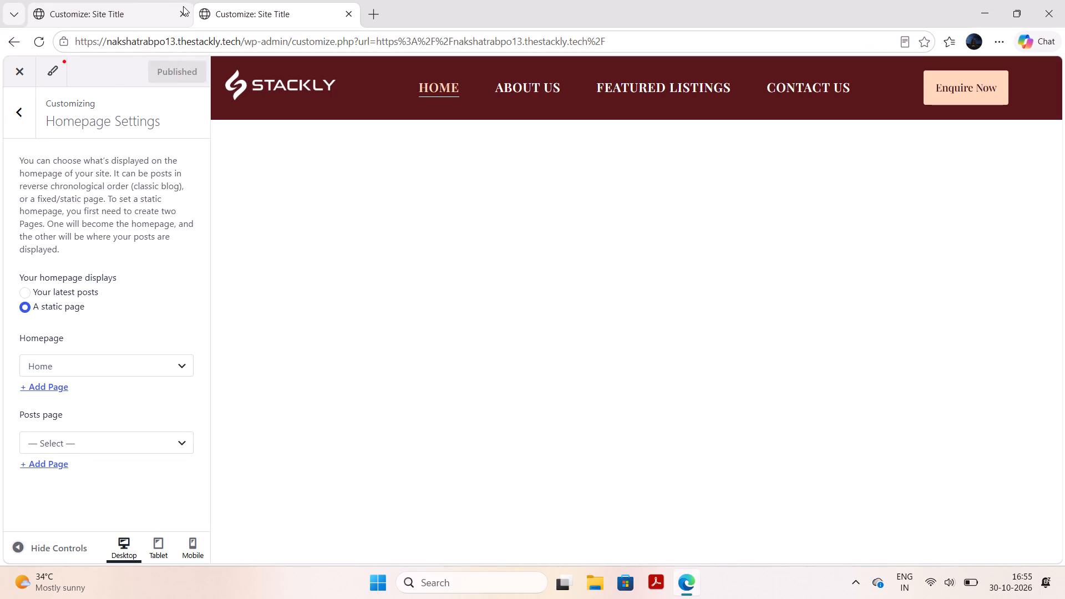
Close both customizer tabs, leaving no browser window open.
click(159, 1)
click(234, 0)
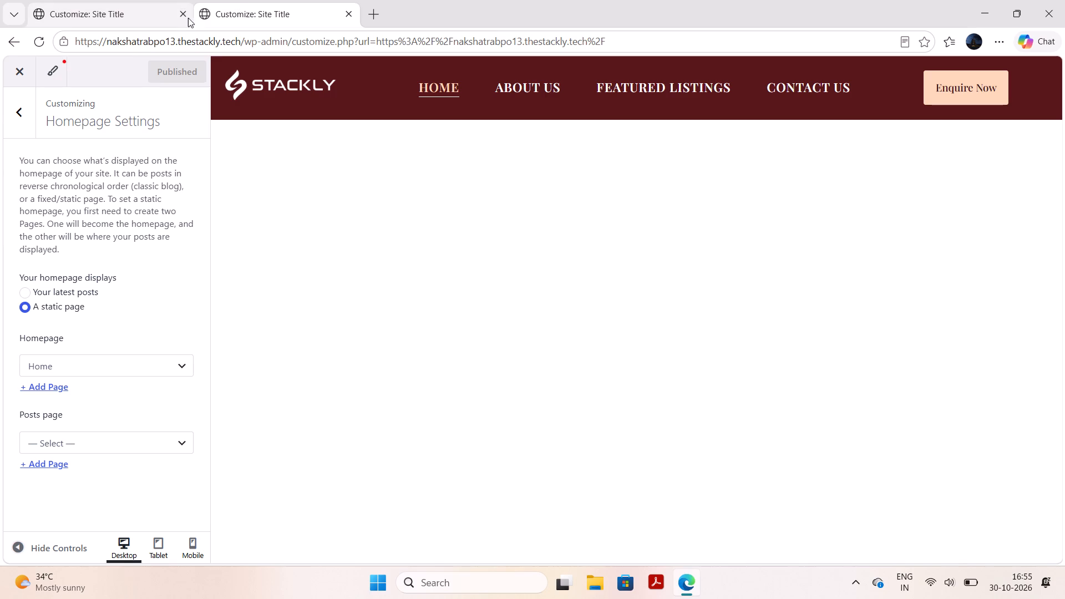
click(186, 18)
click(186, 18)
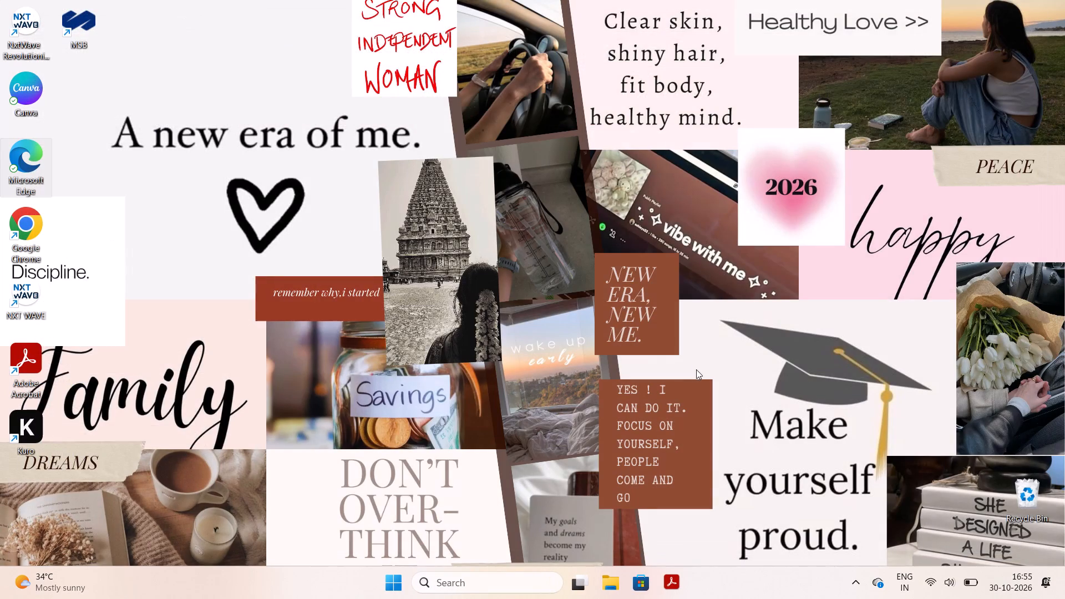
Open the Windows search from the desktop.
click(483, 581)
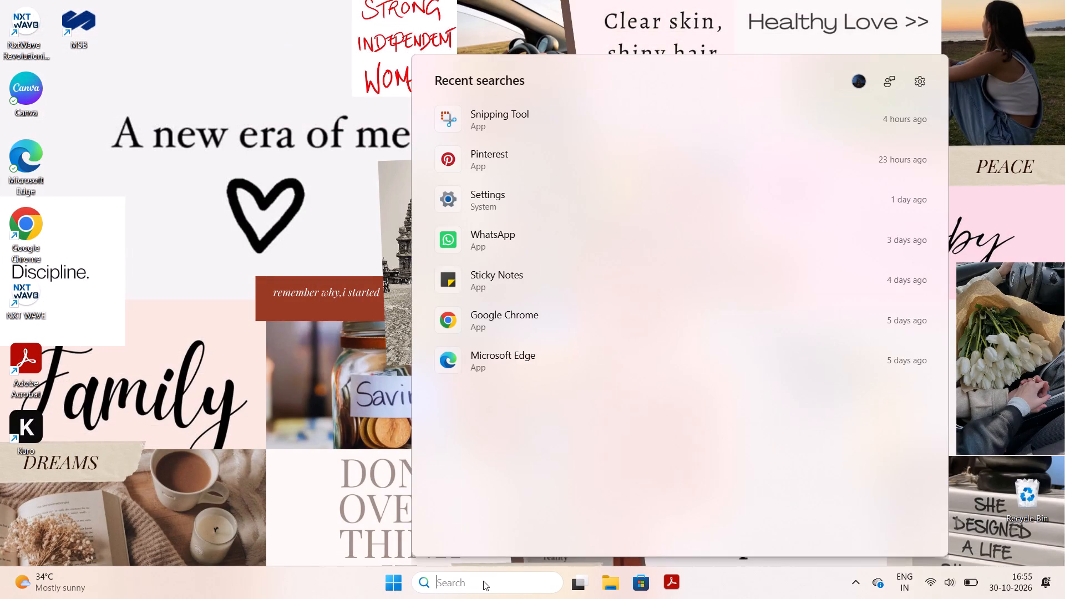